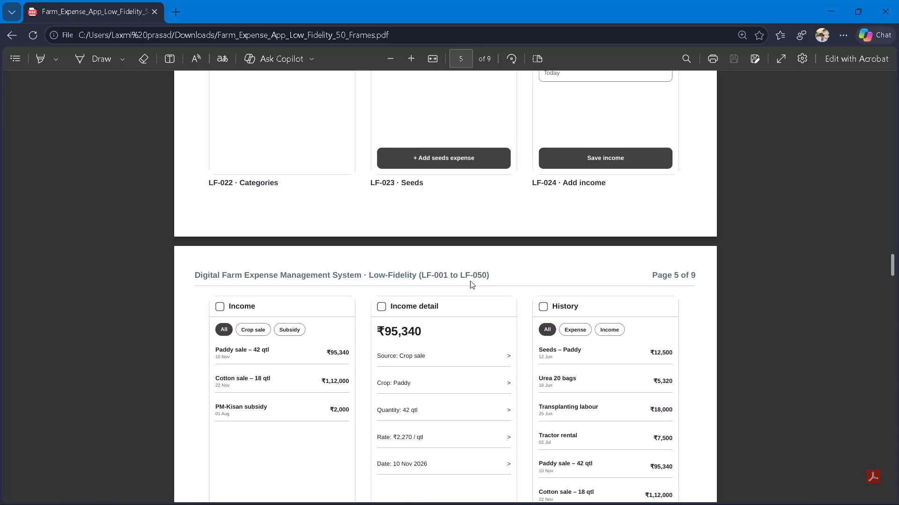
# Review the low-fidelity wireframes on pages 5 to 9 of the farm expense PDF, from LF-025 Income to LF-050 Contact support.
pyautogui.scroll(1, 470, 281)
pyautogui.scroll(-2, 470, 281)
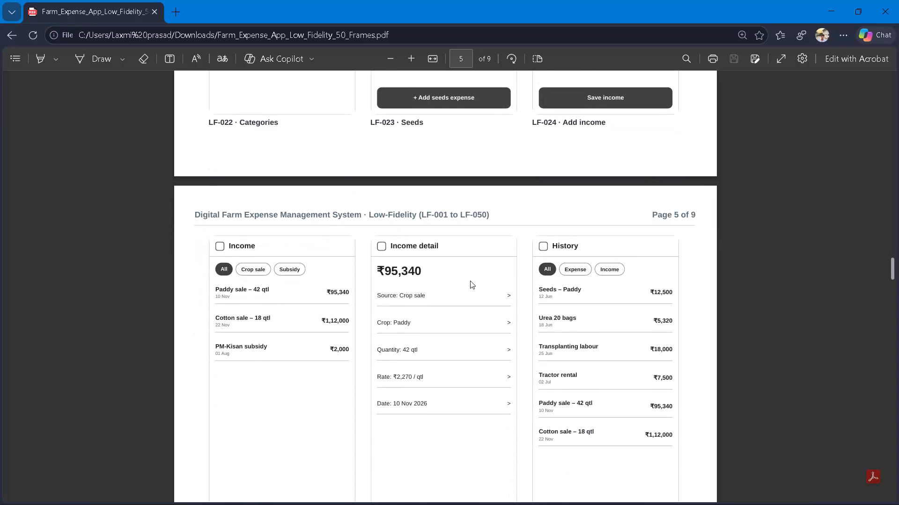
pyautogui.scroll(-6, 470, 281)
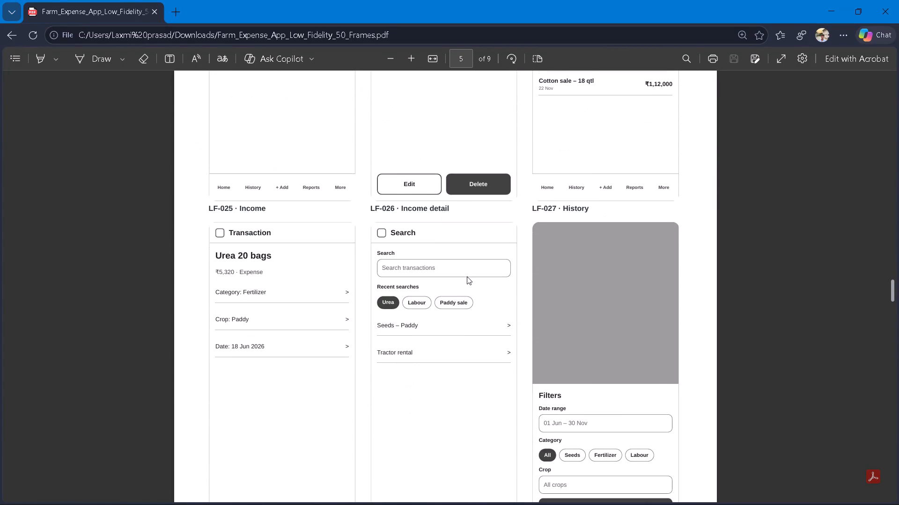
pyautogui.scroll(-5, 467, 276)
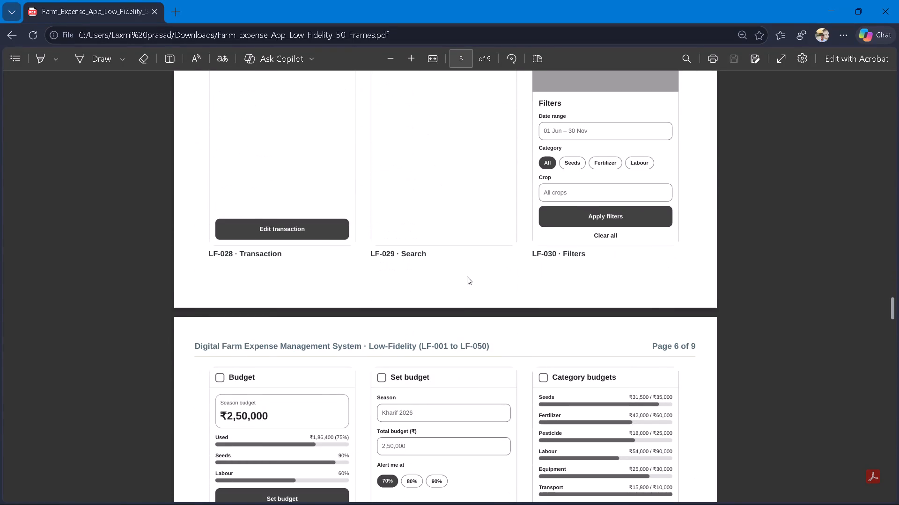
pyautogui.scroll(-8, 467, 276)
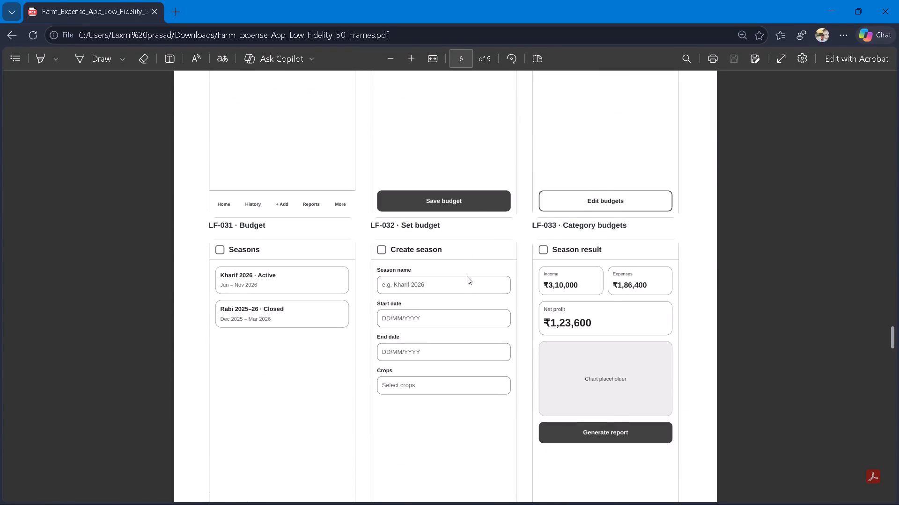
pyautogui.scroll(-12, 467, 276)
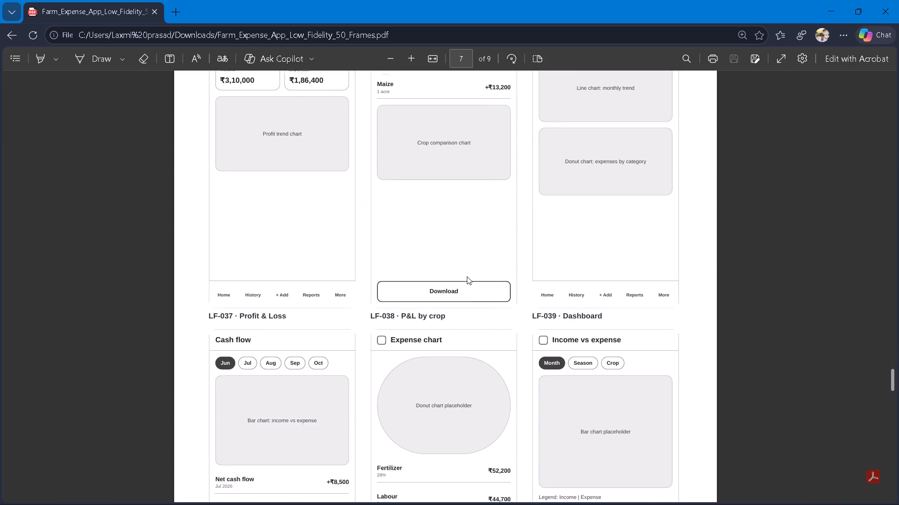
pyautogui.scroll(-11, 467, 276)
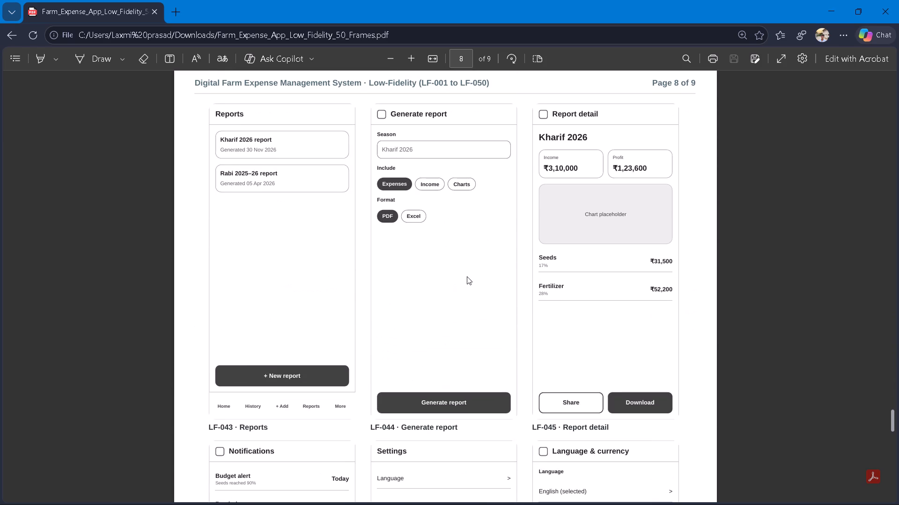
pyautogui.scroll(-16, 467, 276)
# Look back through the PDF wireframes from page 9 to the Register, Profile and Kharif 2026 frames on page 2.
pyautogui.scroll(2, 467, 276)
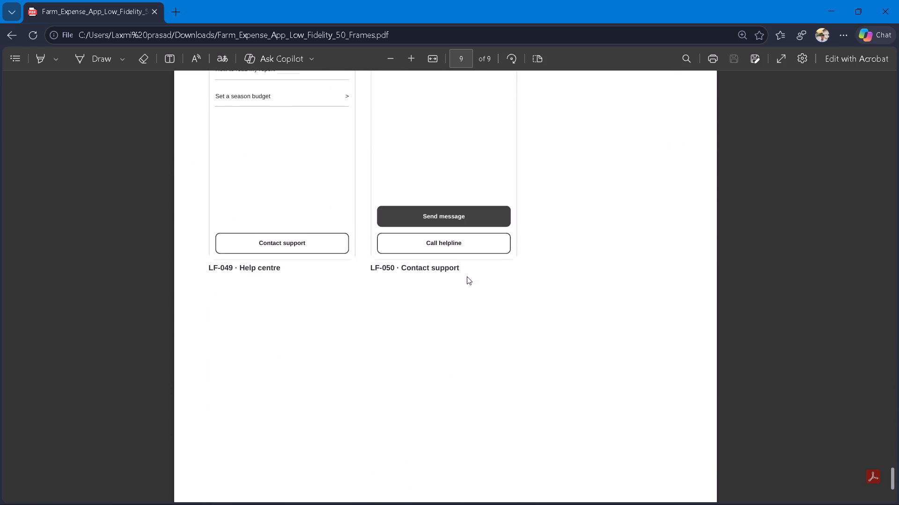
pyautogui.scroll(20, 467, 276)
pyautogui.scroll(14, 467, 276)
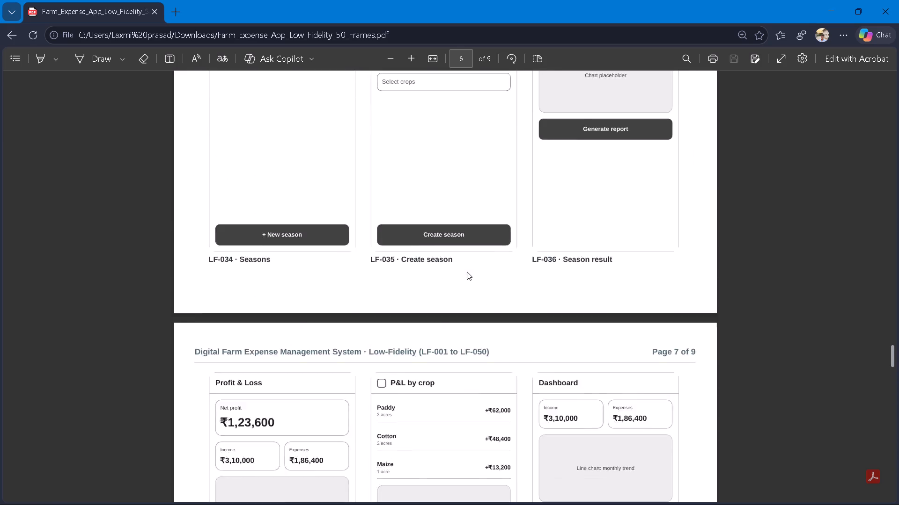
pyautogui.scroll(18, 467, 272)
pyautogui.scroll(4, 467, 269)
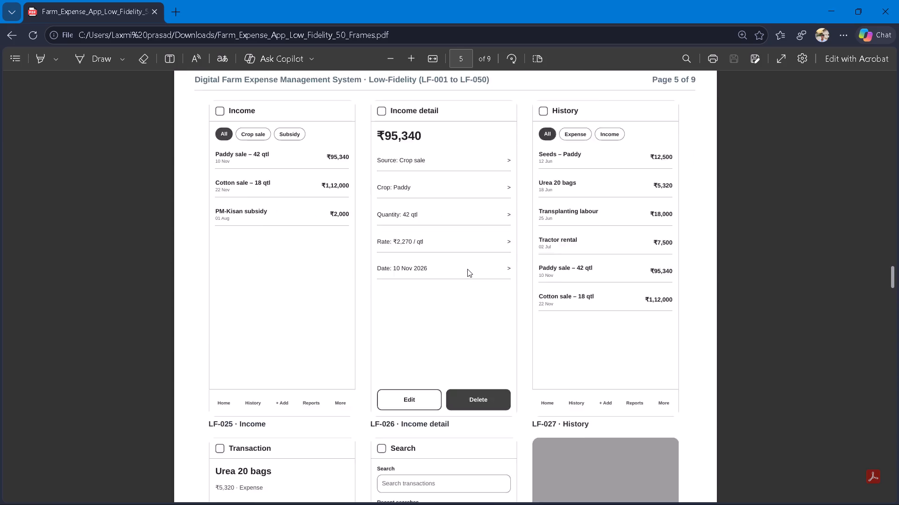
pyautogui.scroll(10, 467, 269)
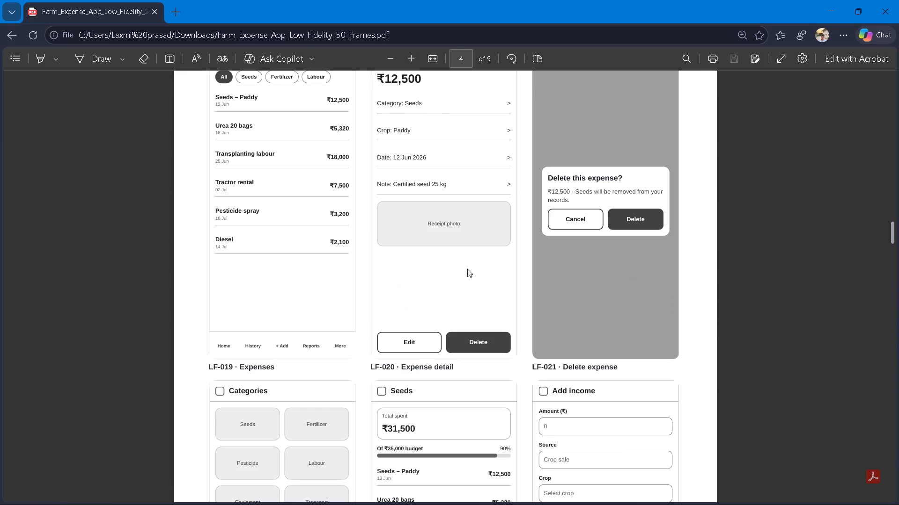
pyautogui.scroll(13, 467, 269)
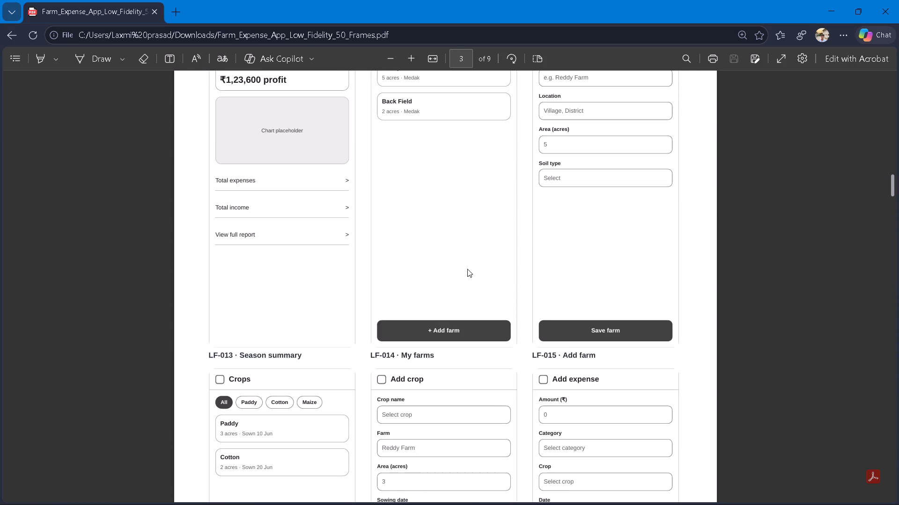
pyautogui.scroll(10, 467, 269)
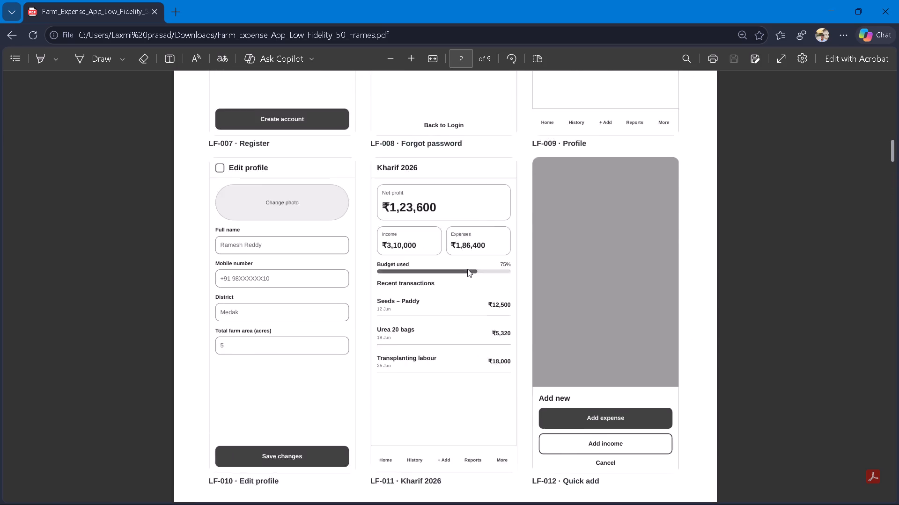
pyautogui.scroll(1, 467, 269)
pyautogui.scroll(-1, 467, 269)
pyautogui.scroll(9, 467, 269)
pyautogui.scroll(-6, 467, 269)
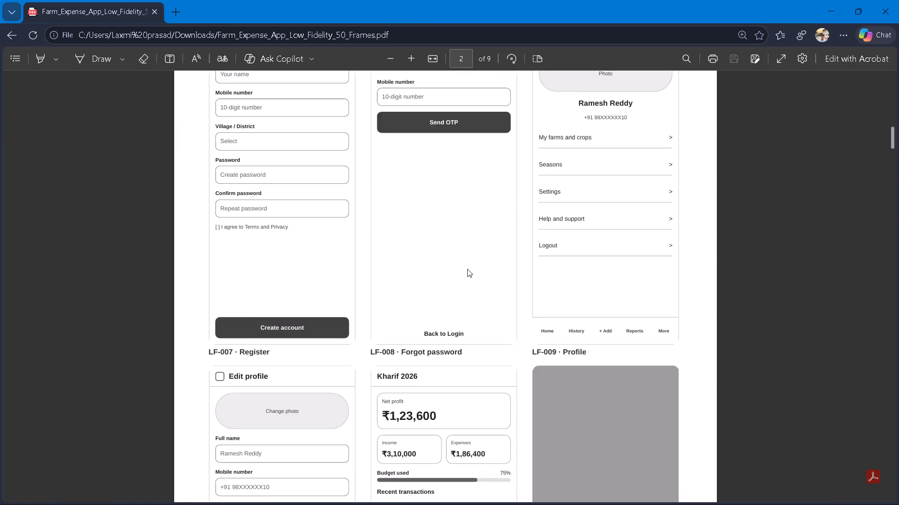
# Go through the PDF wireframes again from page 2 forward to the Help centre and Contact support frames on page 9.
pyautogui.scroll(-20, 467, 269)
pyautogui.scroll(-10, 467, 269)
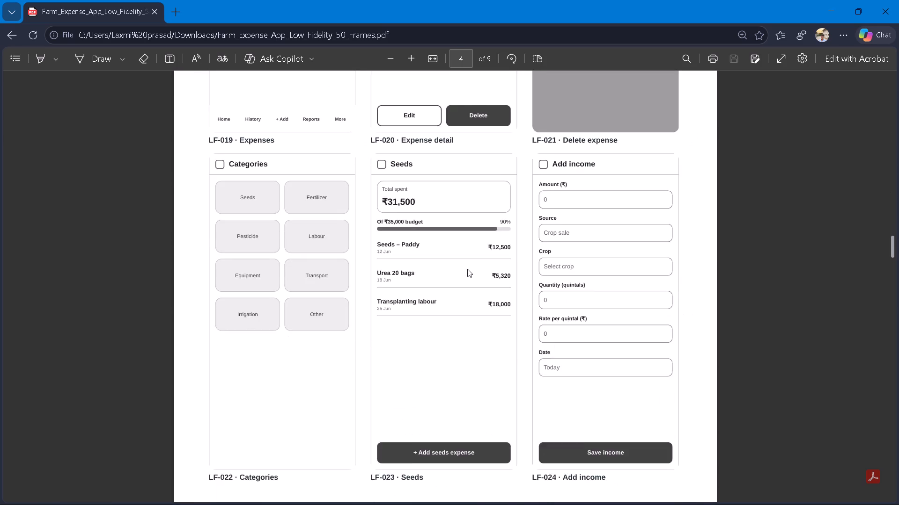
pyautogui.scroll(-8, 467, 269)
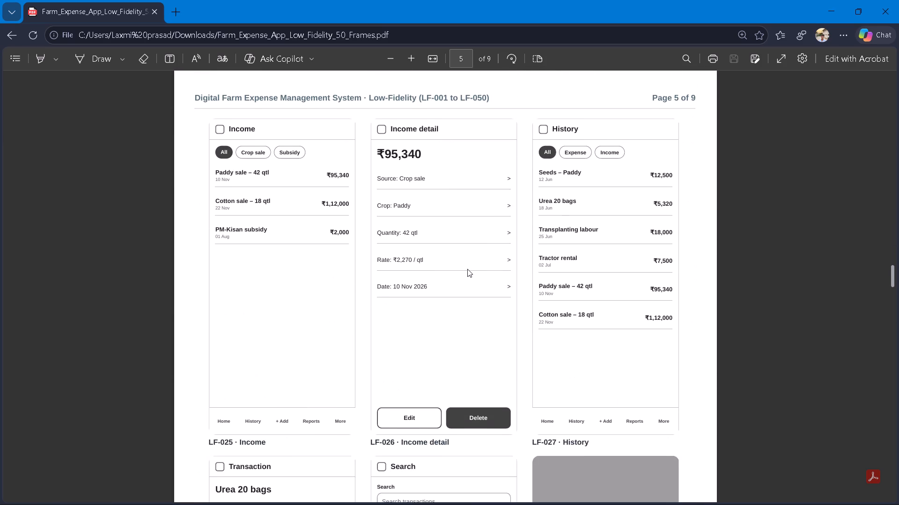
pyautogui.scroll(-11, 467, 269)
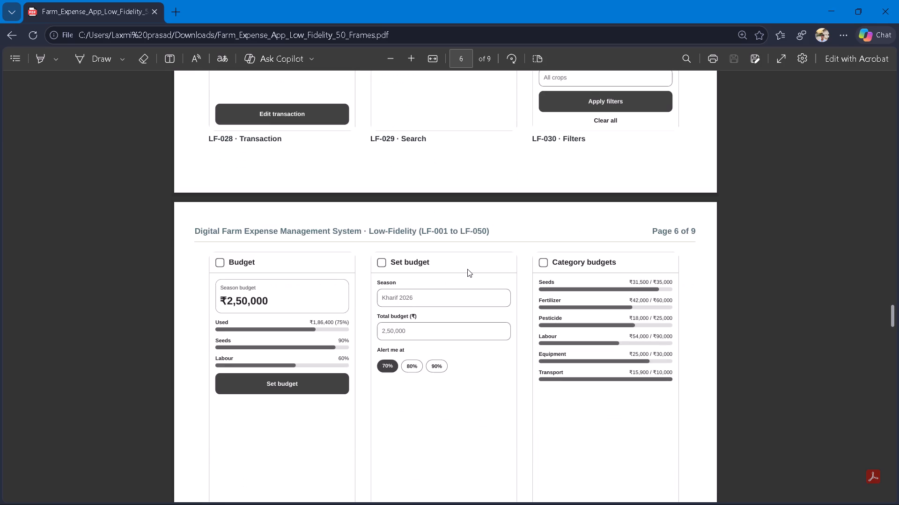
pyautogui.scroll(-9, 467, 269)
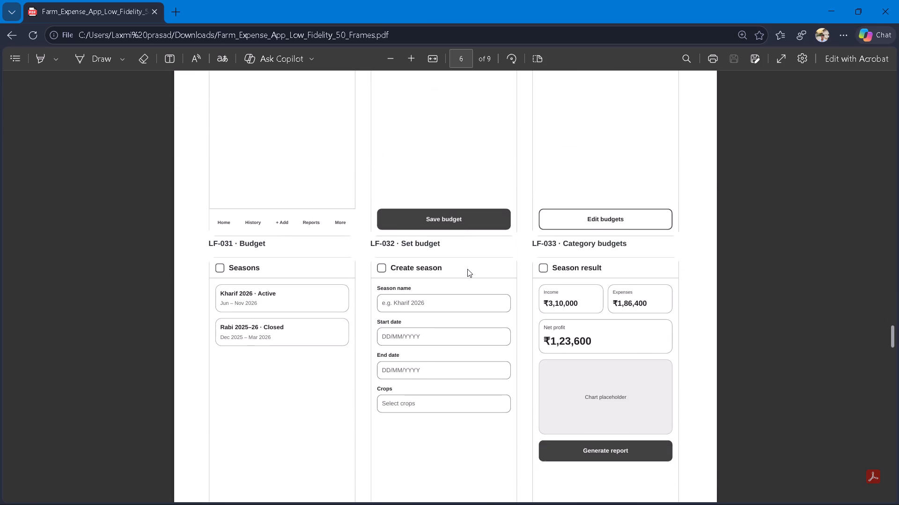
pyautogui.scroll(-17, 467, 269)
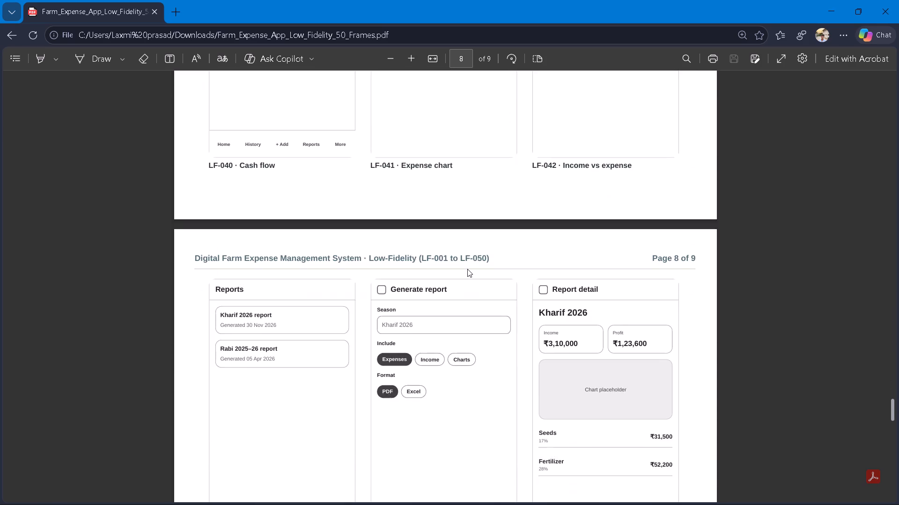
pyautogui.scroll(-7, 467, 269)
pyautogui.scroll(5, 467, 269)
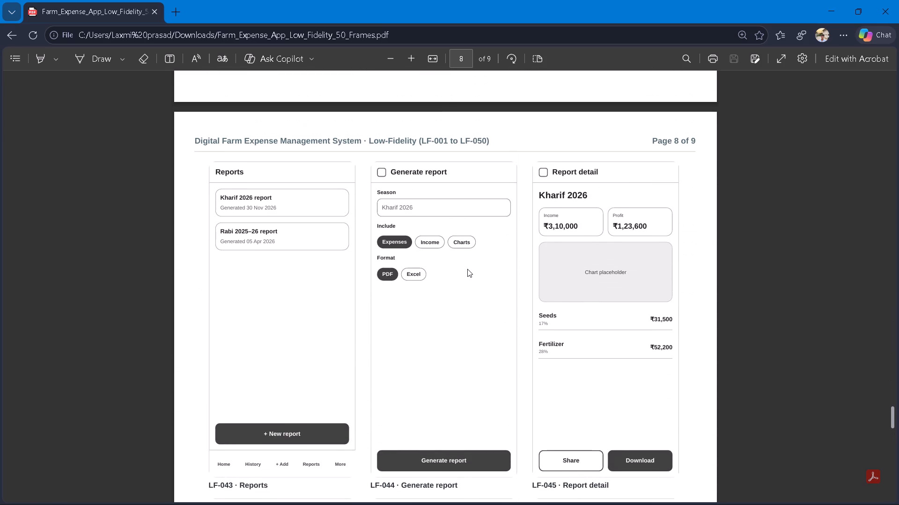
pyautogui.scroll(-13, 467, 269)
# Return to page 4 of the PDF and examine the LF-022 Categories, LF-023 Seeds and LF-024 Add income wireframes.
pyautogui.scroll(3, 467, 269)
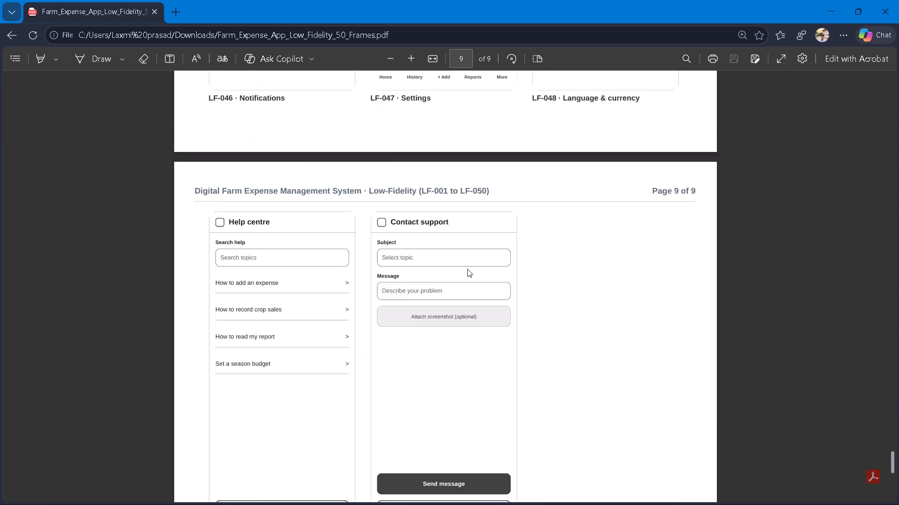
pyautogui.scroll(18, 467, 269)
pyautogui.scroll(6, 470, 252)
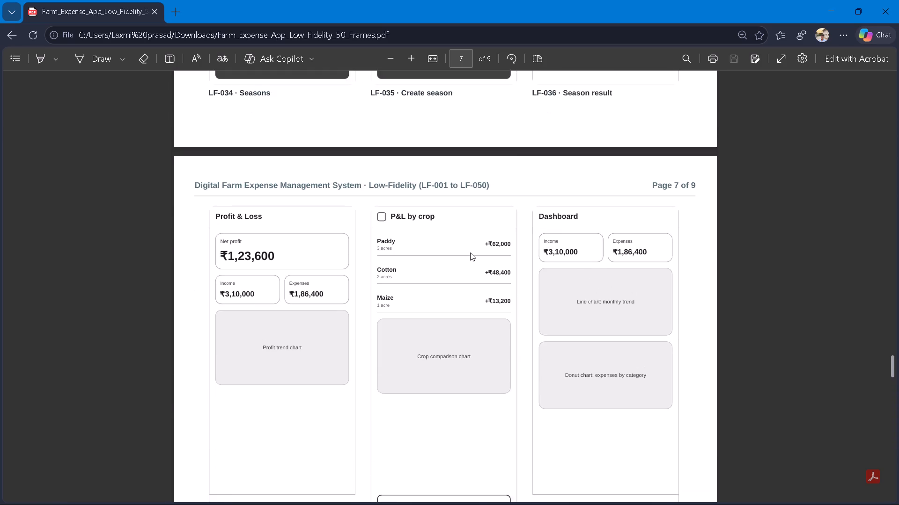
pyautogui.scroll(15, 470, 252)
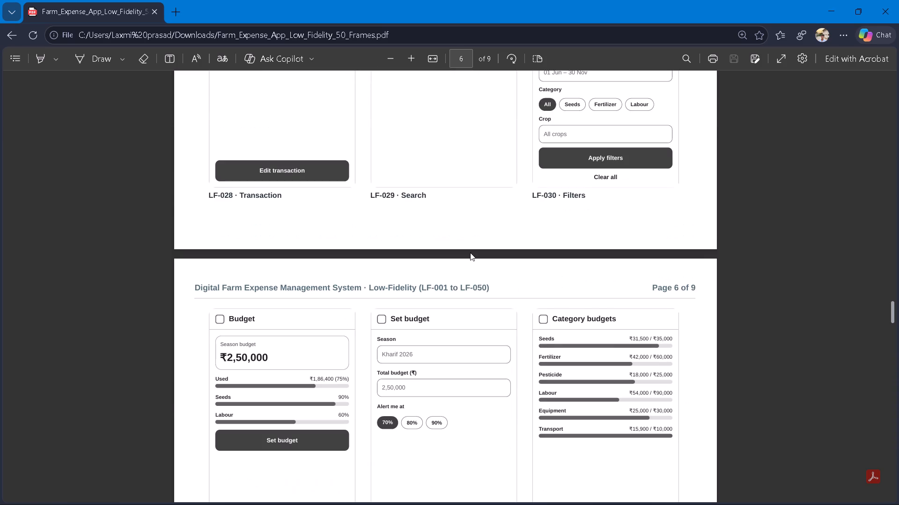
pyautogui.scroll(7, 470, 252)
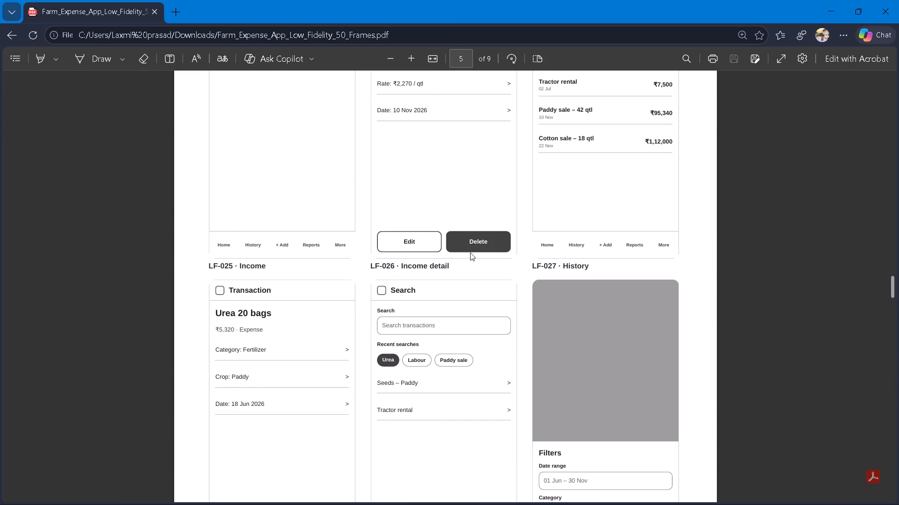
pyautogui.scroll(3, 470, 252)
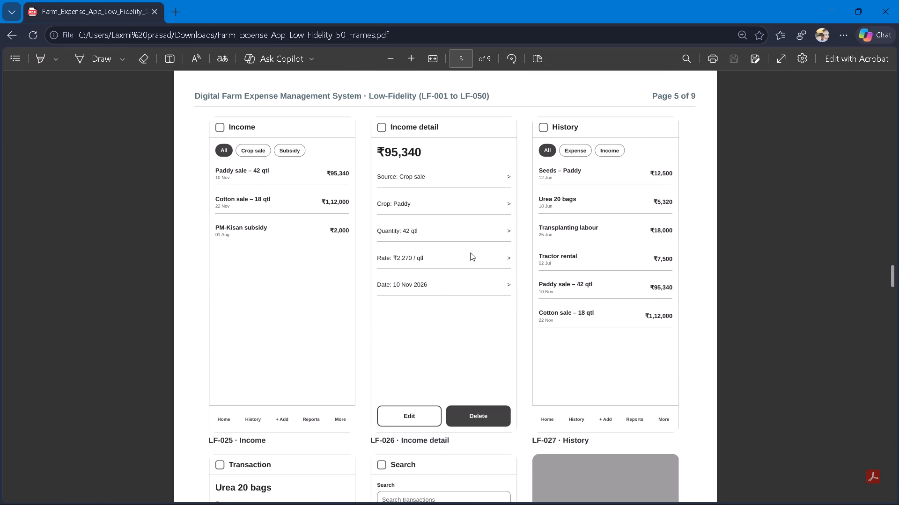
pyautogui.scroll(9, 470, 252)
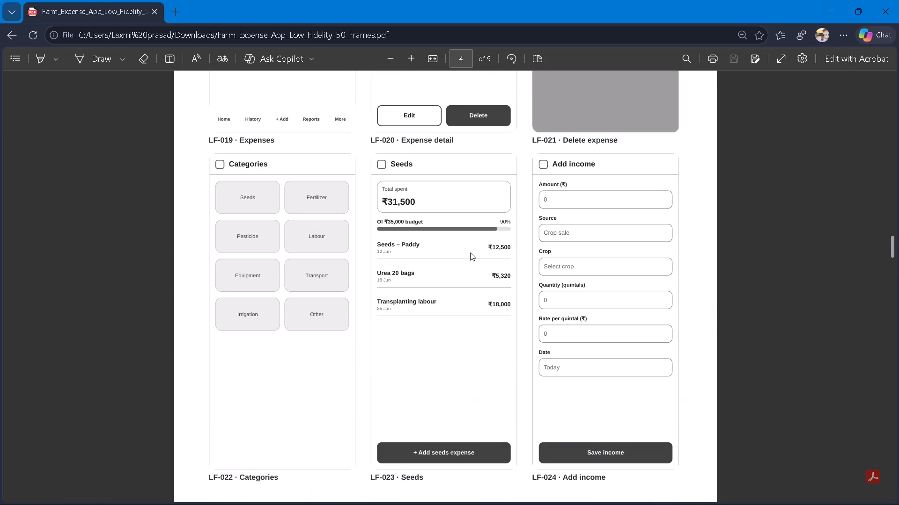
pyautogui.scroll(-2, 456, 254)
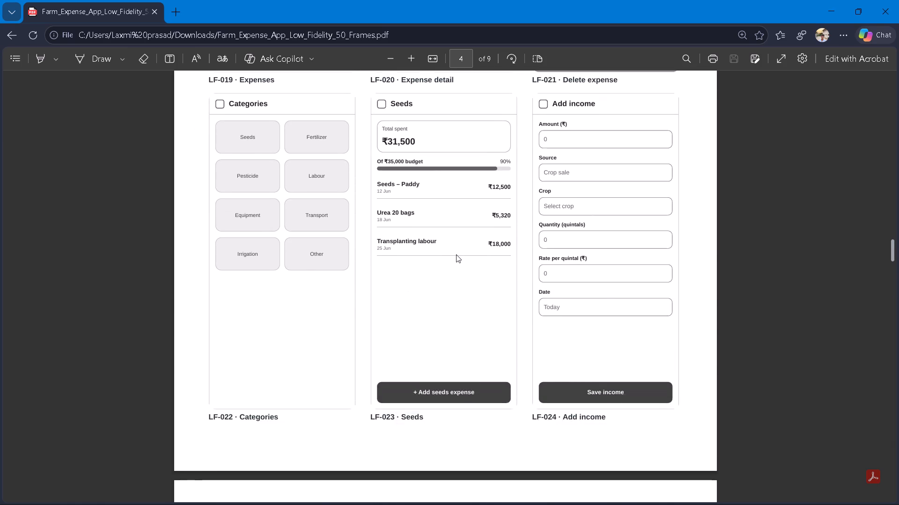
pyautogui.scroll(2, 456, 254)
pyautogui.click(397, 360)
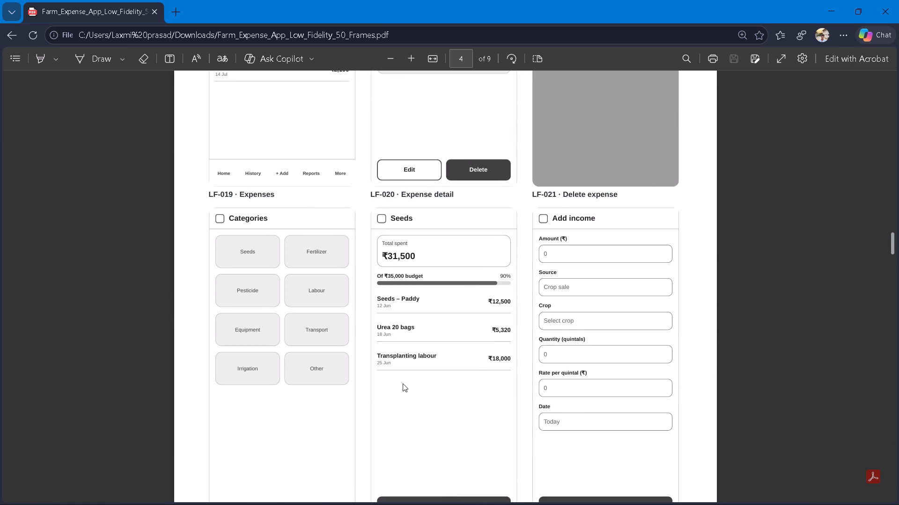
pyautogui.click(405, 383)
pyautogui.scroll(1, 405, 372)
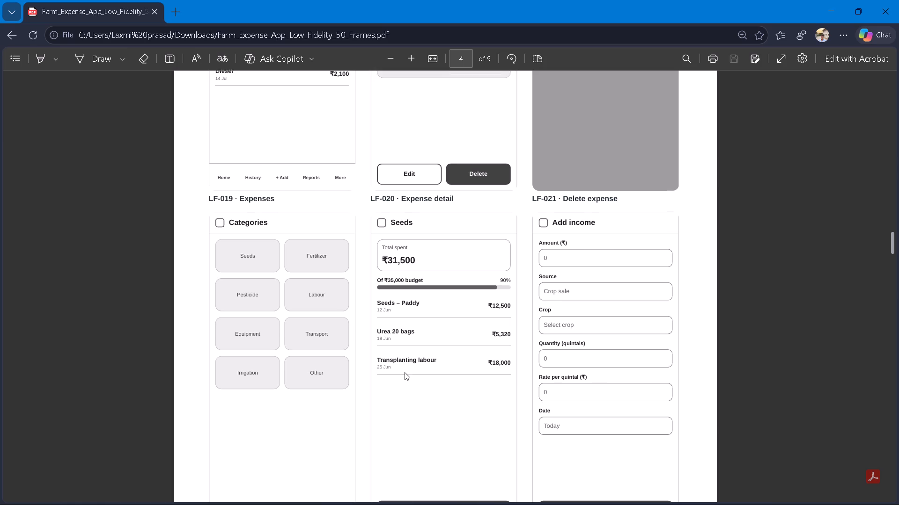
pyautogui.scroll(1, 405, 372)
pyautogui.scroll(-1, 405, 372)
# In Figma, copy the Categories header with its checkbox and divider line from iPhone 16 - 36 into the iPhone 16 - 37 frame.
pyautogui.scroll(-1, 405, 372)
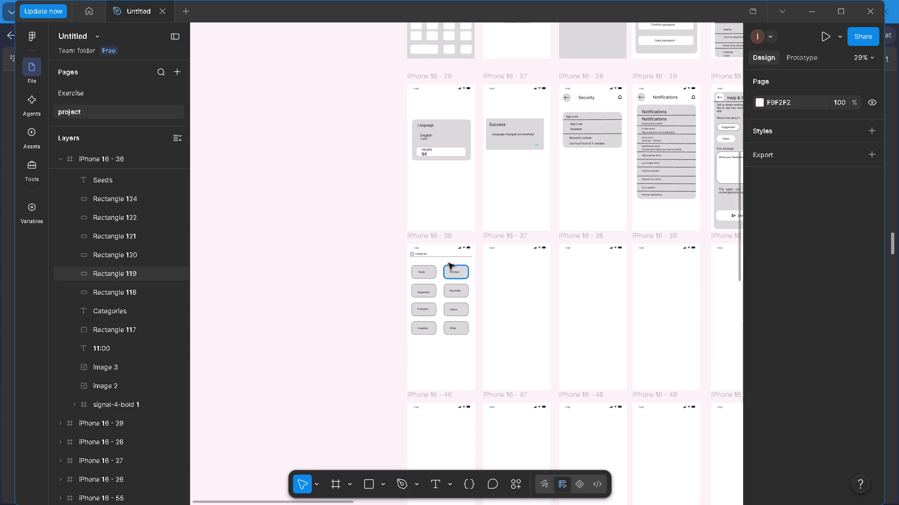
pyautogui.keyDown('ctrl'); pyautogui.scroll(12, 446, 263); pyautogui.keyUp('ctrl')
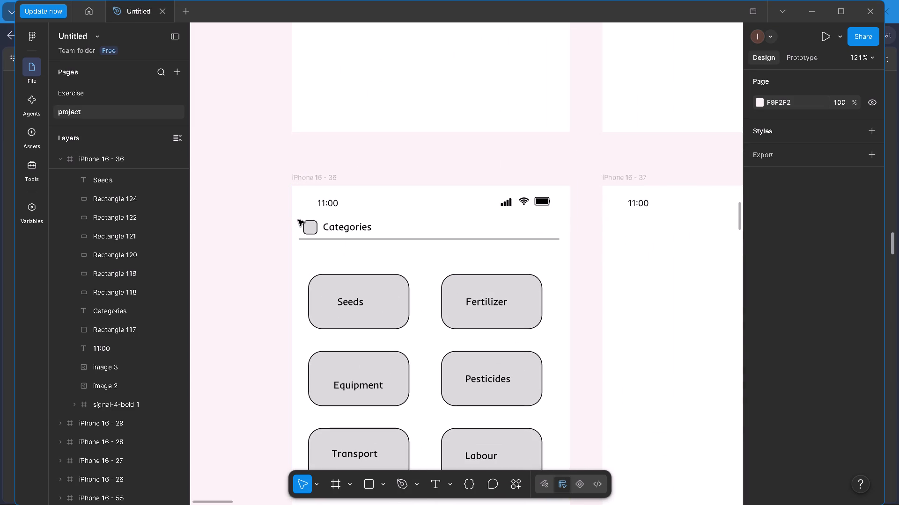
pyautogui.moveTo(300, 217); pyautogui.dragTo(529, 255)
pyautogui.hotkey('ctrl', 'c')
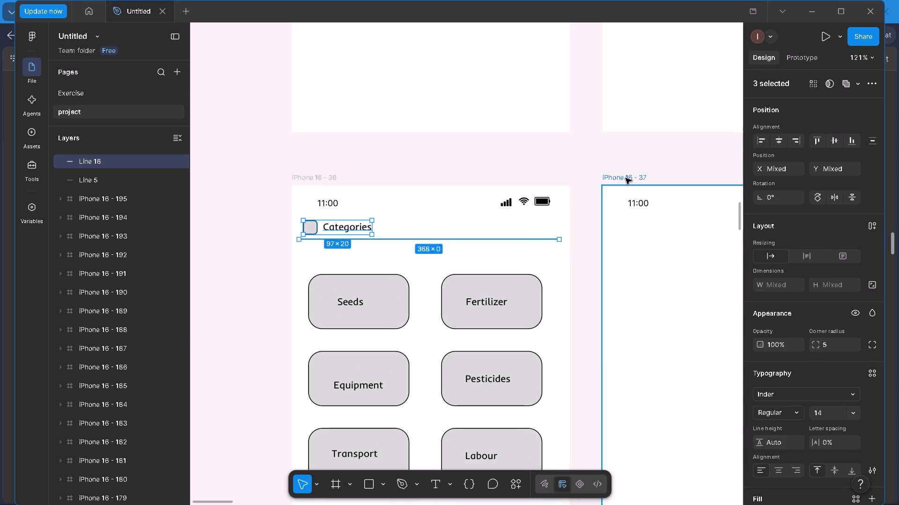
pyautogui.click(626, 178)
pyautogui.hotkey('ctrl', 'v')
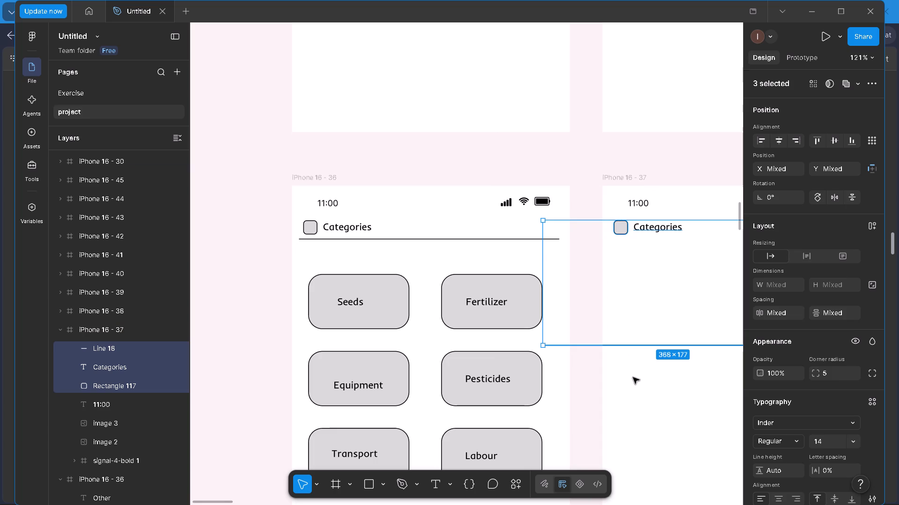
pyautogui.click(633, 377)
# Move the stray divider line in iPhone 16 - 37 up beneath the Categories header, centred across the frame.
pyautogui.keyDown('ctrl'); pyautogui.scroll(-4, 633, 377); pyautogui.keyUp('ctrl')
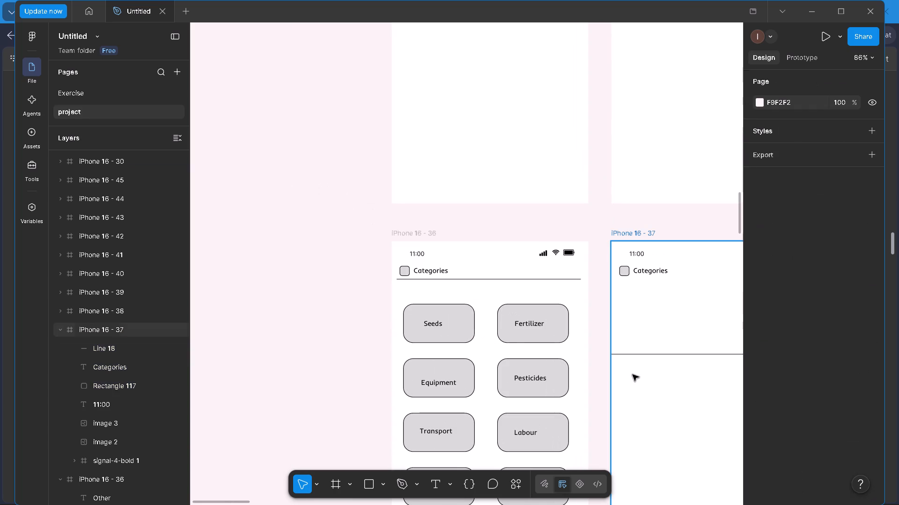
pyautogui.press('h')
pyautogui.moveTo(641, 365); pyautogui.dragTo(340, 342)
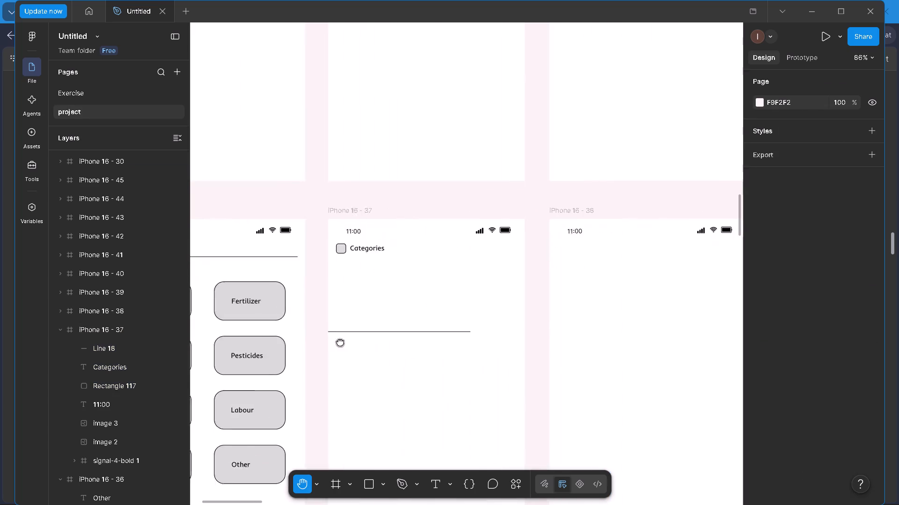
pyautogui.moveTo(340, 342); pyautogui.dragTo(313, 342)
pyautogui.keyDown('ctrl'); pyautogui.scroll(3, 339, 346); pyautogui.keyUp('ctrl')
pyautogui.press('v')
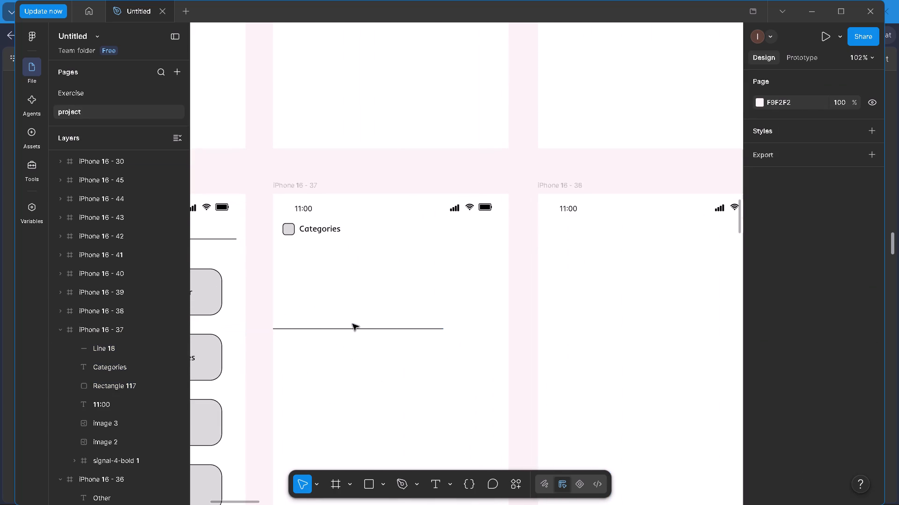
pyautogui.moveTo(353, 327); pyautogui.dragTo(417, 245)
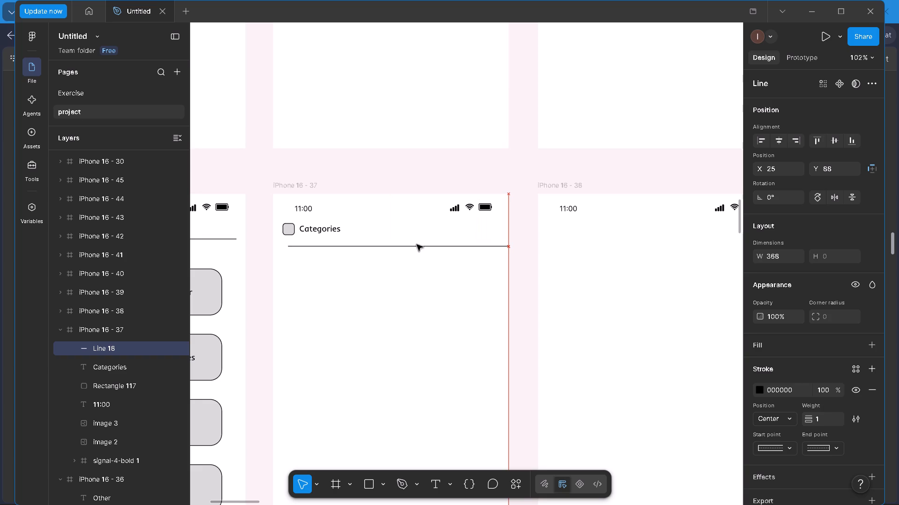
pyautogui.moveTo(417, 245); pyautogui.dragTo(412, 245)
pyautogui.click(412, 245)
pyautogui.click(407, 288)
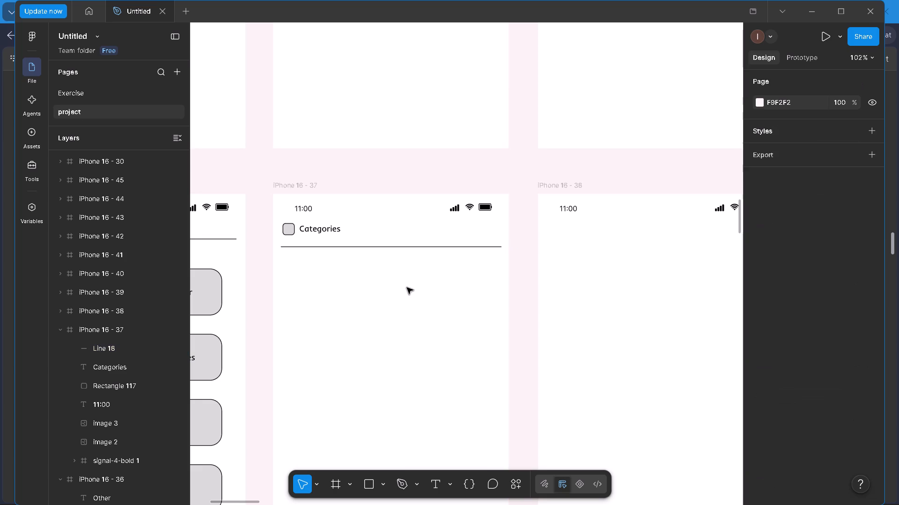
# Change the header text in iPhone 16 - 37 from Categories to Seeds.
pyautogui.keyDown('ctrl'); pyautogui.scroll(-5, 407, 288); pyautogui.keyUp('ctrl')
pyautogui.doubleClick(358, 256)
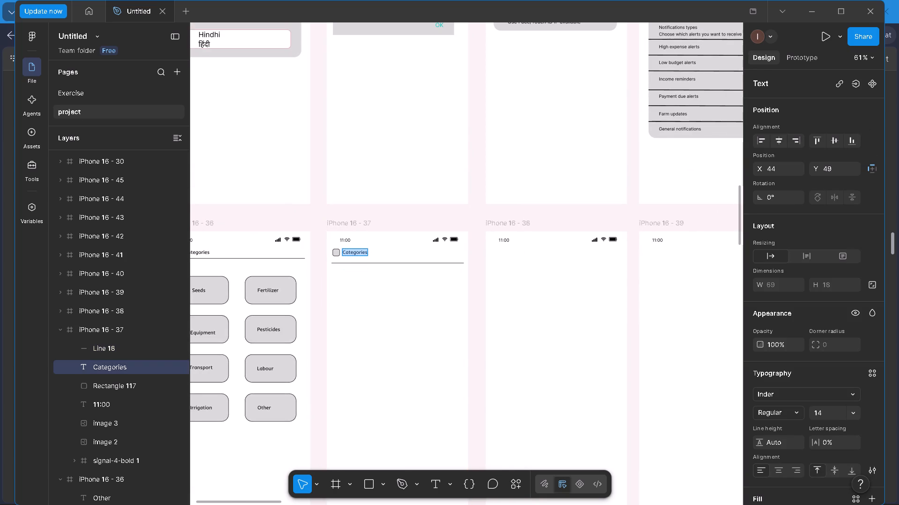
pyautogui.press('BackSpace')
pyautogui.write('Seeds')
pyautogui.click(357, 286)
pyautogui.click(360, 287)
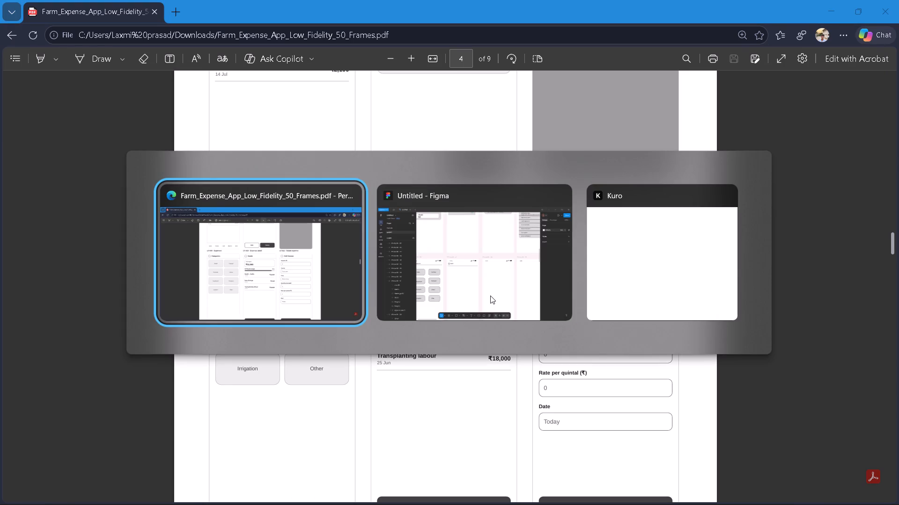
# Draw a rectangle about 337 × 70 below the Seeds divider line and give it a corner radius of 20.
pyautogui.click(368, 479)
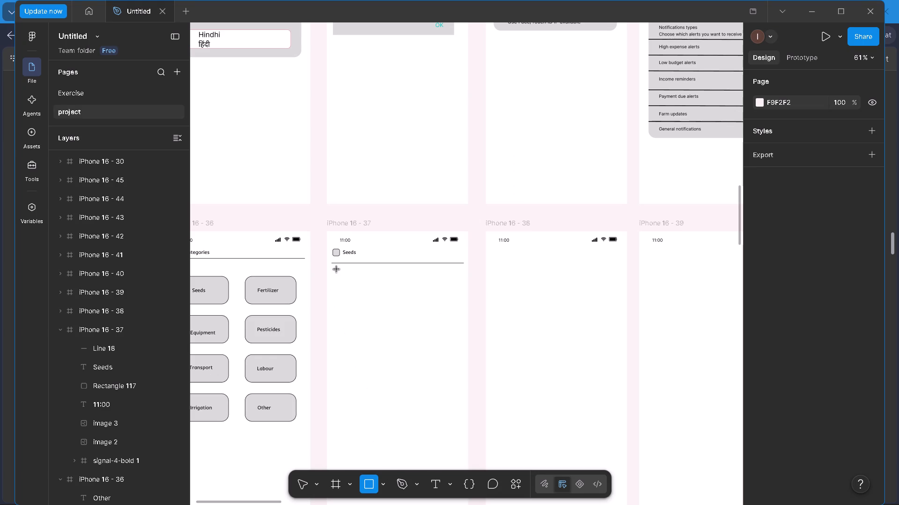
pyautogui.moveTo(337, 275); pyautogui.dragTo(460, 300)
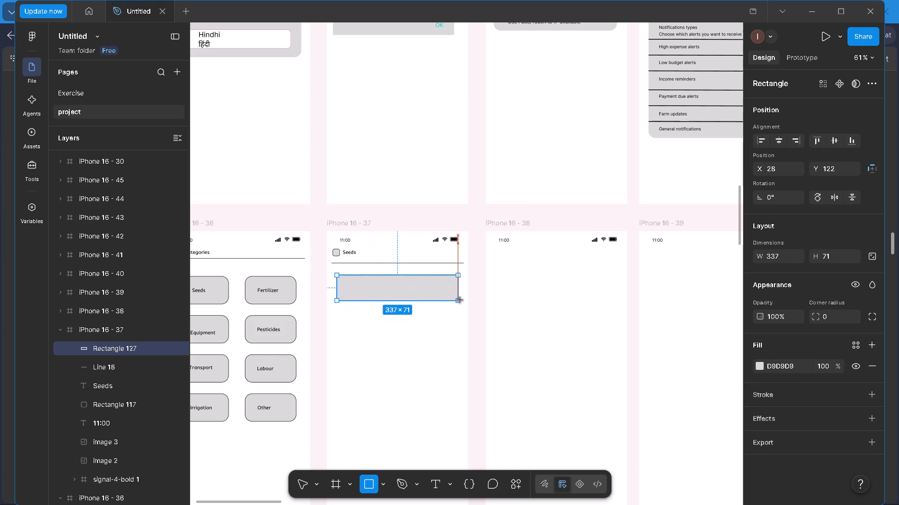
pyautogui.moveTo(460, 300); pyautogui.dragTo(458, 300)
pyautogui.click(830, 317)
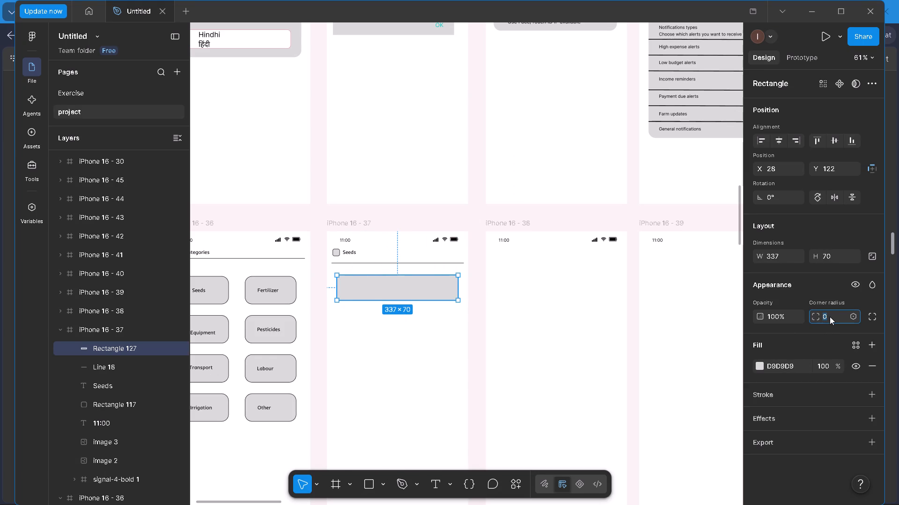
pyautogui.write('20')
pyautogui.press('Return')
pyautogui.click(411, 344)
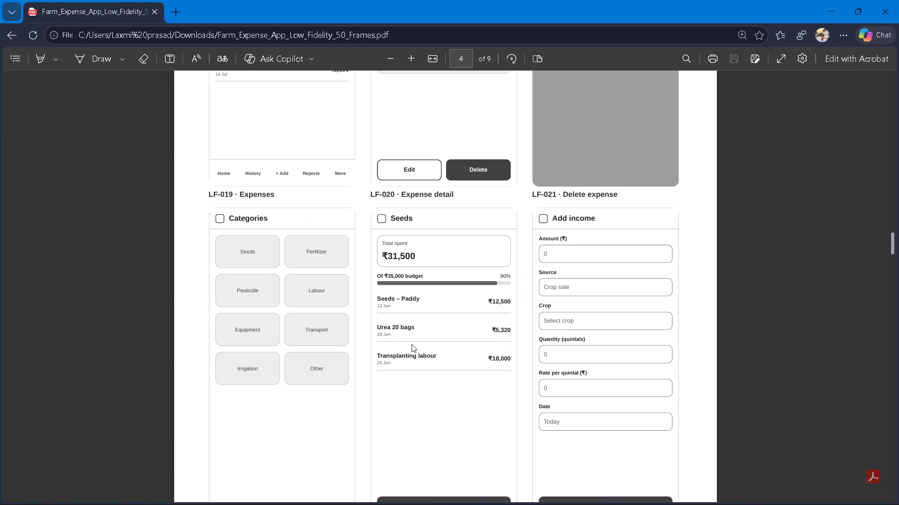
# Add a black outline to the rounded rectangle below the Seeds header.
pyautogui.click(409, 292)
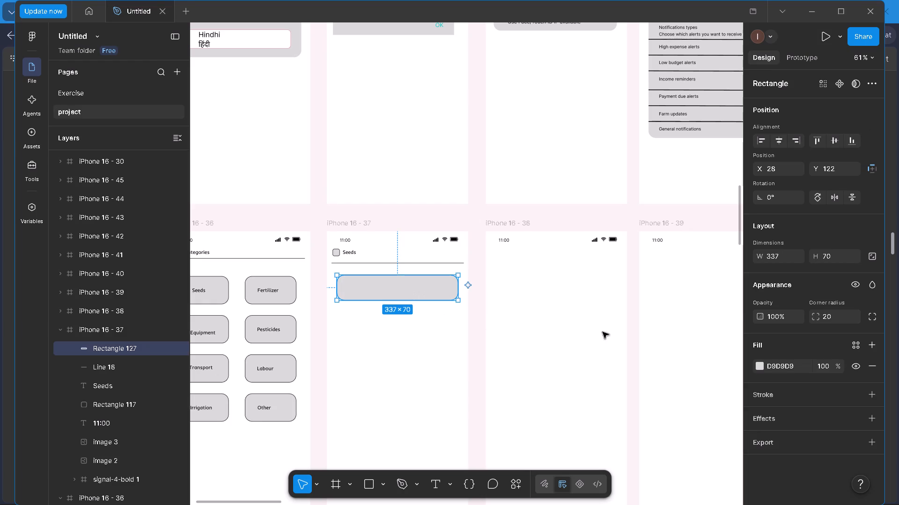
pyautogui.click(761, 363)
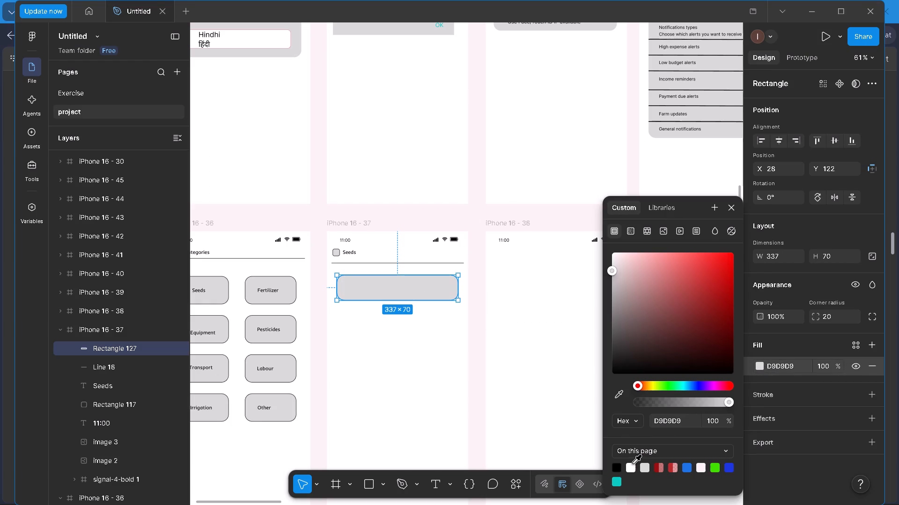
pyautogui.click(872, 390)
pyautogui.click(401, 348)
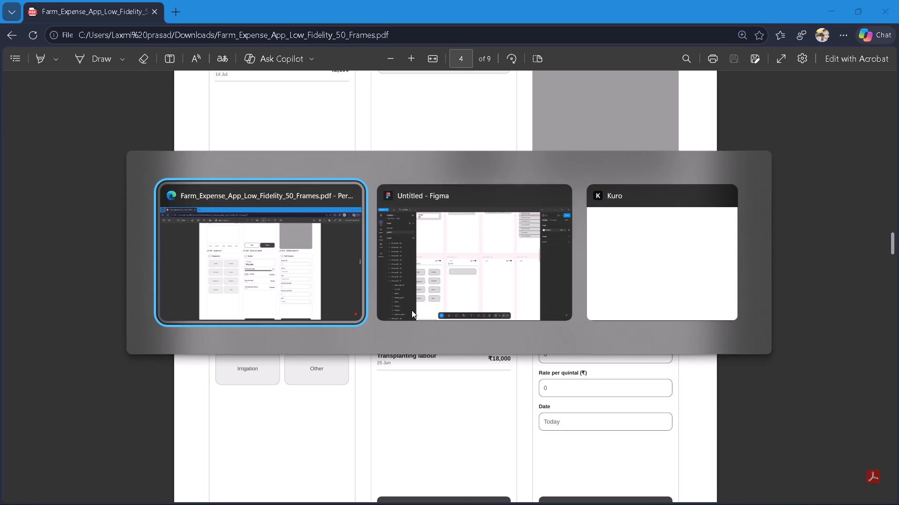
# Add the text label "Total Spent" in the upper-left part of the rounded card on the Seeds screen.
pyautogui.scroll(4, 348, 295)
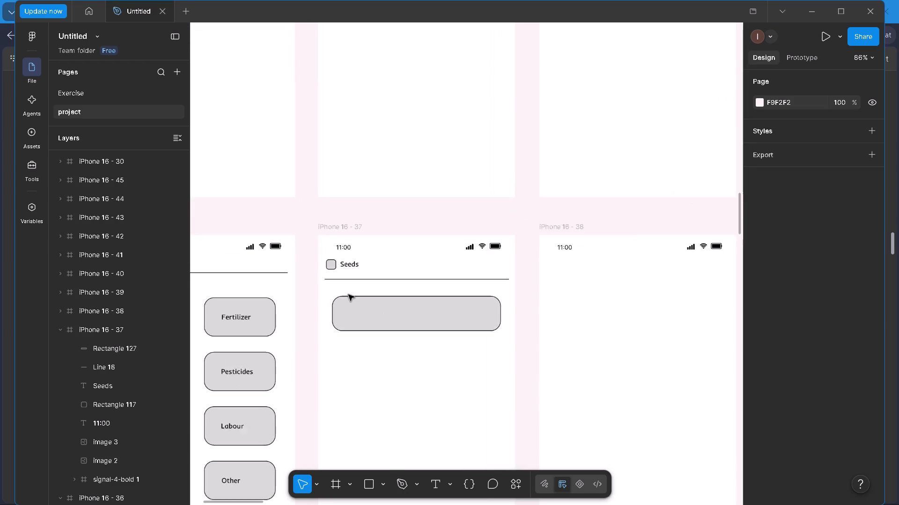
pyautogui.keyDown('ctrl'); pyautogui.scroll(10, 348, 295); pyautogui.keyUp('ctrl')
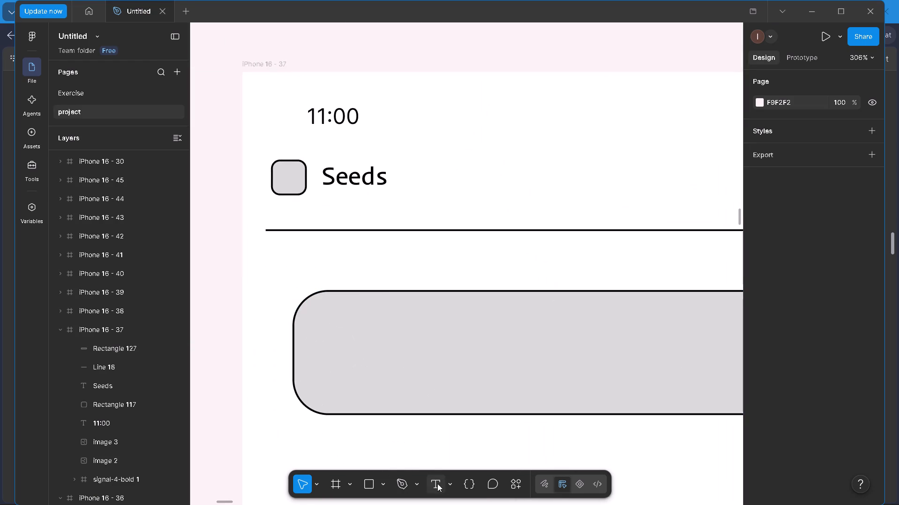
pyautogui.click(433, 481)
pyautogui.click(328, 314)
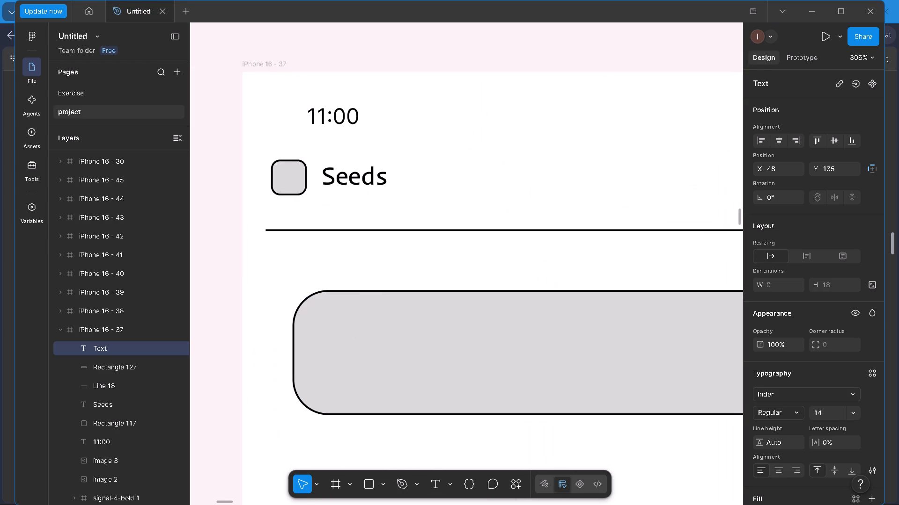
pyautogui.write('Total')
pyautogui.press('space')
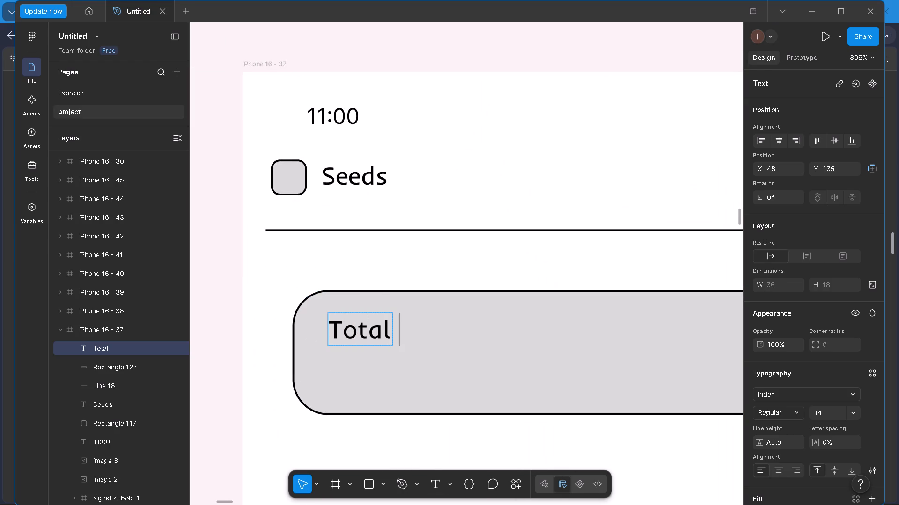
pyautogui.hotkey('shift', 's')
pyautogui.write('pent')
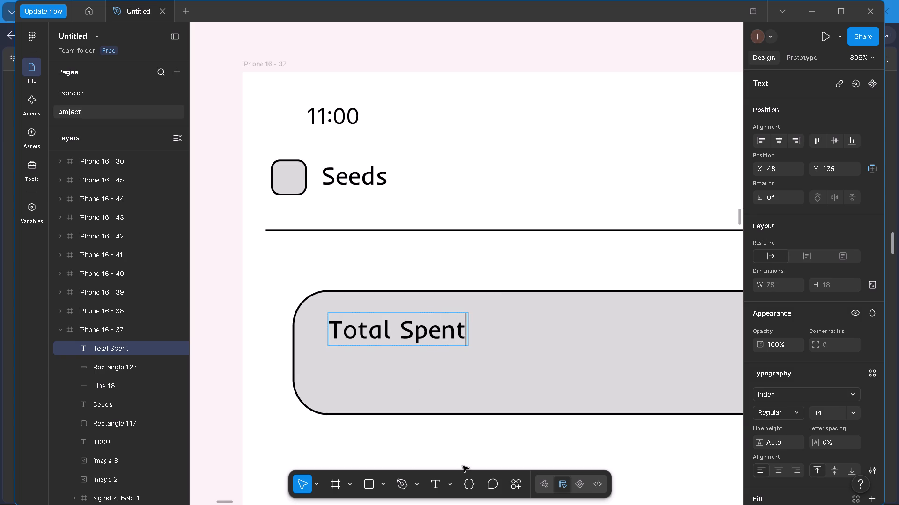
pyautogui.doubleClick(457, 451)
# Find the Add Laborer screen in iPhone 16 - 15 and copy the ₹ symbol from its Daily Wage label.
pyautogui.keyDown('ctrl'); pyautogui.scroll(-20, 455, 441); pyautogui.keyUp('ctrl')
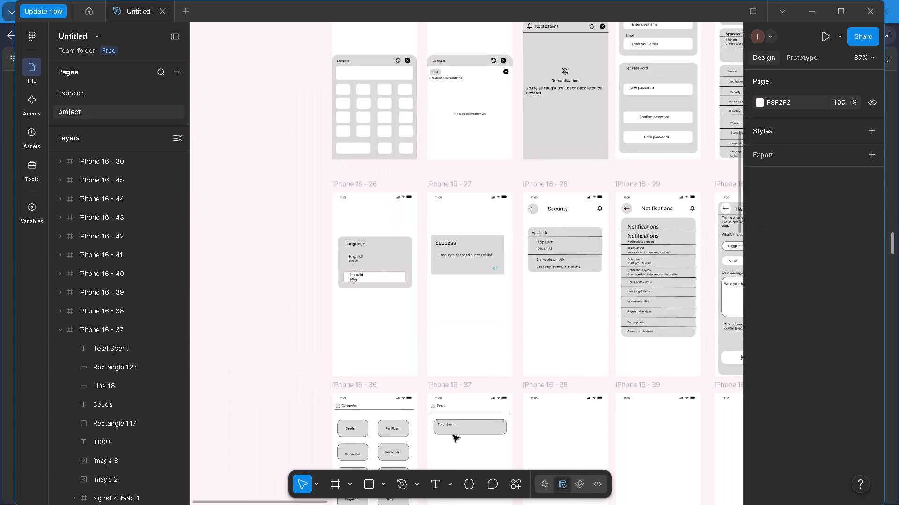
pyautogui.keyDown('ctrl'); pyautogui.scroll(-6, 453, 435); pyautogui.keyUp('ctrl')
pyautogui.press('h')
pyautogui.moveTo(620, 420); pyautogui.dragTo(428, 412)
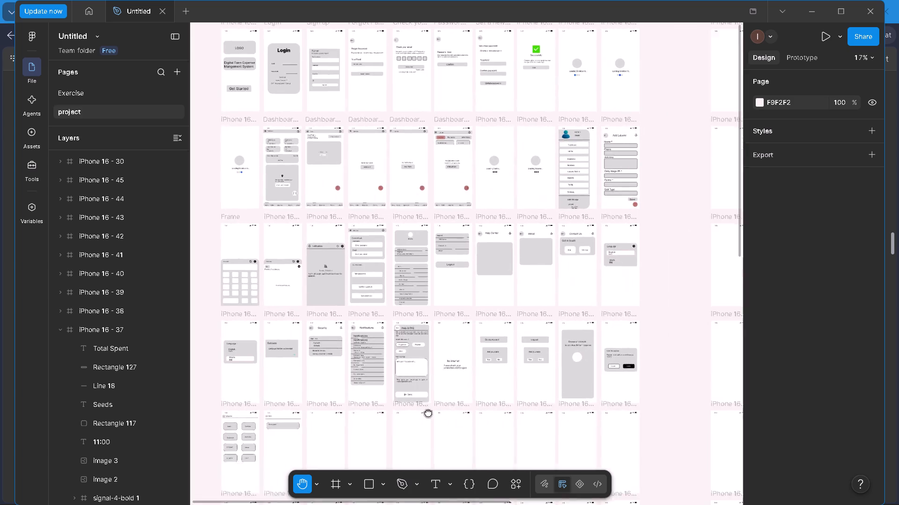
pyautogui.moveTo(428, 412); pyautogui.dragTo(327, 412)
pyautogui.keyDown('ctrl'); pyautogui.scroll(9, 535, 392); pyautogui.keyUp('ctrl')
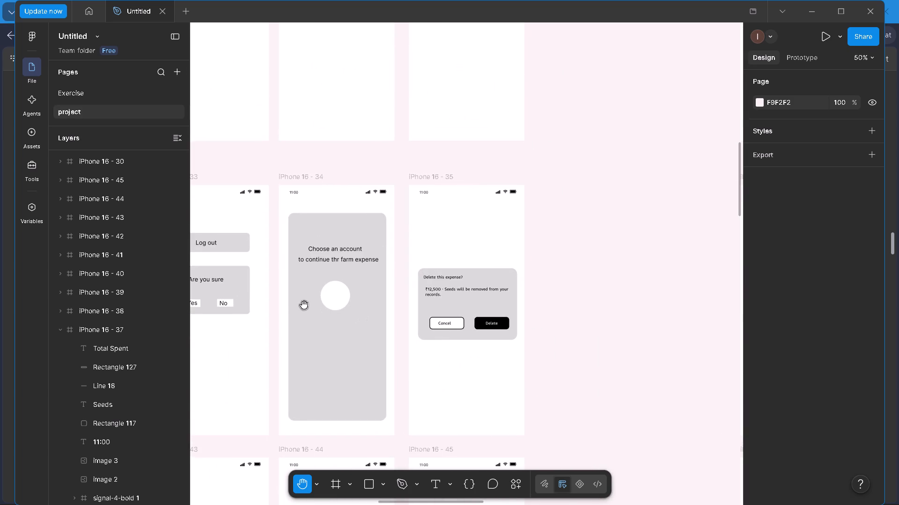
pyautogui.keyDown('ctrl'); pyautogui.scroll(-6, 305, 304); pyautogui.keyUp('ctrl')
pyautogui.keyDown('ctrl'); pyautogui.moveTo(282, 320); pyautogui.dragTo(508, 314); pyautogui.keyUp('ctrl')
pyautogui.keyDown('ctrl'); pyautogui.click(508, 314); pyautogui.keyUp('ctrl')
pyautogui.keyDown('ctrl'); pyautogui.click(511, 313); pyautogui.keyUp('ctrl')
pyautogui.keyDown('ctrl'); pyautogui.scroll(-7, 533, 303); pyautogui.keyUp('ctrl')
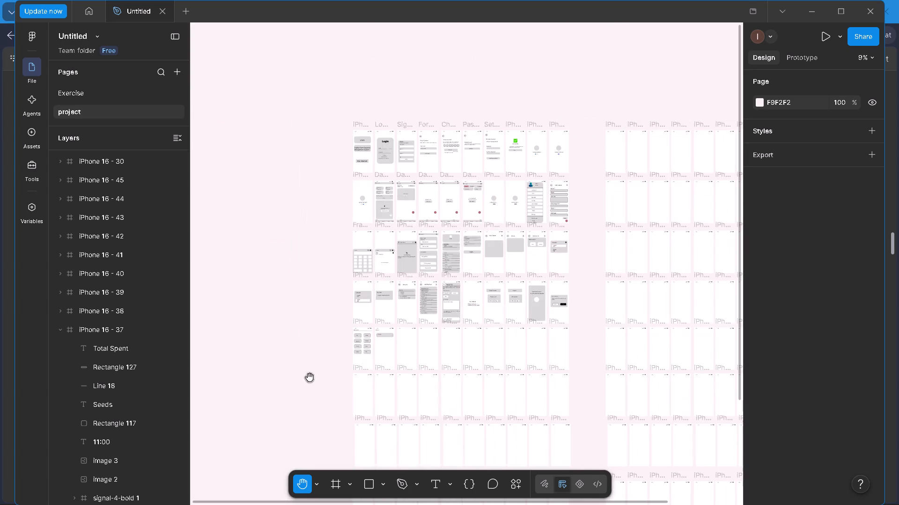
pyautogui.keyDown('ctrl'); pyautogui.scroll(4, 359, 368); pyautogui.keyUp('ctrl')
pyautogui.keyDown('ctrl'); pyautogui.moveTo(535, 352); pyautogui.dragTo(423, 403); pyautogui.keyUp('ctrl')
pyautogui.keyDown('ctrl'); pyautogui.scroll(5, 482, 365); pyautogui.keyUp('ctrl')
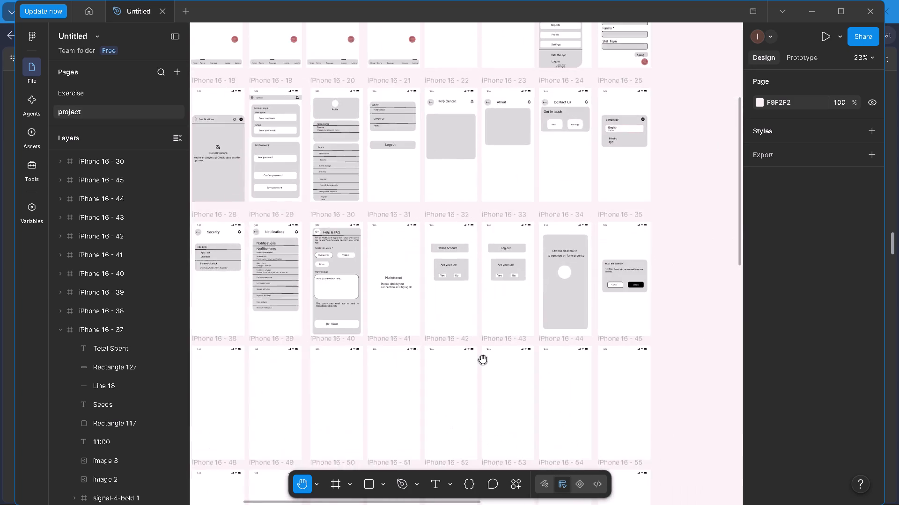
pyautogui.keyDown('ctrl'); pyautogui.scroll(5, 483, 360); pyautogui.keyUp('ctrl')
pyautogui.keyDown('ctrl'); pyautogui.scroll(-7, 483, 360); pyautogui.keyUp('ctrl')
pyautogui.keyDown('ctrl'); pyautogui.scroll(4, 486, 360); pyautogui.keyUp('ctrl')
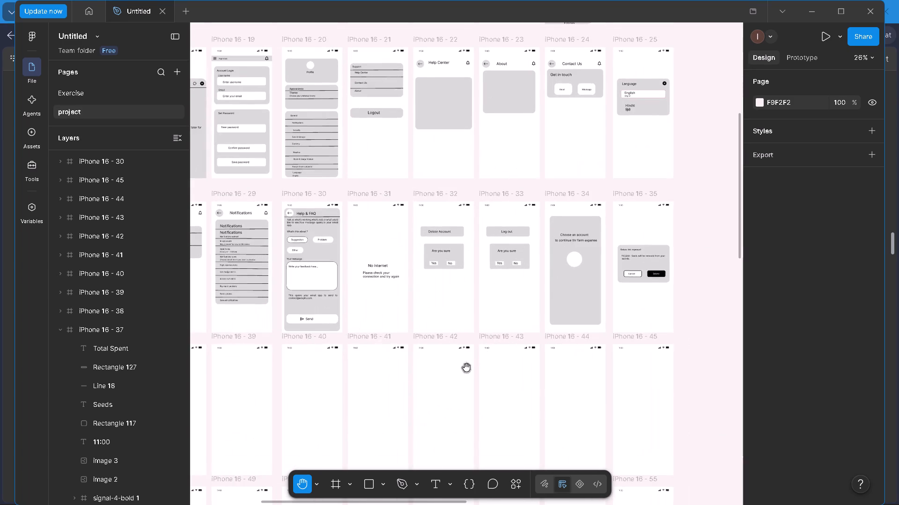
pyautogui.keyDown('ctrl'); pyautogui.scroll(2, 83, 454); pyautogui.keyUp('ctrl')
pyautogui.keyDown('ctrl'); pyautogui.moveTo(565, 176); pyautogui.dragTo(537, 403); pyautogui.keyUp('ctrl')
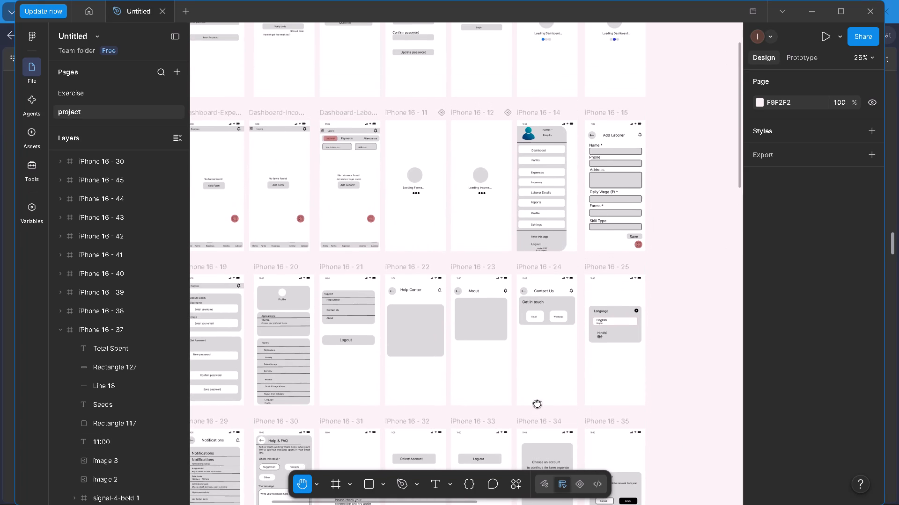
pyautogui.keyDown('ctrl'); pyautogui.moveTo(537, 403); pyautogui.dragTo(537, 404); pyautogui.keyUp('ctrl')
pyautogui.keyDown('ctrl'); pyautogui.scroll(6, 641, 229); pyautogui.keyUp('ctrl')
pyautogui.keyDown('ctrl'); pyautogui.moveTo(609, 182); pyautogui.dragTo(520, 346); pyautogui.keyUp('ctrl')
pyautogui.keyDown('ctrl'); pyautogui.scroll(4, 516, 346); pyautogui.keyUp('ctrl')
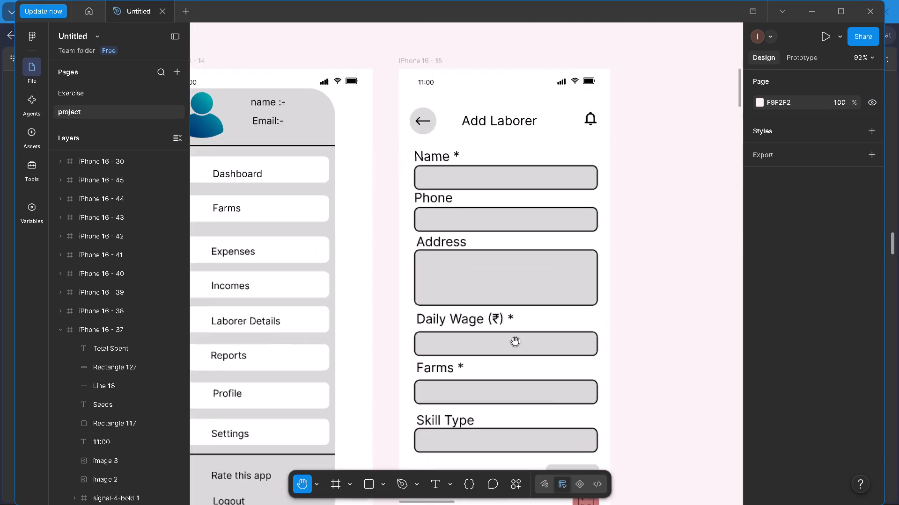
pyautogui.keyDown('ctrl'); pyautogui.scroll(12, 515, 341); pyautogui.keyUp('ctrl')
pyautogui.click(468, 337)
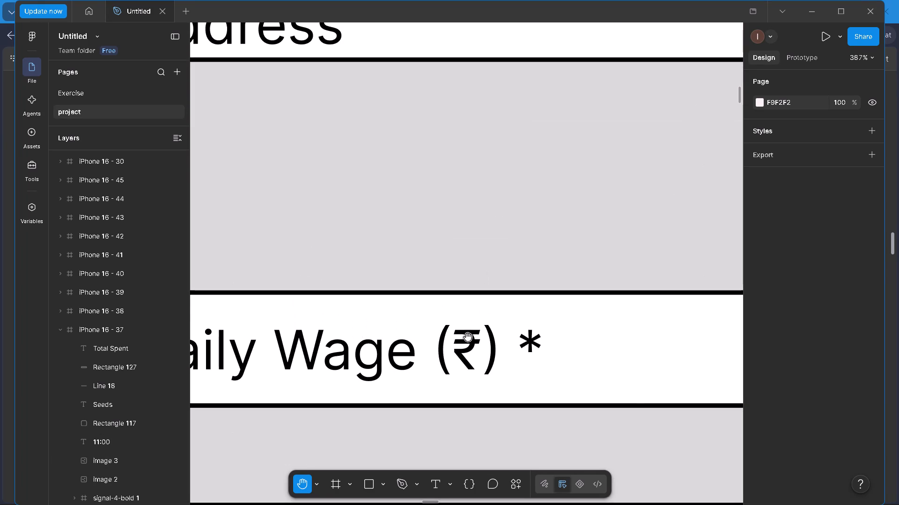
pyautogui.press('v')
pyautogui.tripleClick(468, 337)
pyautogui.click(468, 337)
pyautogui.click(468, 337)
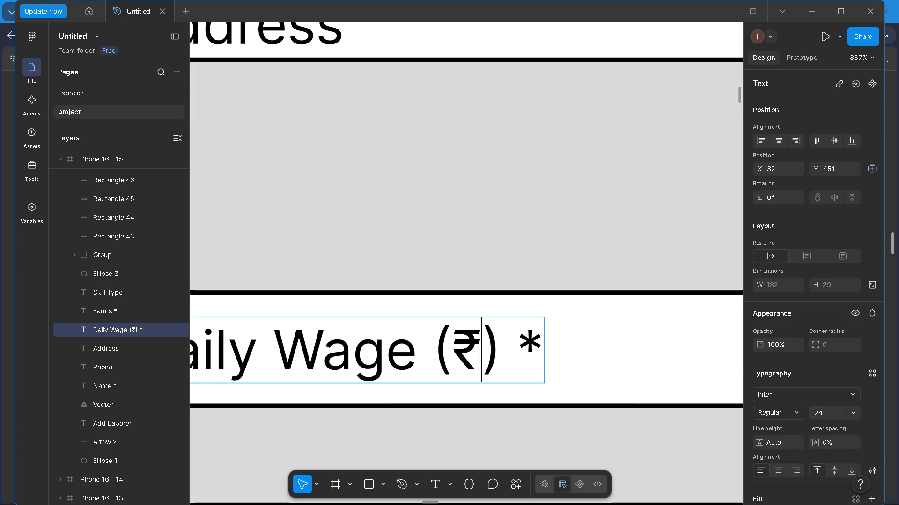
pyautogui.moveTo(468, 337); pyautogui.dragTo(462, 337)
pyautogui.hotkey('ctrl', 'c')
# Back on the Seeds screen in iPhone 16 - 37, add the text "₹4000" below the "Total Spent" label using the copied ₹ symbol.
pyautogui.keyDown('ctrl'); pyautogui.scroll(-4, 462, 337); pyautogui.keyUp('ctrl')
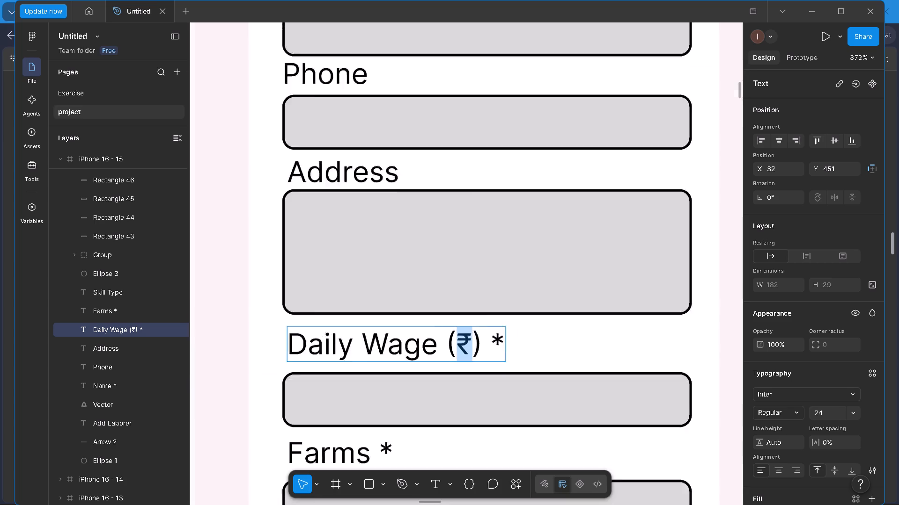
pyautogui.keyDown('ctrl'); pyautogui.scroll(-20, 462, 337); pyautogui.keyUp('ctrl')
pyautogui.keyDown('ctrl'); pyautogui.scroll(-18, 462, 337); pyautogui.keyUp('ctrl')
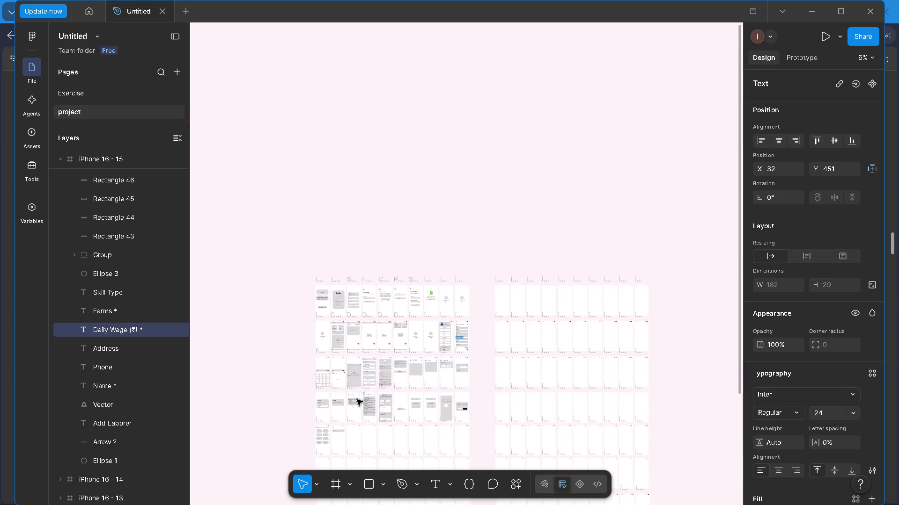
pyautogui.keyDown('ctrl'); pyautogui.scroll(20, 332, 433); pyautogui.keyUp('ctrl')
pyautogui.keyDown('ctrl'); pyautogui.scroll(1, 332, 433); pyautogui.keyUp('ctrl')
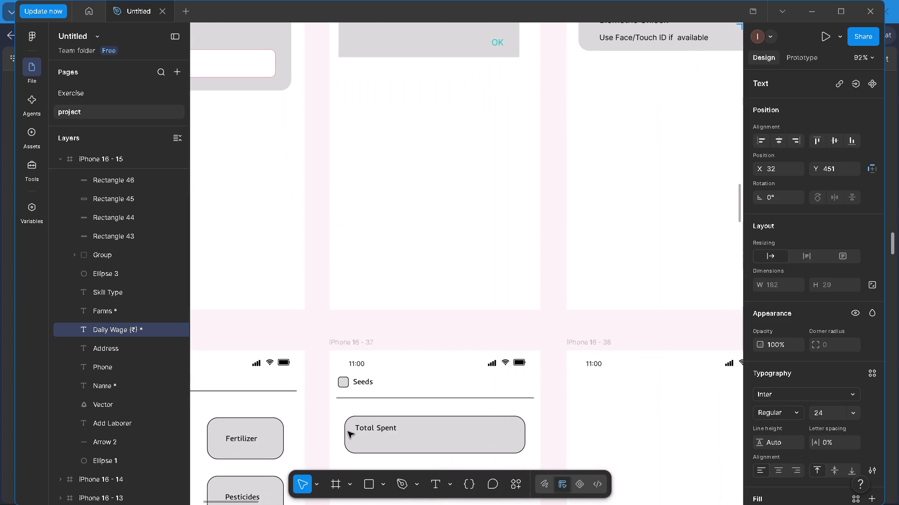
pyautogui.press('h')
pyautogui.click(364, 323)
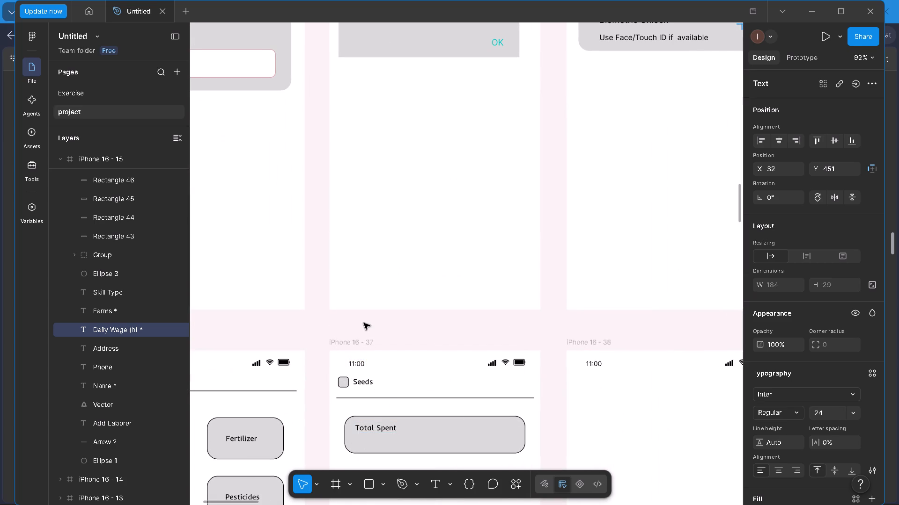
pyautogui.press('h')
pyautogui.moveTo(366, 331); pyautogui.dragTo(367, 187)
pyautogui.keyDown('ctrl'); pyautogui.scroll(9, 374, 338); pyautogui.keyUp('ctrl')
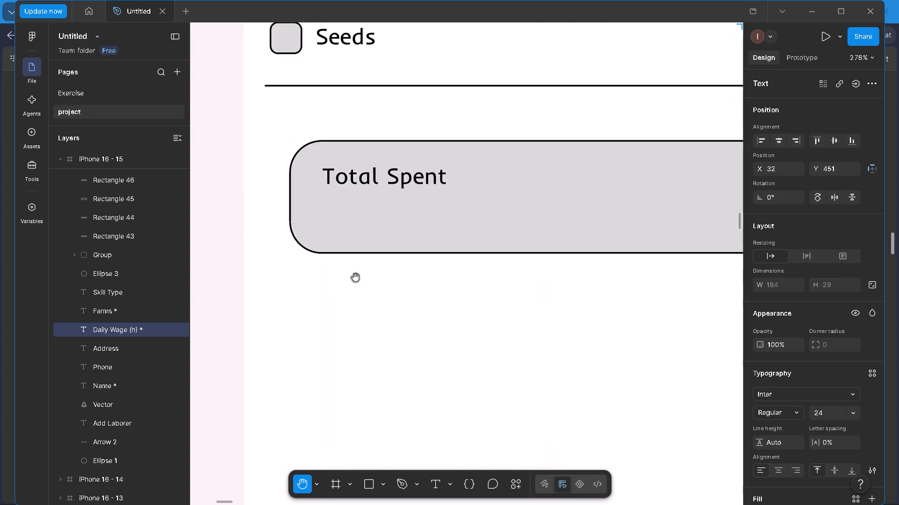
pyautogui.keyDown('ctrl'); pyautogui.moveTo(354, 263); pyautogui.dragTo(322, 365); pyautogui.keyUp('ctrl')
pyautogui.press('v')
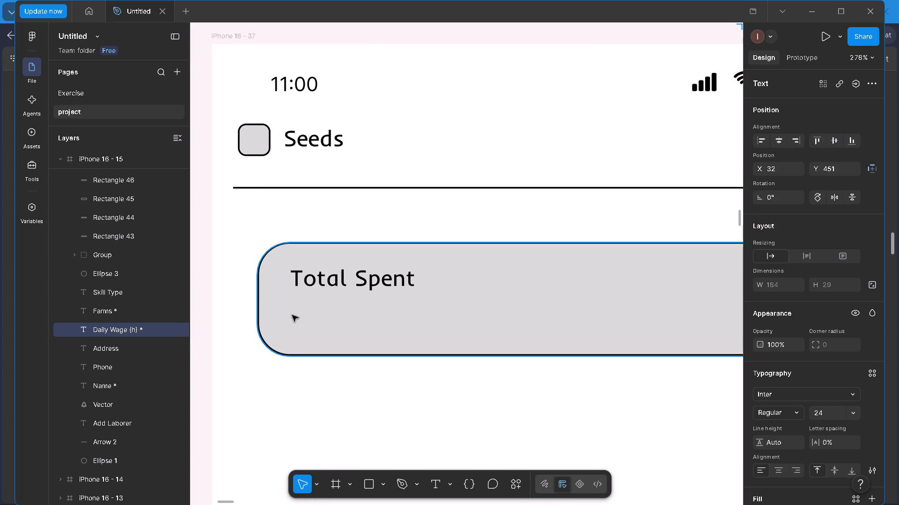
pyautogui.press('t')
pyautogui.click(298, 318)
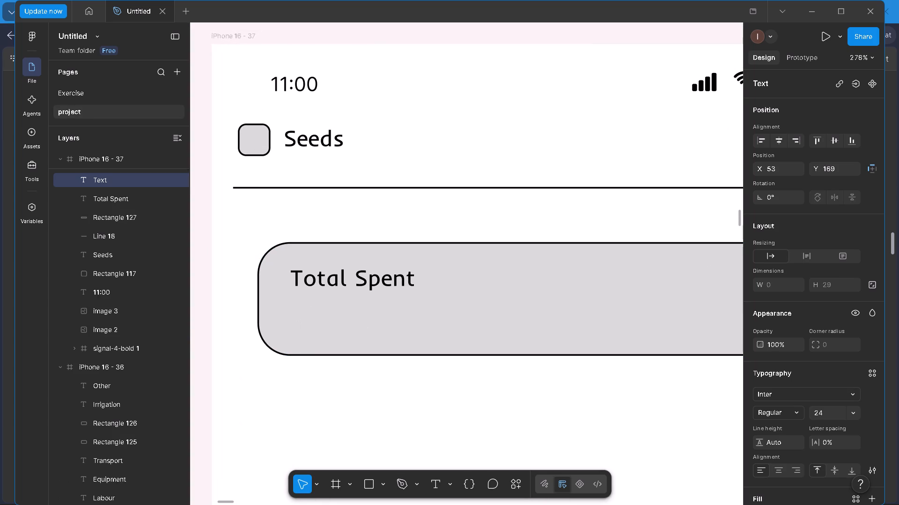
pyautogui.hotkey('ctrl', 'v')
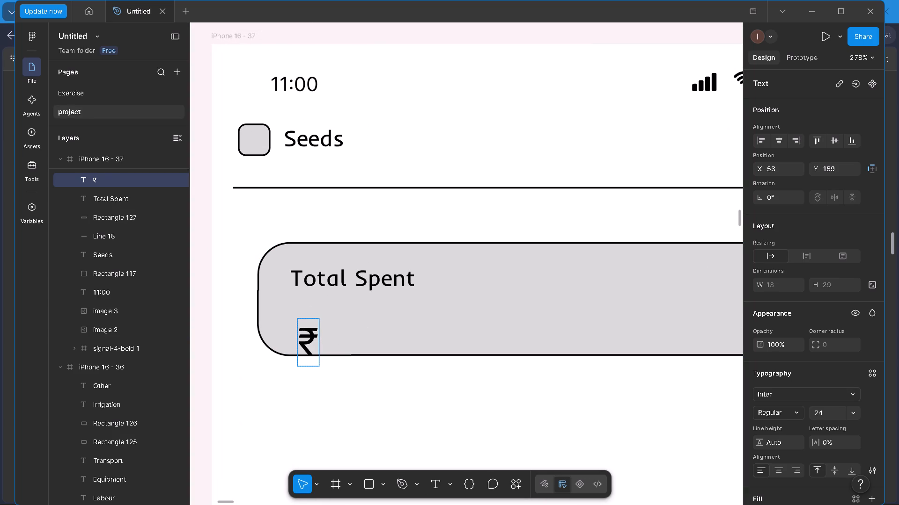
pyautogui.press('4')
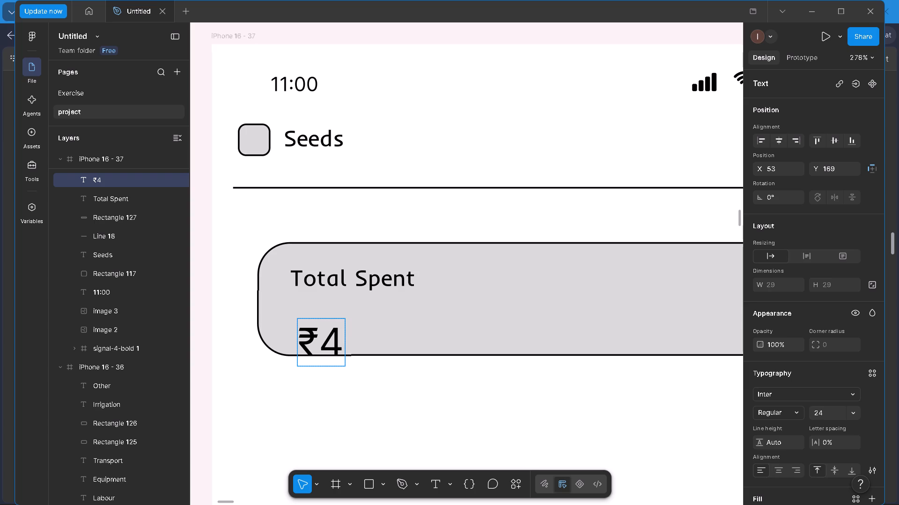
pyautogui.write('000')
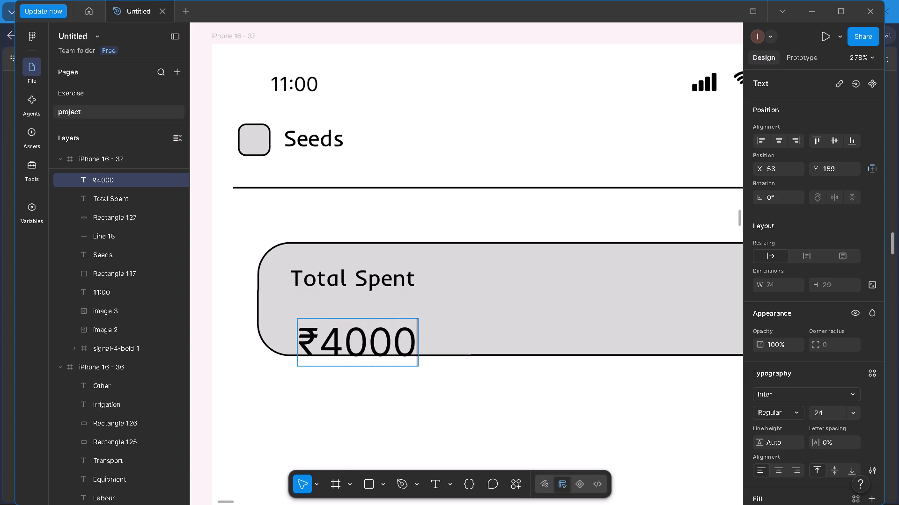
pyautogui.doubleClick(327, 389)
# Move the ₹4000 text up inside the card, directly under "Total Spent" and left-aligned with it.
pyautogui.moveTo(344, 343); pyautogui.dragTo(334, 332)
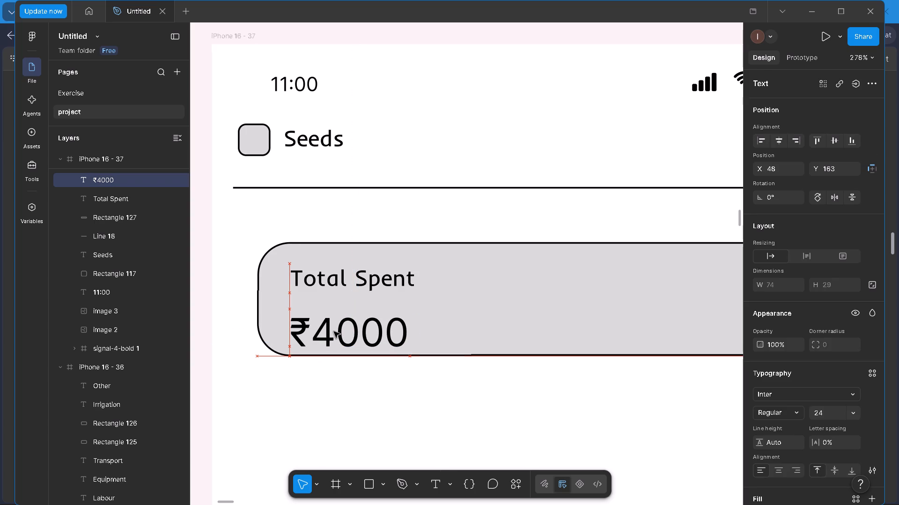
pyautogui.moveTo(345, 335); pyautogui.dragTo(345, 327)
pyautogui.click(351, 404)
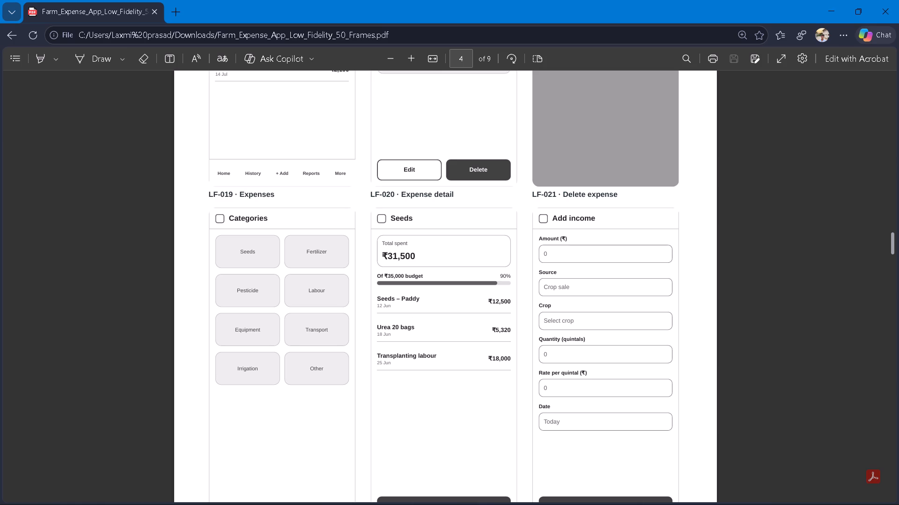
# Copy the divider line under the Seeds header and paste three copies of it below the Total Spent card.
pyautogui.scroll(-1, 414, 321)
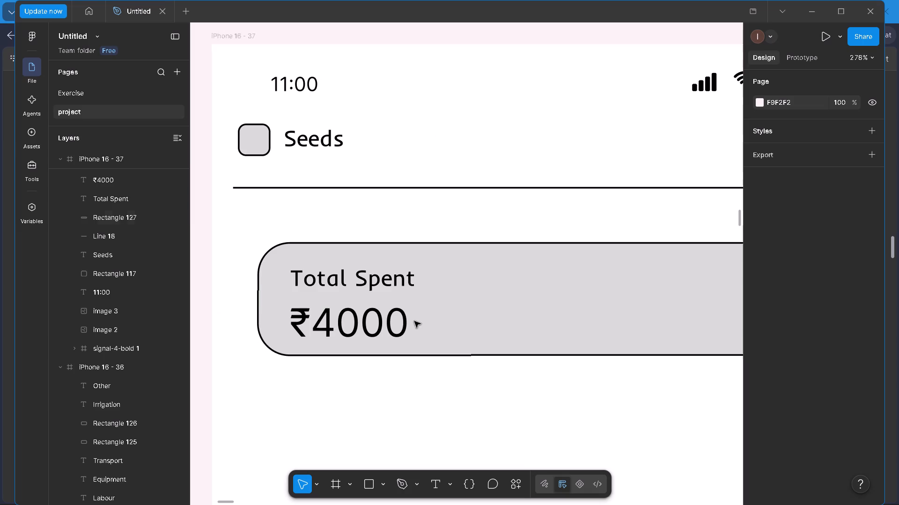
pyautogui.keyDown('ctrl'); pyautogui.scroll(-10, 432, 308); pyautogui.keyUp('ctrl')
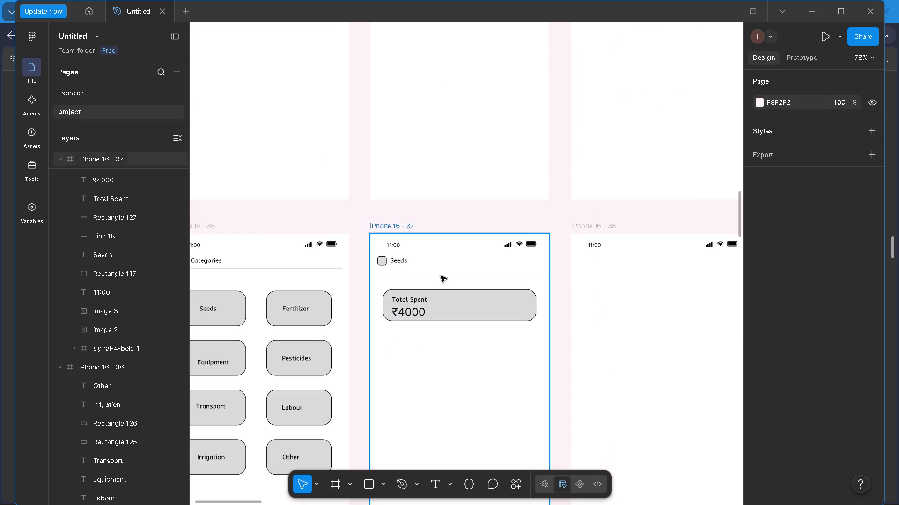
pyautogui.click(442, 274)
pyautogui.moveTo(442, 274); pyautogui.dragTo(442, 264, button='right')
pyautogui.click(472, 93)
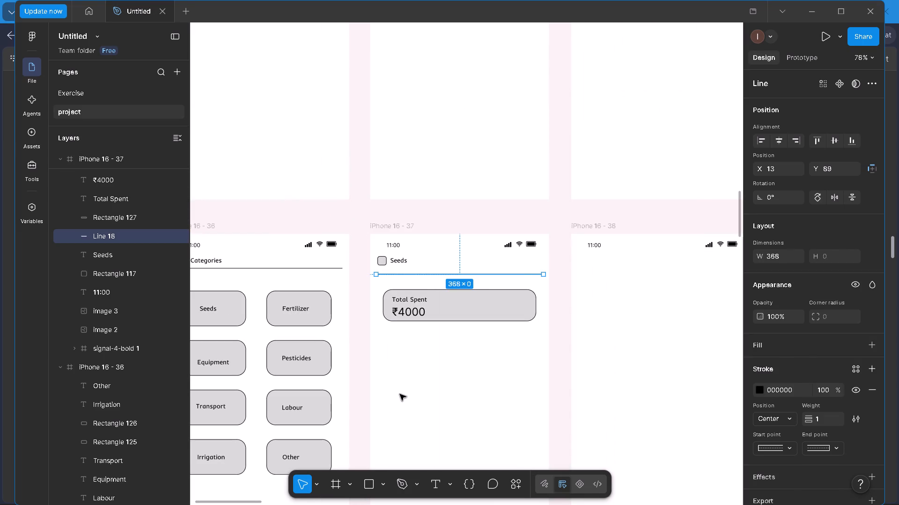
pyautogui.rightClick(400, 394)
pyautogui.click(434, 87)
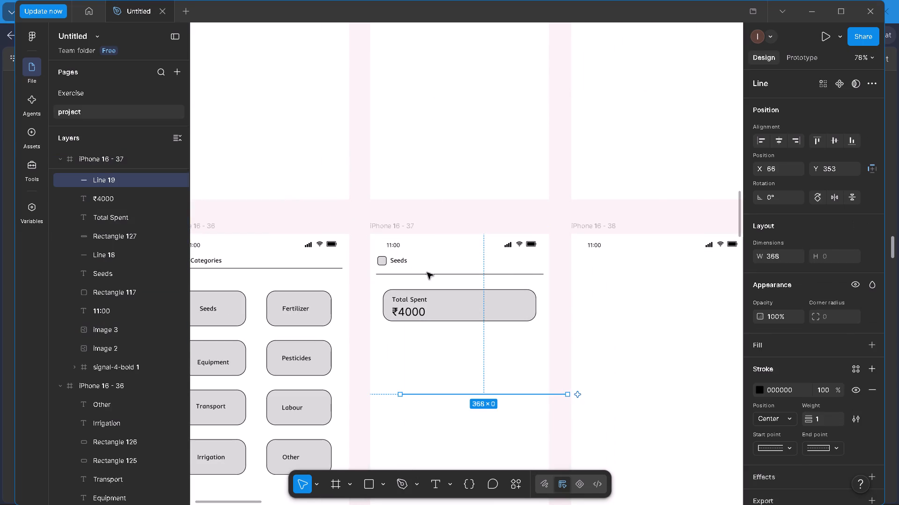
pyautogui.rightClick(409, 416)
pyautogui.click(443, 84)
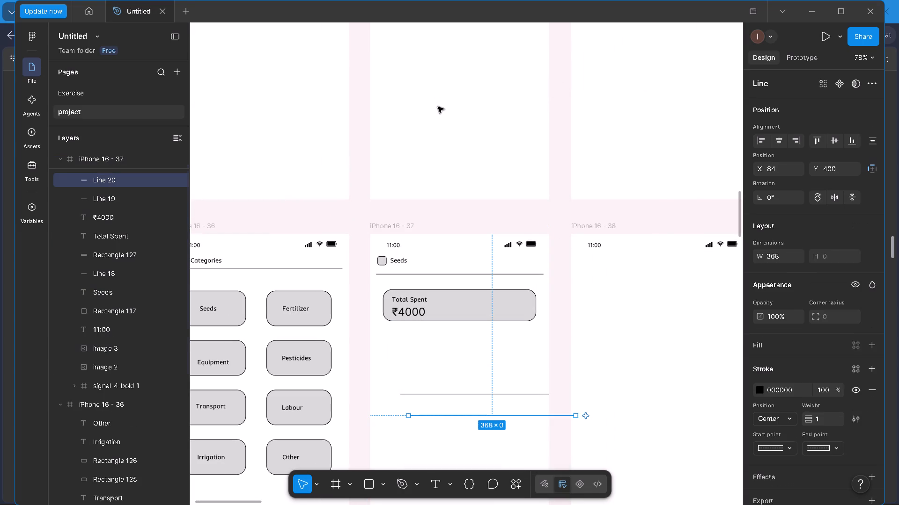
pyautogui.keyDown('ctrl'); pyautogui.scroll(-6, 434, 375); pyautogui.keyUp('ctrl')
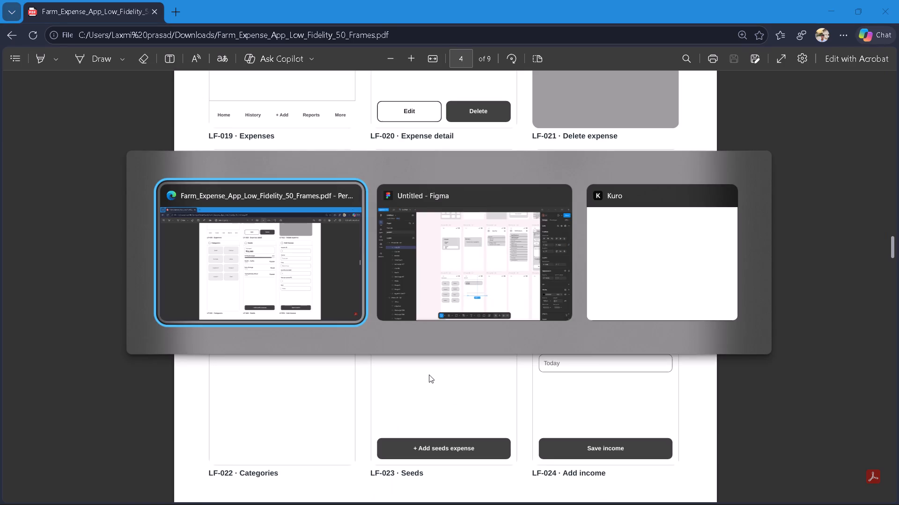
pyautogui.keyDown('ctrl'); pyautogui.scroll(-5, 429, 375); pyautogui.keyUp('ctrl')
pyautogui.click(425, 410)
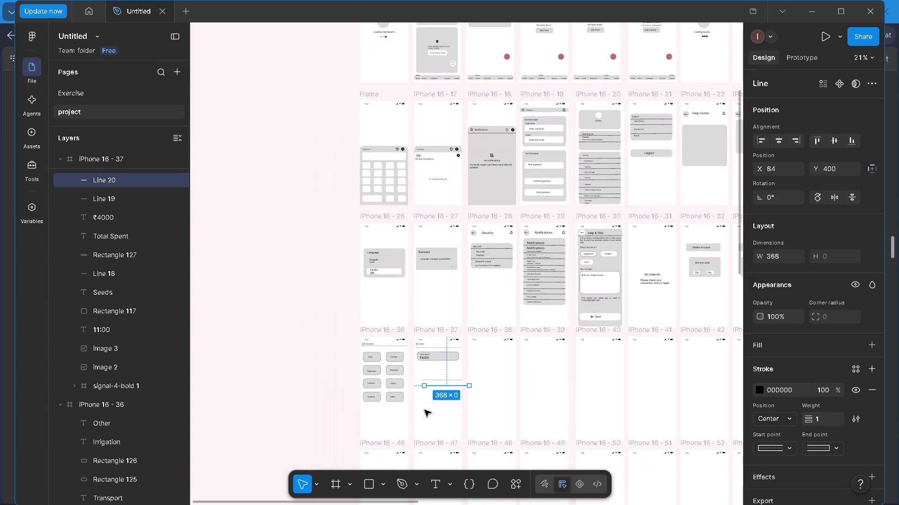
pyautogui.click(421, 404)
pyautogui.rightClick(421, 404)
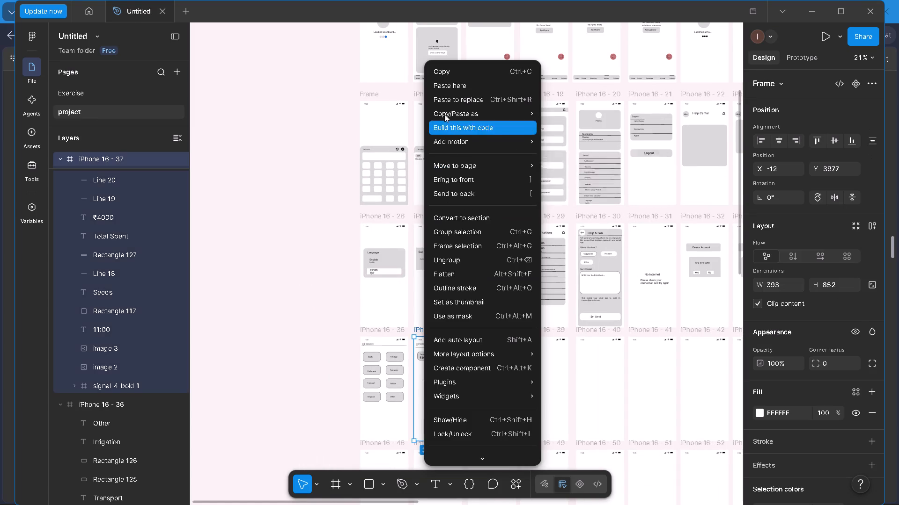
pyautogui.click(449, 89)
# Stack the three pasted lines below the card at X 13, roughly evenly spaced and aligned with the header divider, the first at Y 340.
pyautogui.keyDown('ctrl'); pyautogui.scroll(9, 443, 396); pyautogui.keyUp('ctrl')
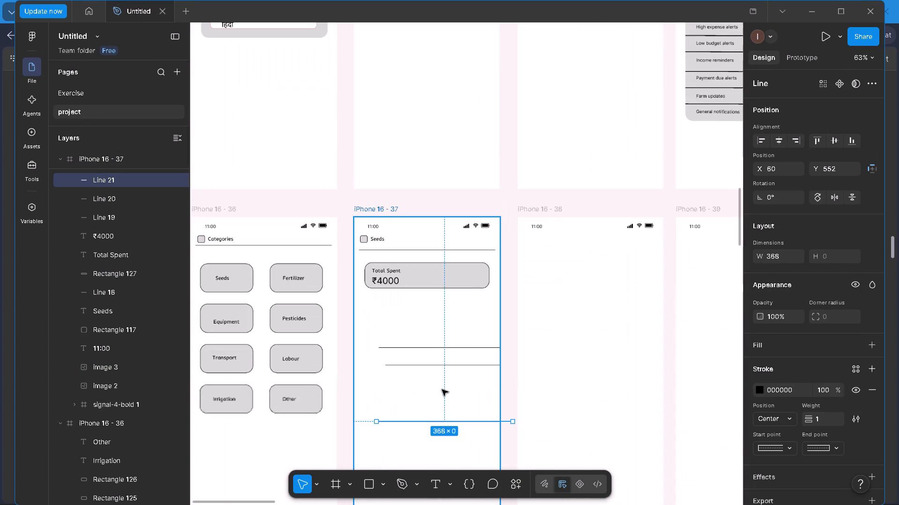
pyautogui.moveTo(422, 346); pyautogui.dragTo(408, 343)
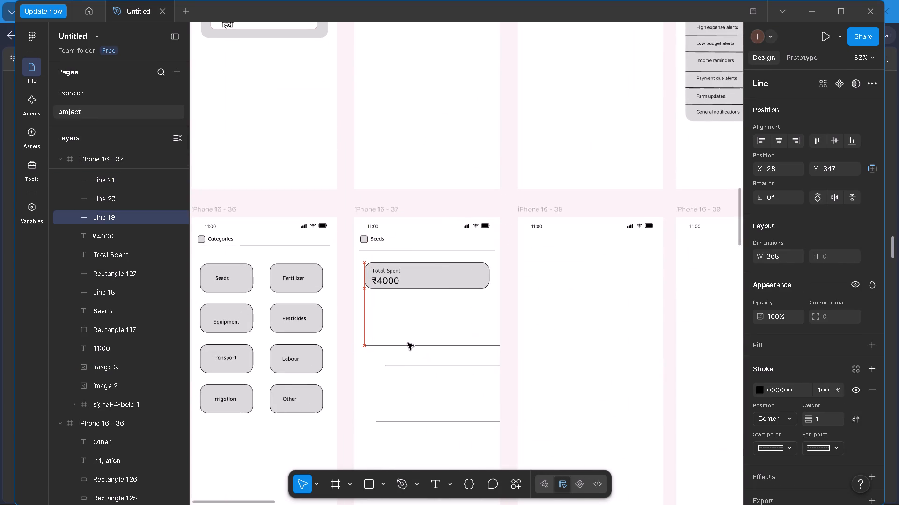
pyautogui.moveTo(408, 343); pyautogui.dragTo(403, 342)
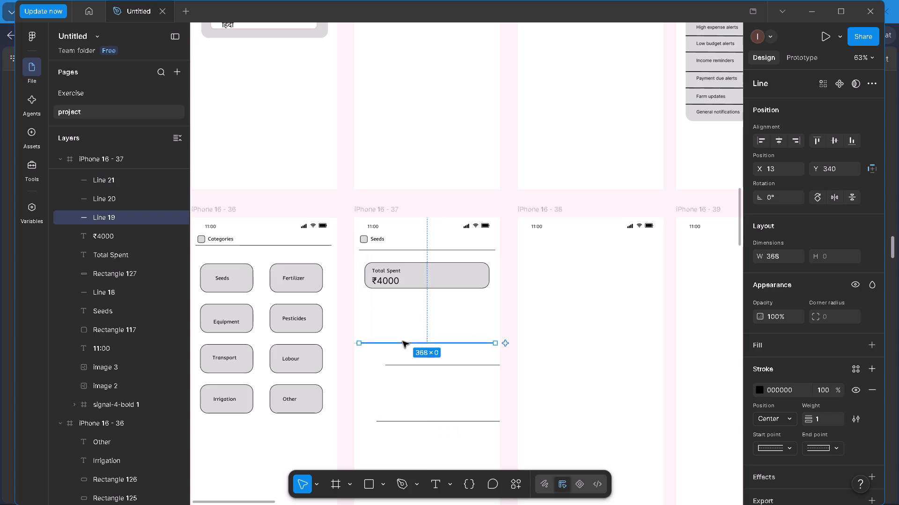
pyautogui.moveTo(420, 364); pyautogui.dragTo(393, 371)
pyautogui.moveTo(414, 424); pyautogui.dragTo(391, 400)
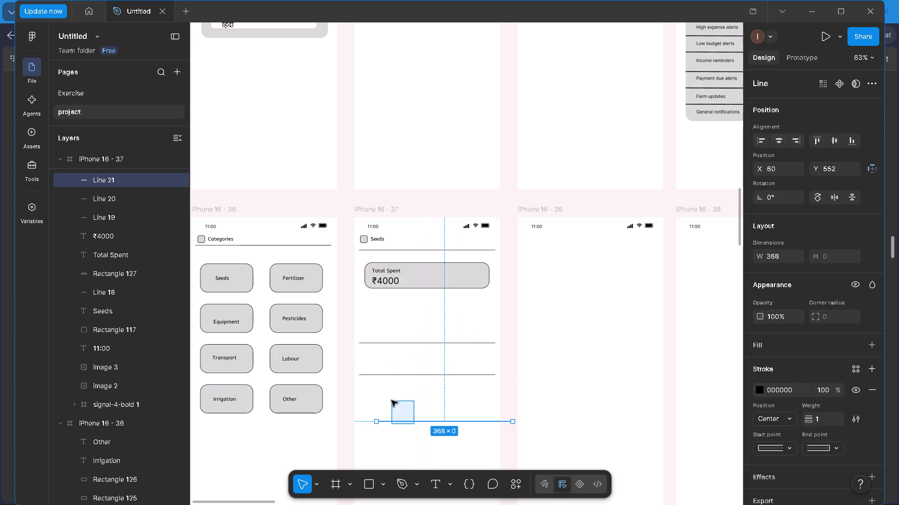
pyautogui.moveTo(391, 400); pyautogui.dragTo(388, 398)
pyautogui.click(395, 434)
pyautogui.moveTo(402, 421); pyautogui.dragTo(385, 399)
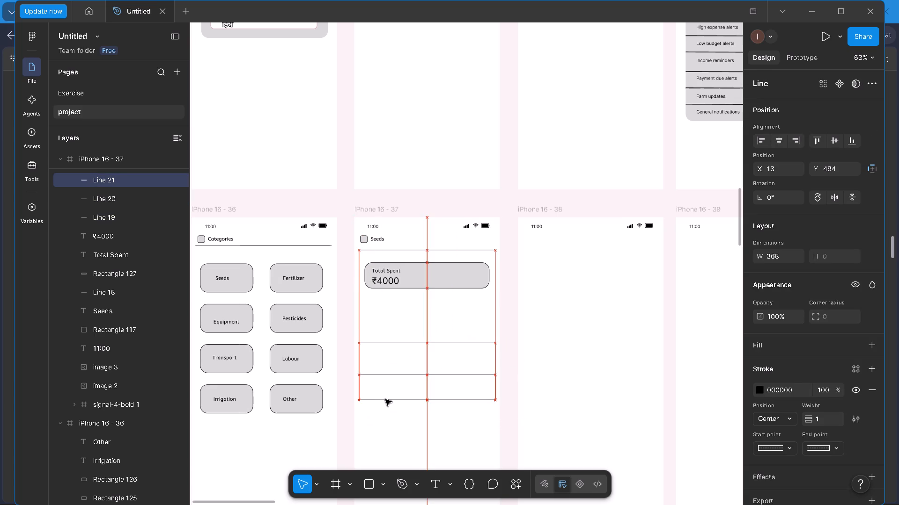
pyautogui.moveTo(385, 399); pyautogui.dragTo(385, 403)
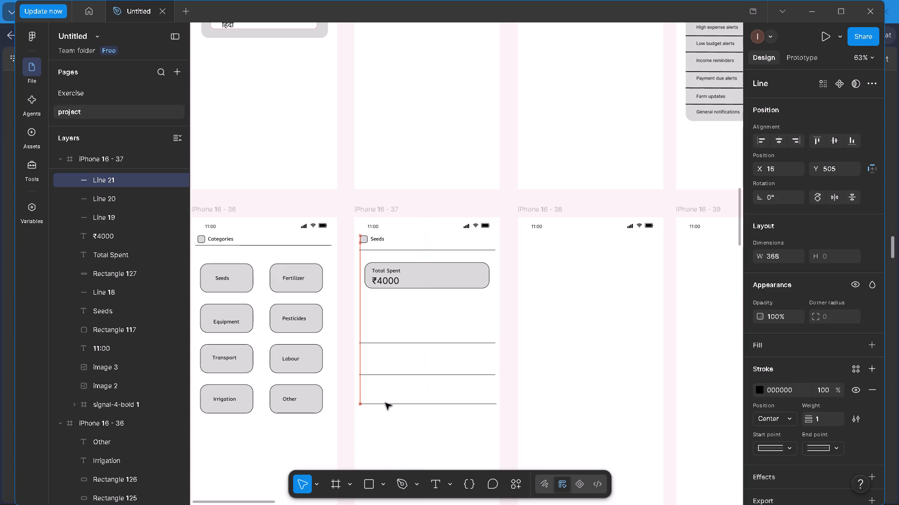
pyautogui.moveTo(385, 403); pyautogui.dragTo(385, 403)
pyautogui.click(390, 433)
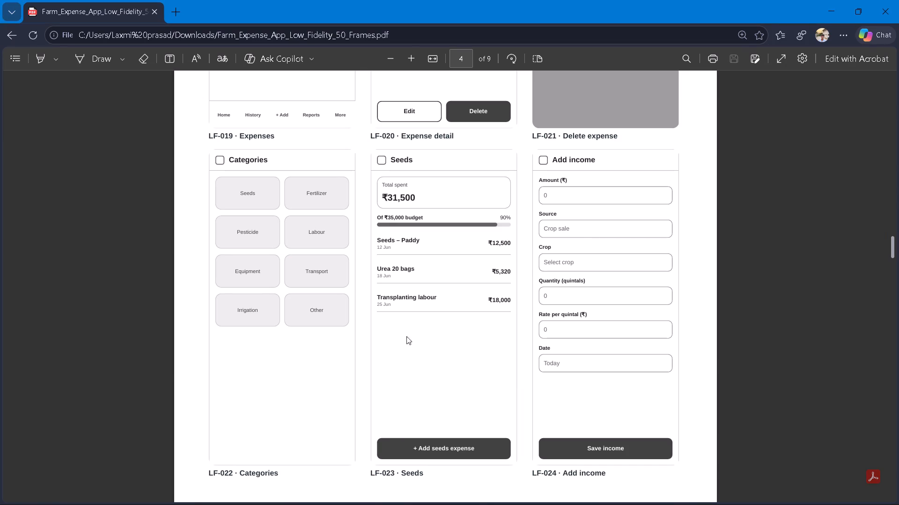
# Copy "Of ₹35,000 budget" from the PDF's Seeds wireframe and paste it as a text label below the Total Spent card.
pyautogui.moveTo(376, 212); pyautogui.dragTo(423, 214)
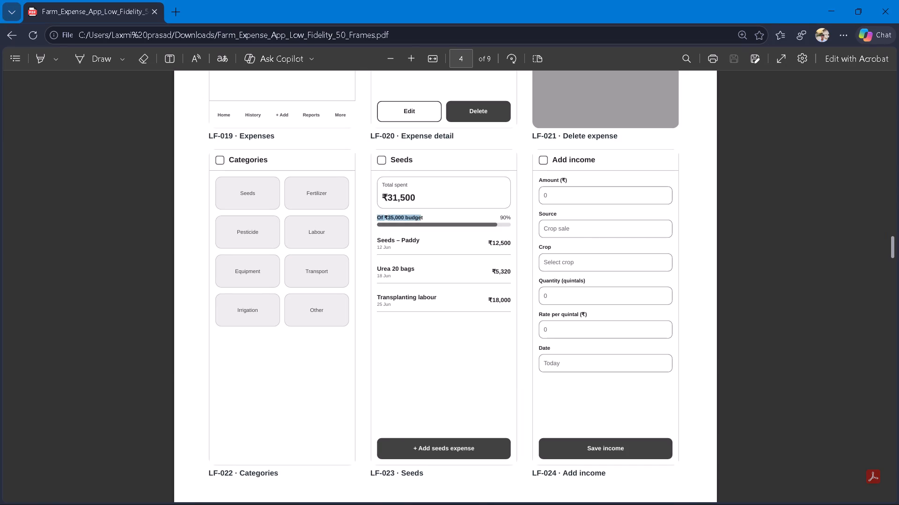
pyautogui.moveTo(423, 214); pyautogui.dragTo(425, 214)
pyautogui.hotkey('ctrl', 'c')
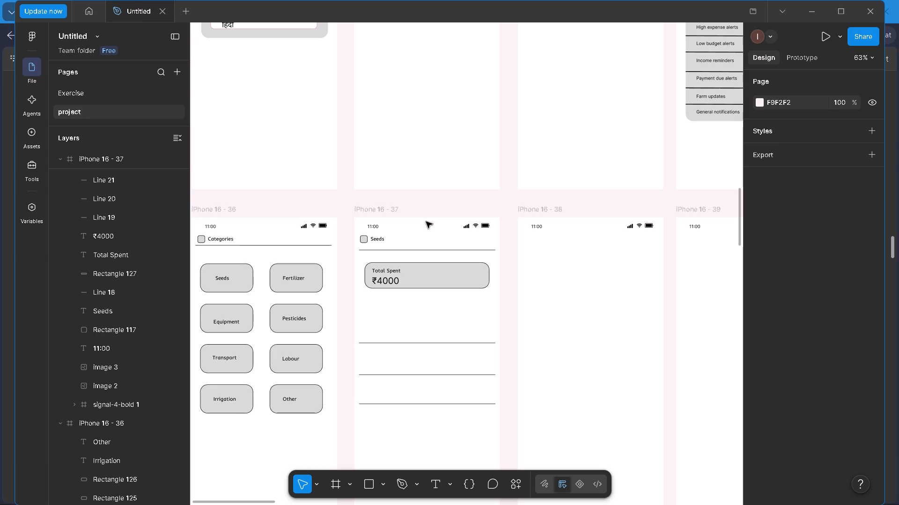
pyautogui.keyDown('ctrl'); pyautogui.scroll(12, 361, 311); pyautogui.keyUp('ctrl')
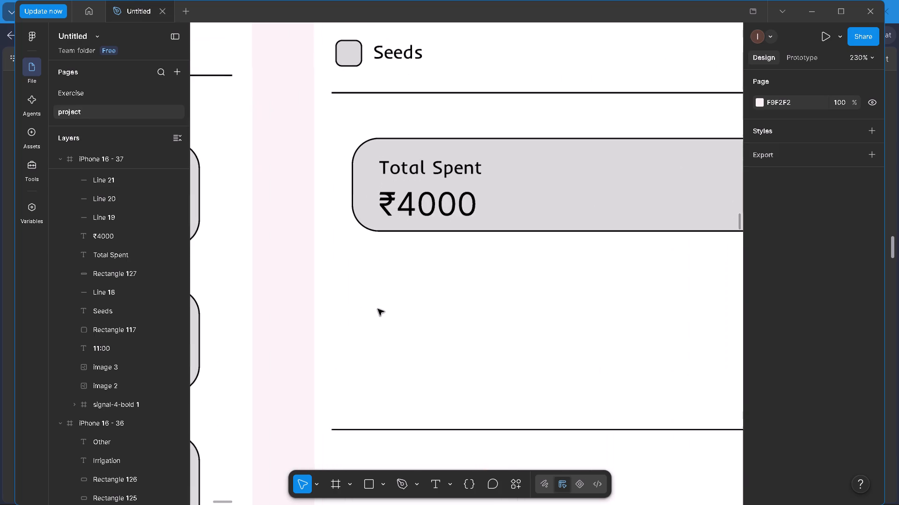
pyautogui.click(431, 476)
pyautogui.click(348, 256)
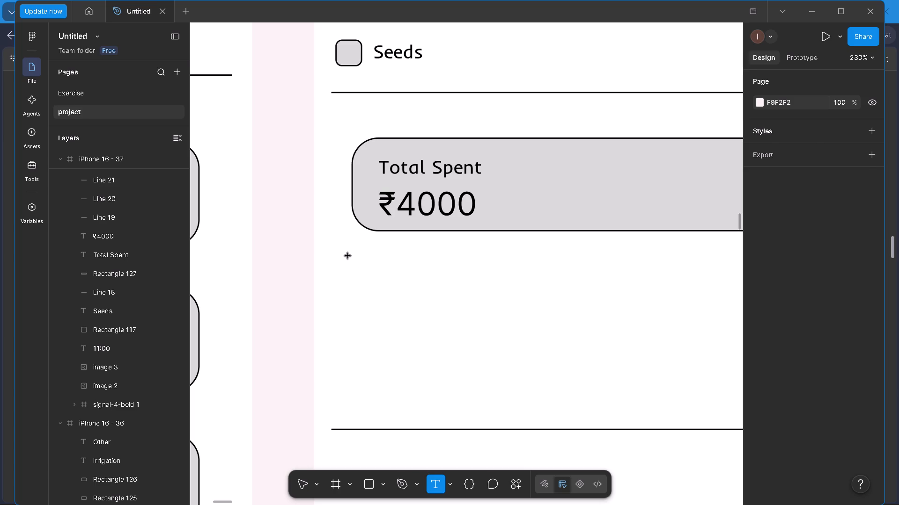
pyautogui.hotkey('ctrl', 'v')
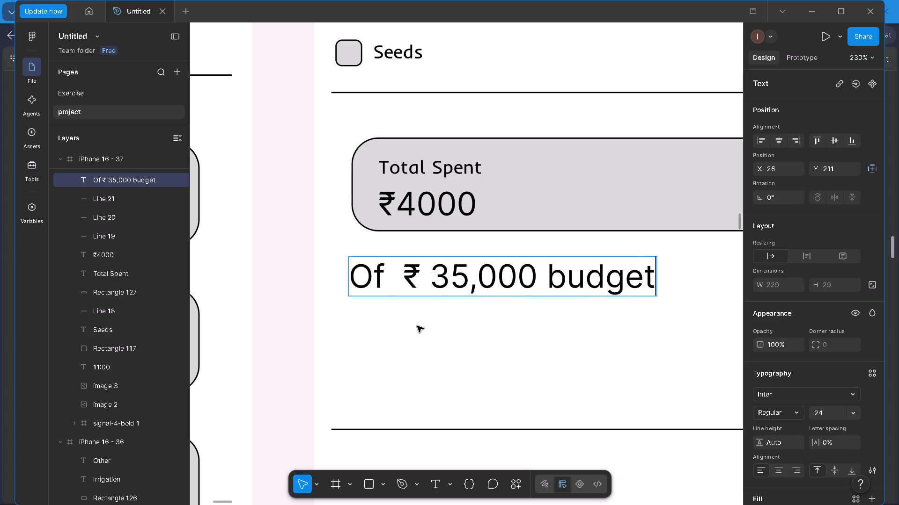
# Draw a rectangle below the budget text at X 24, Y 257, about 329 wide and 24 high.
pyautogui.keyDown('ctrl'); pyautogui.scroll(-5, 417, 326); pyautogui.keyUp('ctrl')
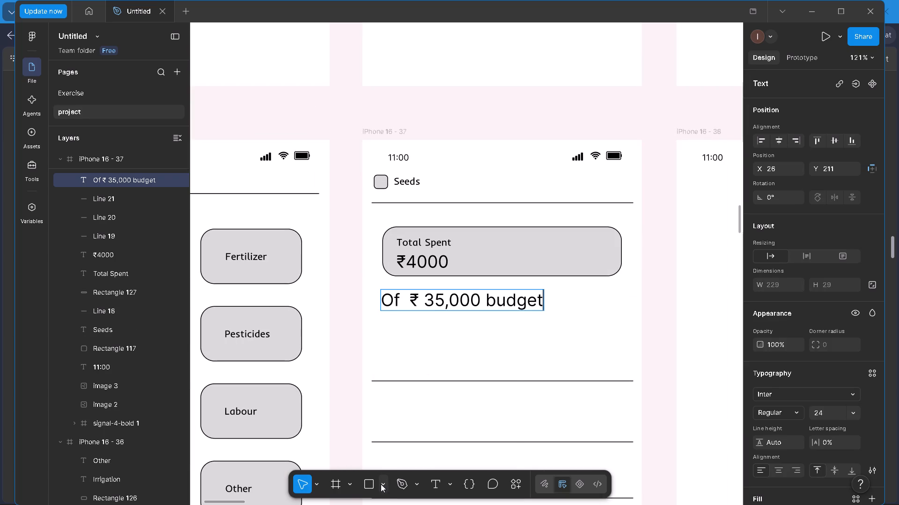
pyautogui.click(381, 484)
pyautogui.click(425, 378)
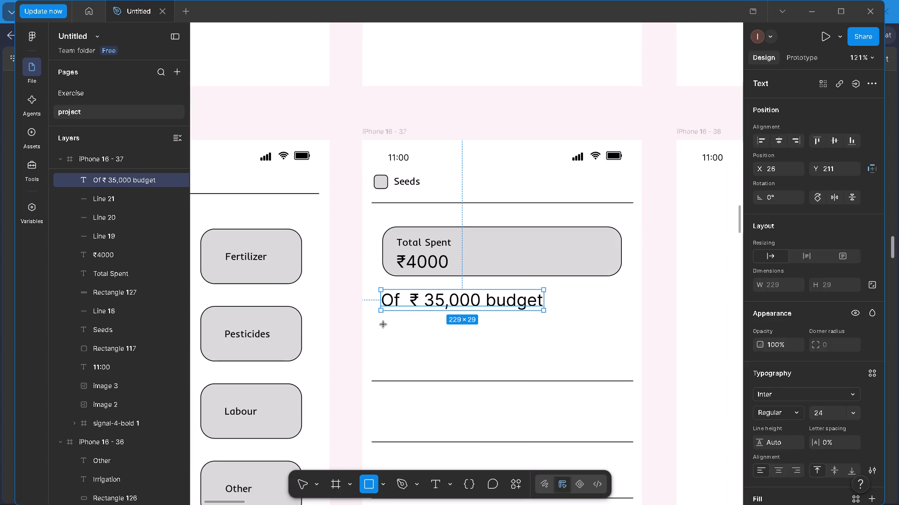
pyautogui.moveTo(380, 322); pyautogui.dragTo(472, 339)
pyautogui.moveTo(480, 339); pyautogui.dragTo(535, 349)
pyautogui.click(535, 349)
pyautogui.hotkey('ctrl', 'z')
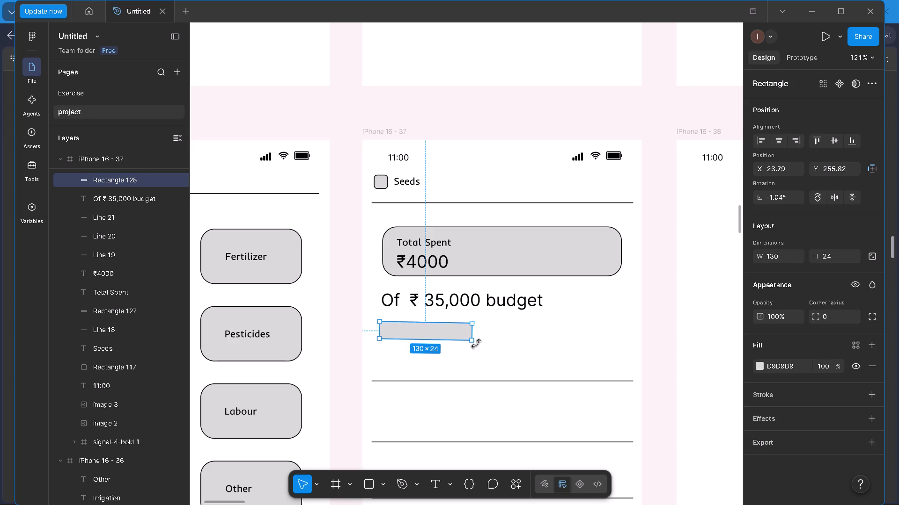
pyautogui.hotkey('ctrl', 'z')
pyautogui.moveTo(473, 334); pyautogui.dragTo(558, 327)
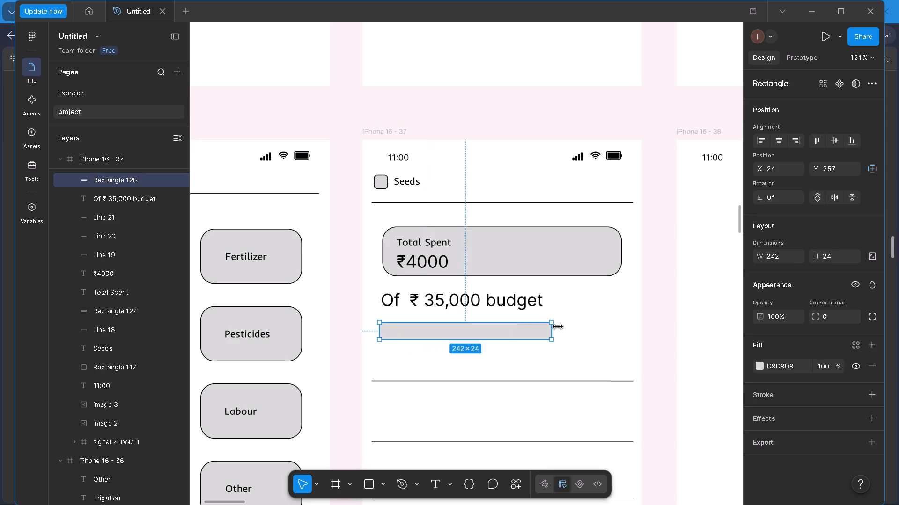
pyautogui.moveTo(558, 327); pyautogui.dragTo(613, 336)
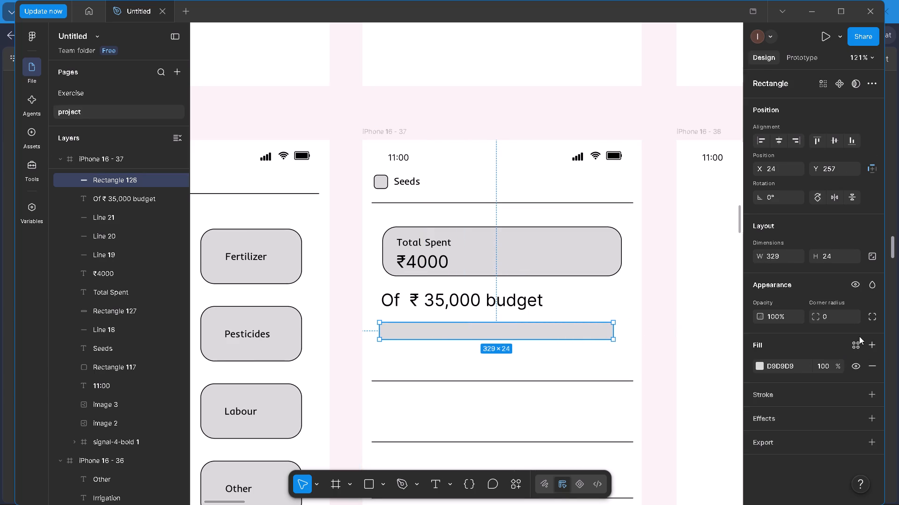
# Give the new rectangle a corner radius of 30 and a height of 10, making it a thin rounded bar.
pyautogui.click(840, 319)
pyautogui.write('30')
pyautogui.press('Return')
pyautogui.click(829, 256)
pyautogui.press('1')
pyautogui.press('0')
pyautogui.press('Return')
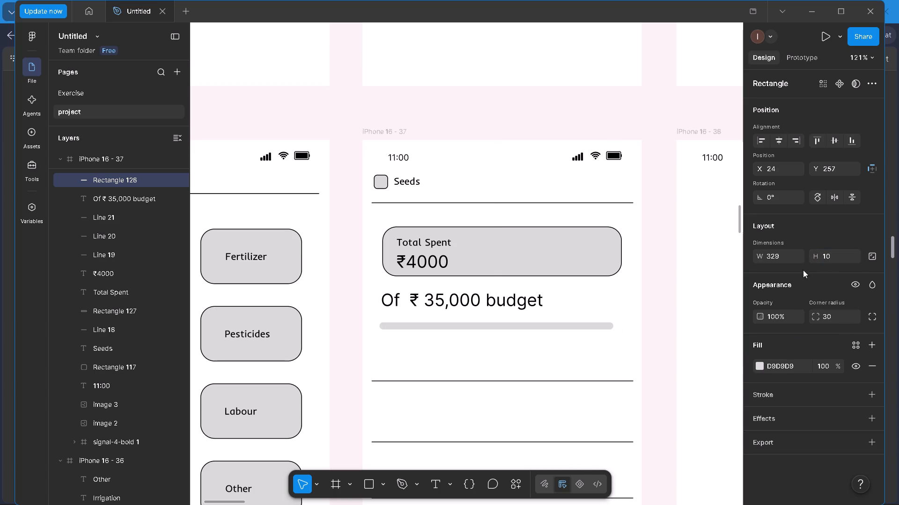
# Copy the grey bar and place the duplicate just below it, left-aligned at X 24, Y 286.
pyautogui.rightClick(534, 321)
pyautogui.click(521, 348)
pyautogui.click(526, 323)
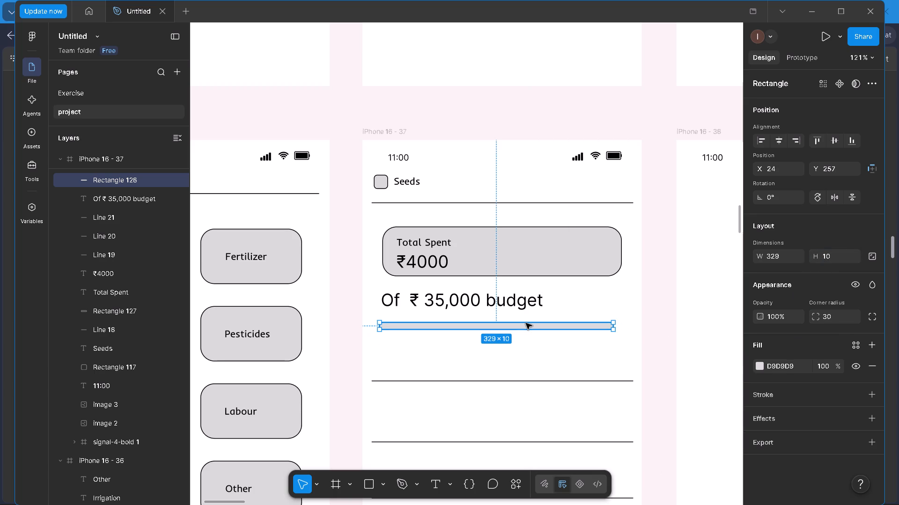
pyautogui.rightClick(526, 323)
pyautogui.click(553, 94)
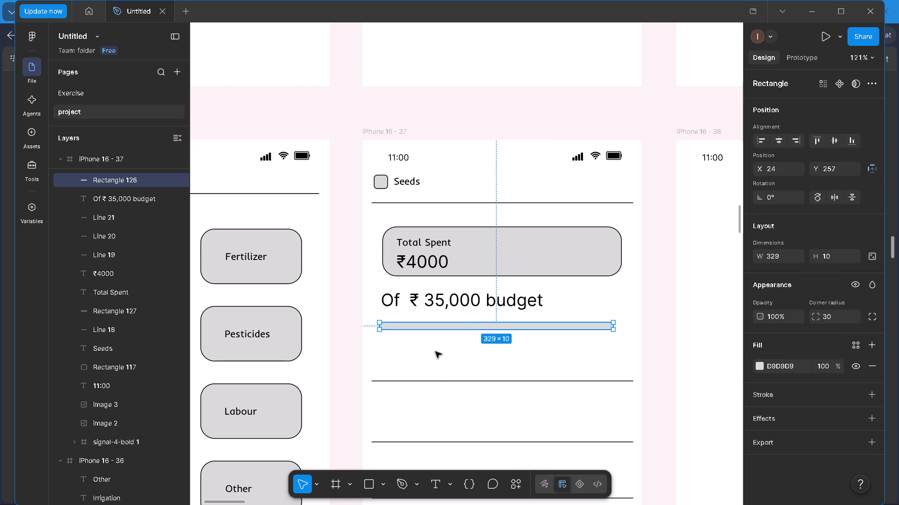
pyautogui.rightClick(435, 351)
pyautogui.click(464, 86)
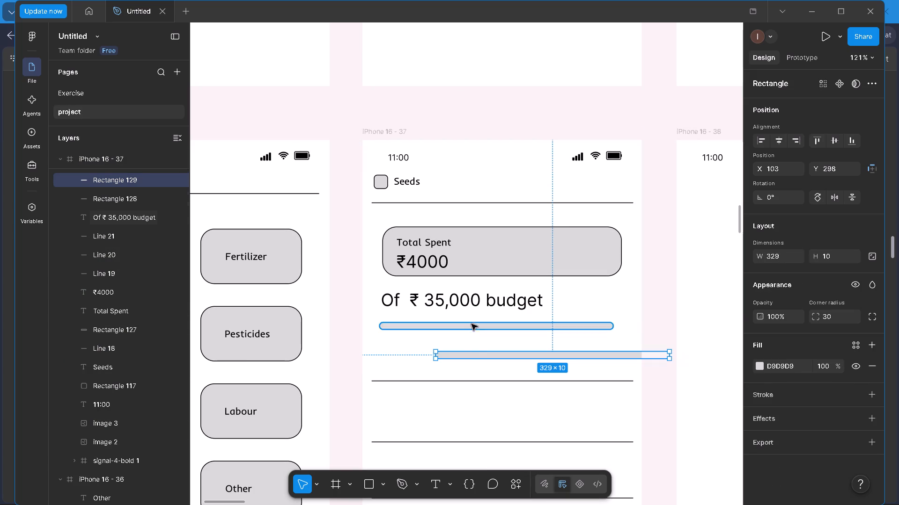
pyautogui.moveTo(472, 355); pyautogui.dragTo(417, 345)
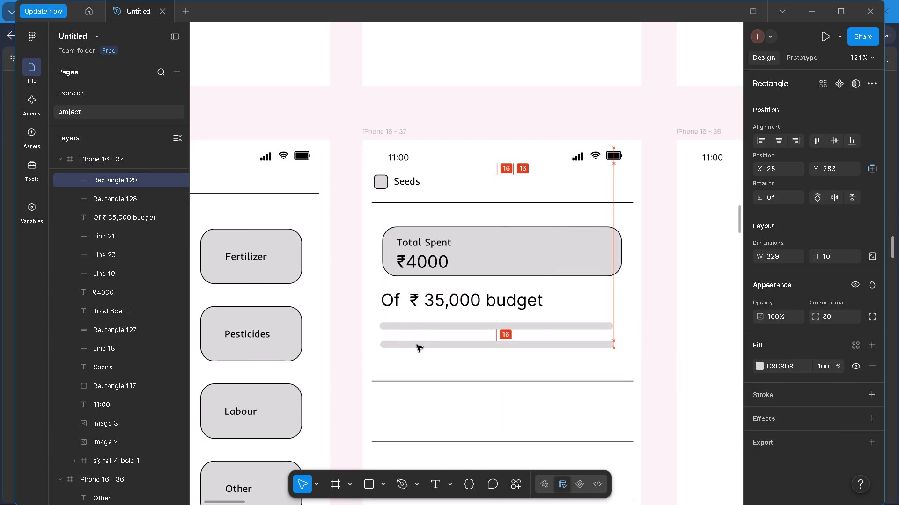
pyautogui.moveTo(417, 345); pyautogui.dragTo(416, 345)
pyautogui.click(603, 359)
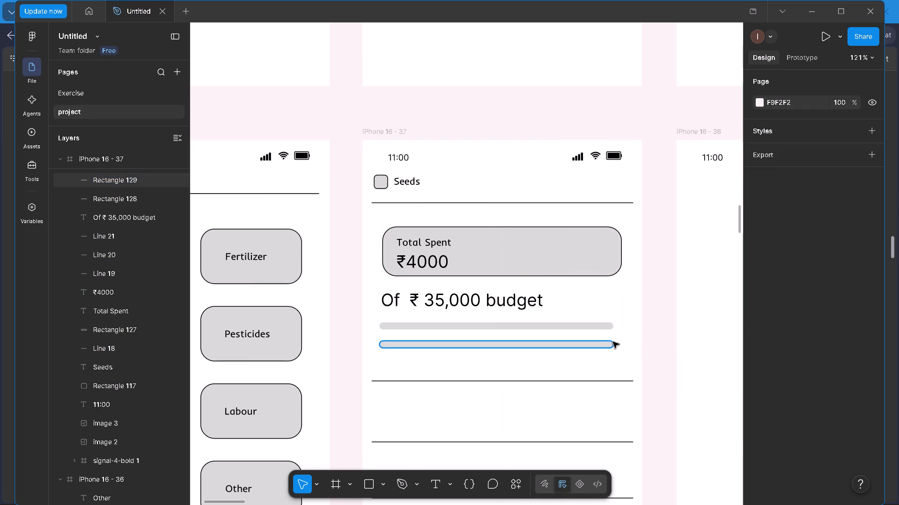
pyautogui.click(612, 344)
pyautogui.click(613, 344)
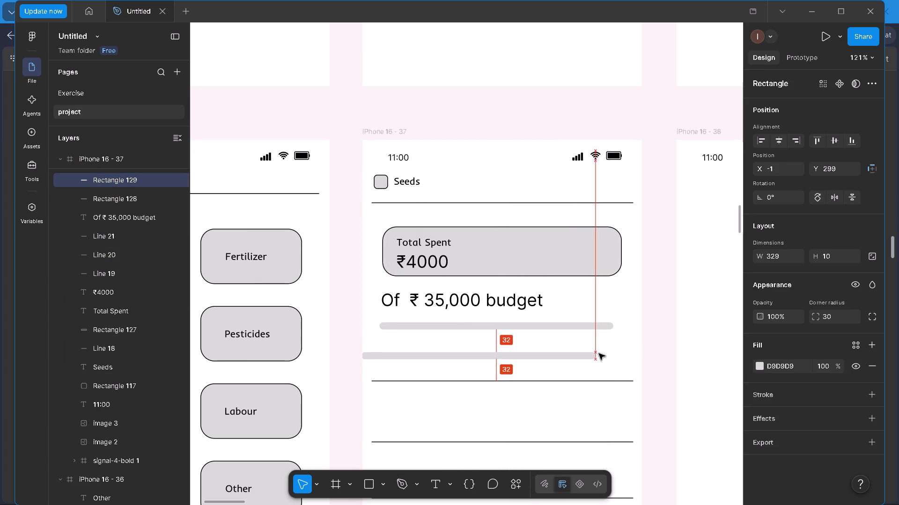
pyautogui.click(598, 360)
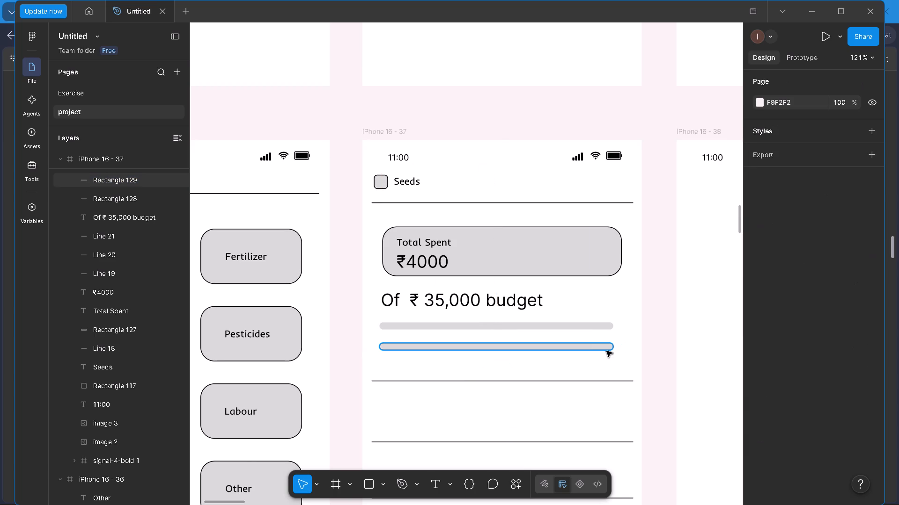
# Shorten the duplicate bar from its right end to about 230 wide.
pyautogui.click(611, 346)
pyautogui.moveTo(615, 346); pyautogui.dragTo(527, 336)
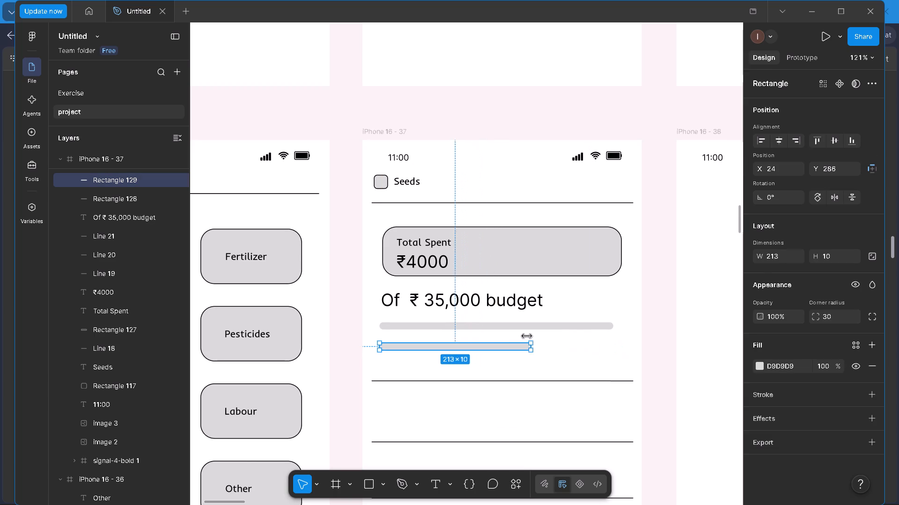
pyautogui.moveTo(527, 336); pyautogui.dragTo(543, 347)
pyautogui.click(559, 373)
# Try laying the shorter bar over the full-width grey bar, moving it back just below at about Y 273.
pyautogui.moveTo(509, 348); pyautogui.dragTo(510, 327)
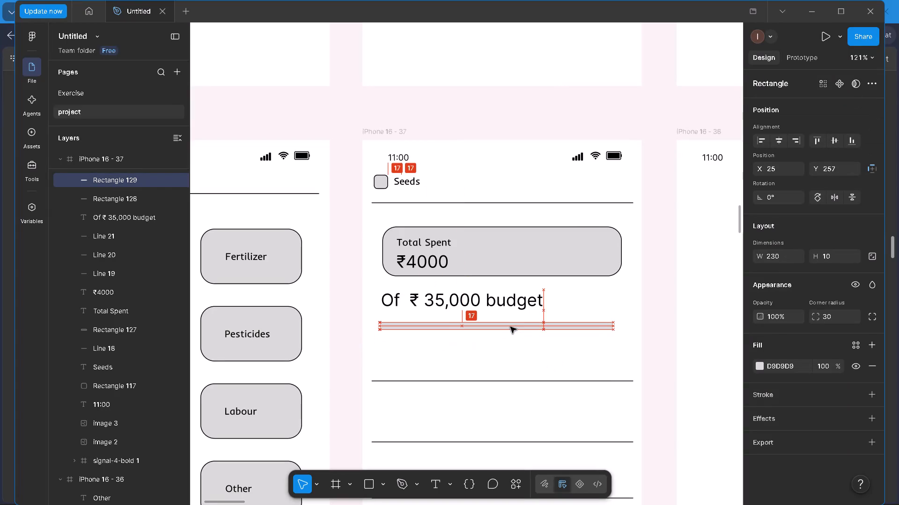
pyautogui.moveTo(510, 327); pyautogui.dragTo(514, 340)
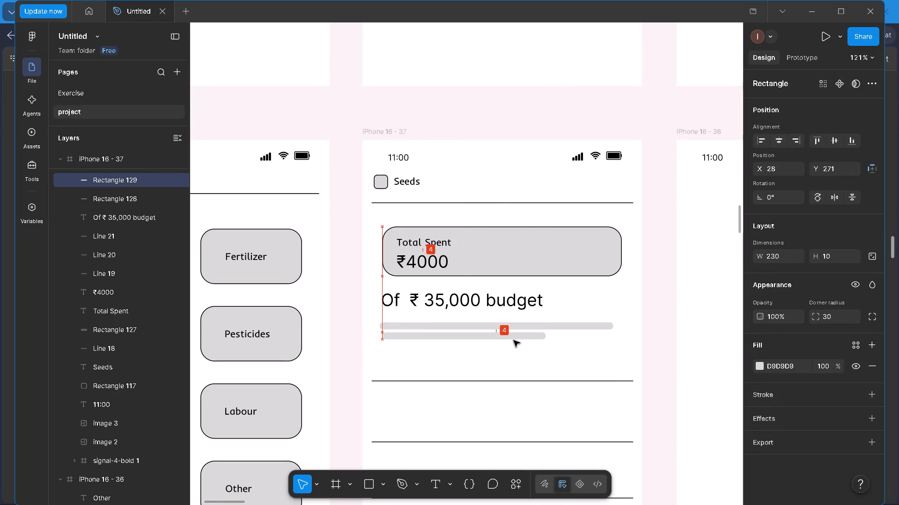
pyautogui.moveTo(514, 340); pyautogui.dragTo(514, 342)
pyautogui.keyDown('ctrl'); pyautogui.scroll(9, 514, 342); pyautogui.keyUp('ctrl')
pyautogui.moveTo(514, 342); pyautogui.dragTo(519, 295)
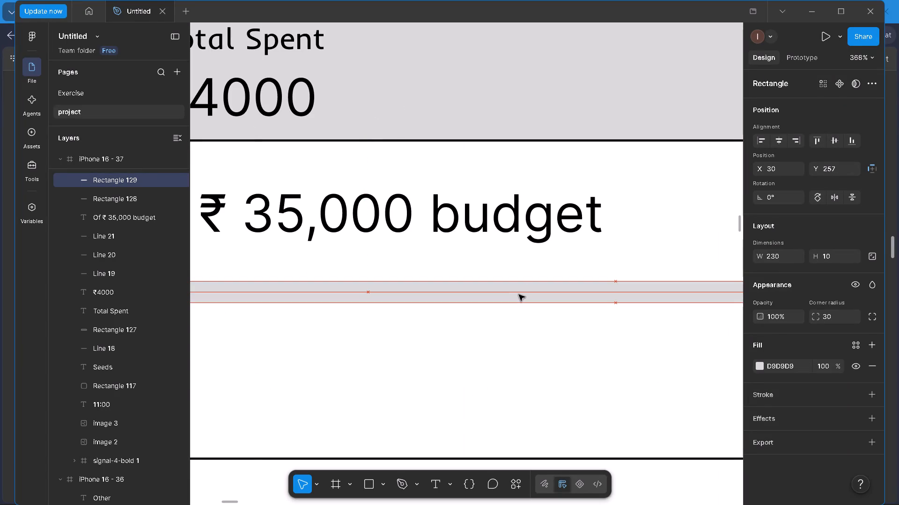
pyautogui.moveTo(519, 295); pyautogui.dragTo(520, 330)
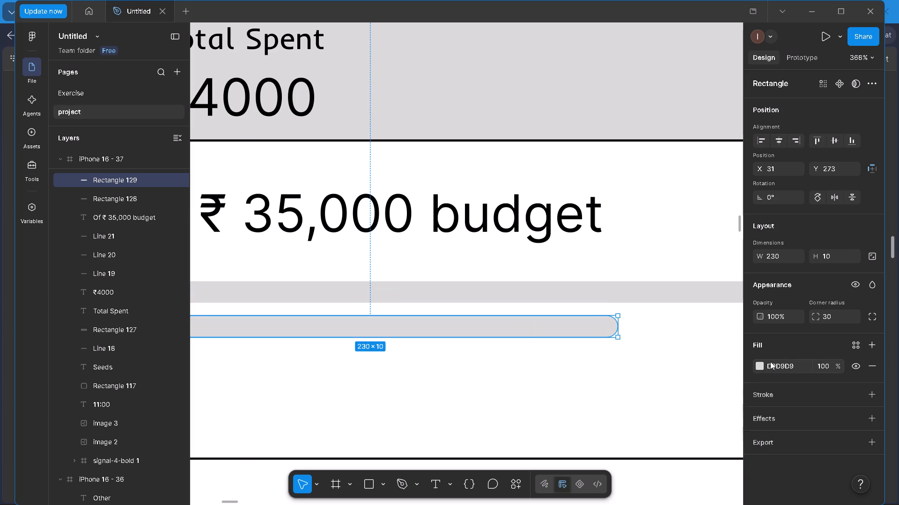
# Change the shorter bar's fill to black (000000) from the page colours.
pyautogui.click(760, 360)
pyautogui.doubleClick(759, 364)
pyautogui.click(759, 368)
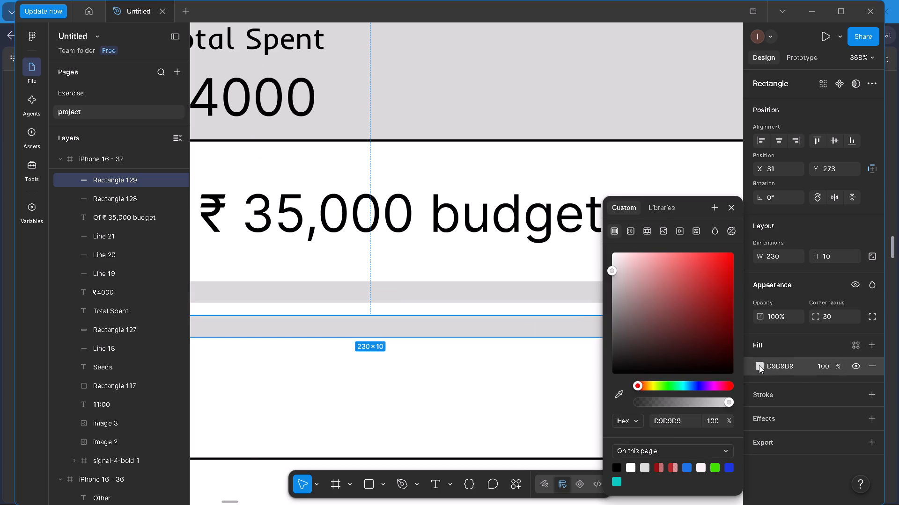
pyautogui.click(616, 469)
pyautogui.click(458, 388)
# Move the black bar onto the grey bar so their left ends coincide at X 24, Y 257.
pyautogui.moveTo(475, 331); pyautogui.dragTo(475, 296)
pyautogui.keyDown('ctrl'); pyautogui.scroll(-5, 475, 296); pyautogui.keyUp('ctrl')
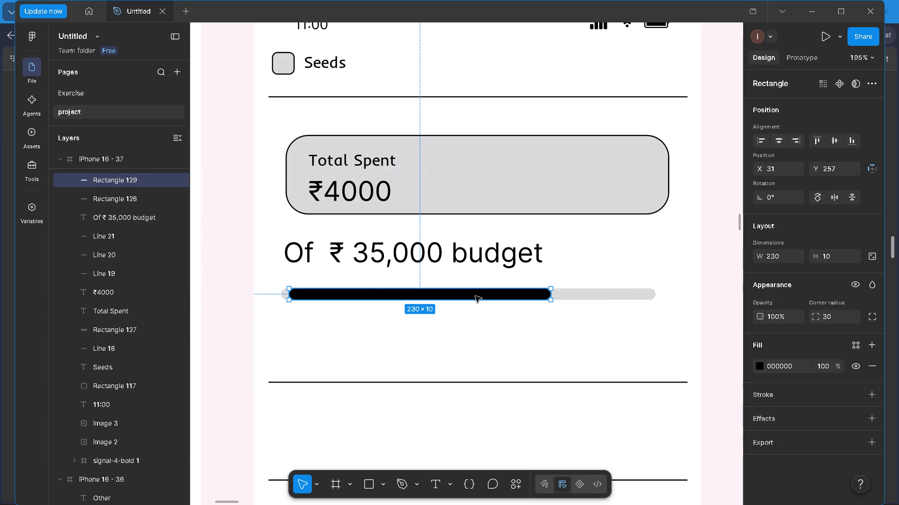
pyautogui.keyDown('ctrl'); pyautogui.moveTo(475, 296); pyautogui.dragTo(466, 298); pyautogui.keyUp('ctrl')
pyautogui.click(477, 340)
pyautogui.moveTo(472, 296); pyautogui.dragTo(471, 296)
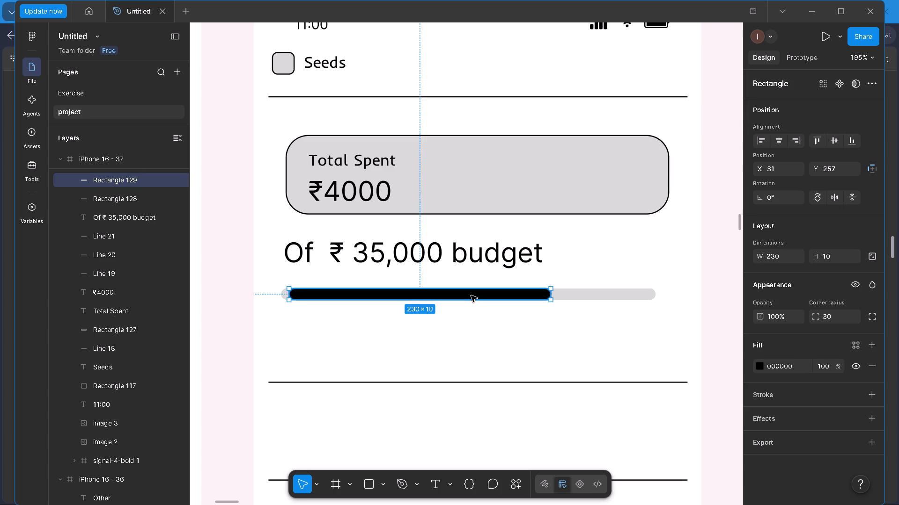
pyautogui.moveTo(471, 296); pyautogui.dragTo(468, 294)
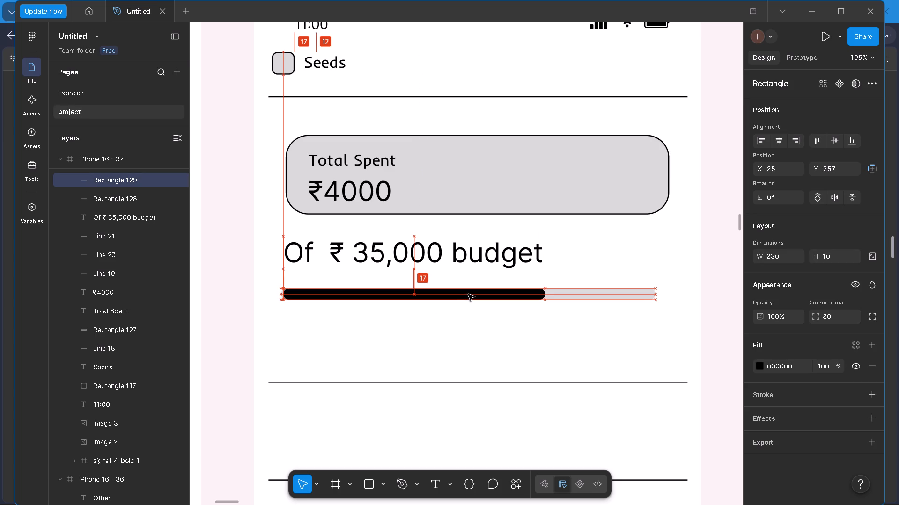
pyautogui.moveTo(468, 294); pyautogui.dragTo(467, 293)
pyautogui.click(465, 343)
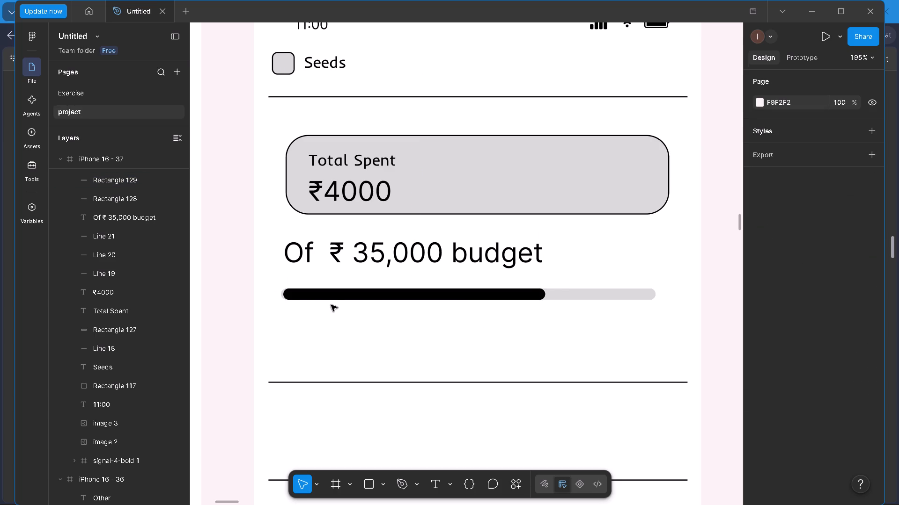
pyautogui.moveTo(309, 298); pyautogui.dragTo(305, 297)
pyautogui.click(368, 354)
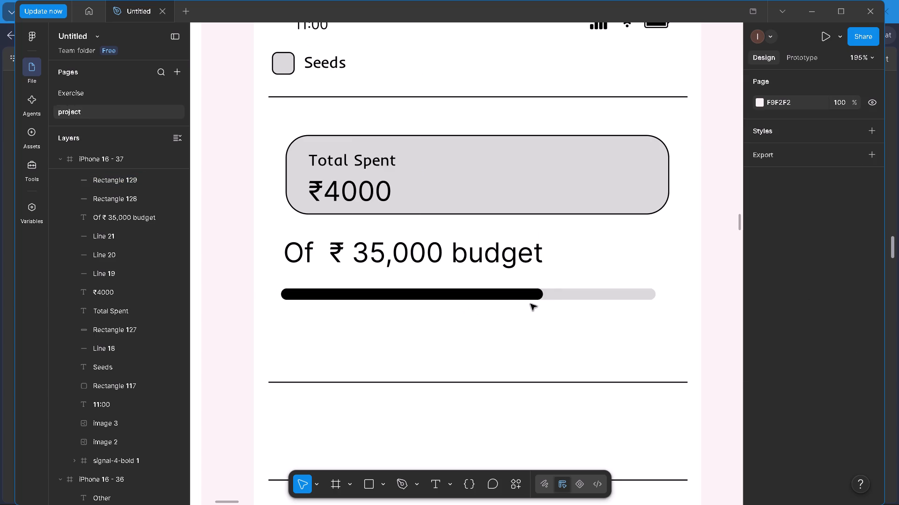
# Lengthen the black bar to about 294 wide, leaving a short grey remainder at its right end.
pyautogui.click(529, 294)
pyautogui.click(545, 293)
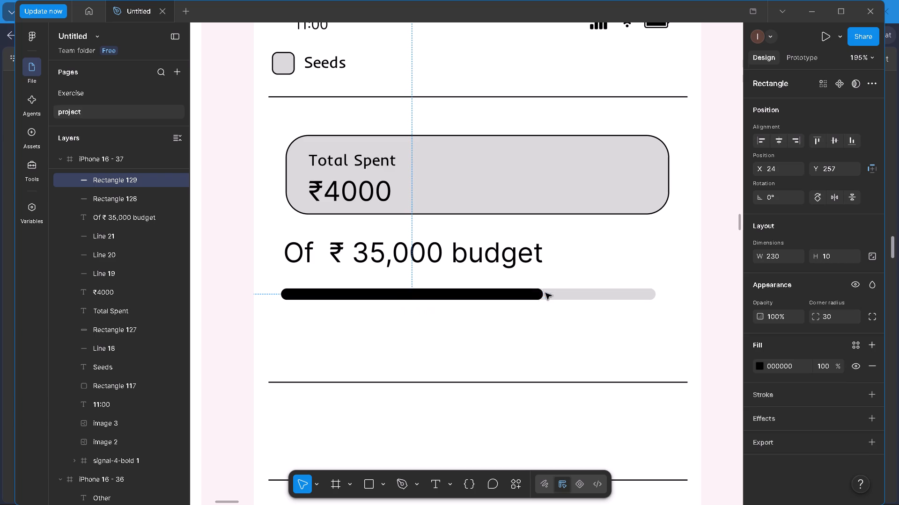
pyautogui.click(523, 312)
pyautogui.click(526, 295)
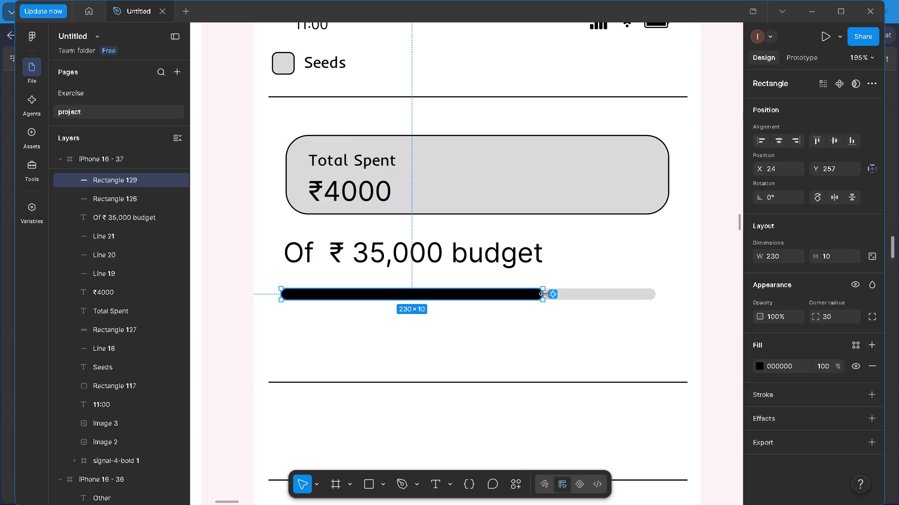
pyautogui.click(541, 294)
pyautogui.moveTo(545, 295); pyautogui.dragTo(571, 291)
pyautogui.click(550, 328)
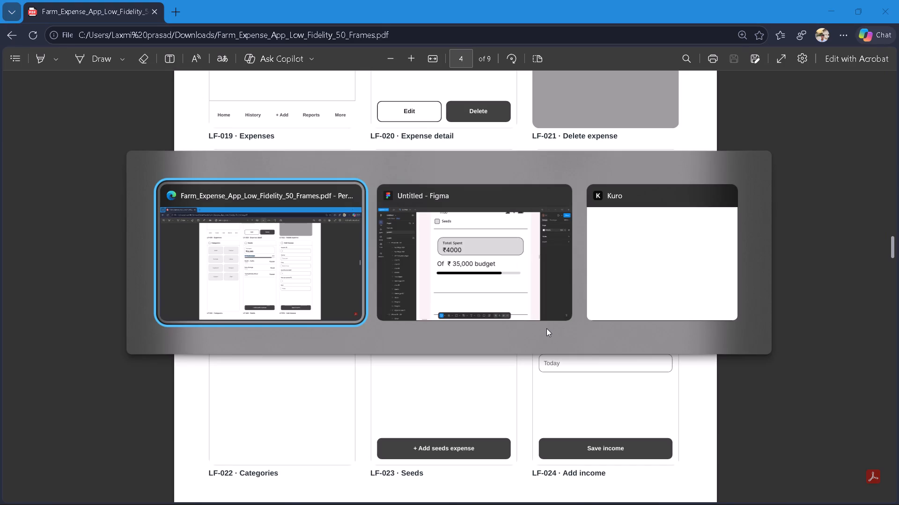
pyautogui.click(557, 297)
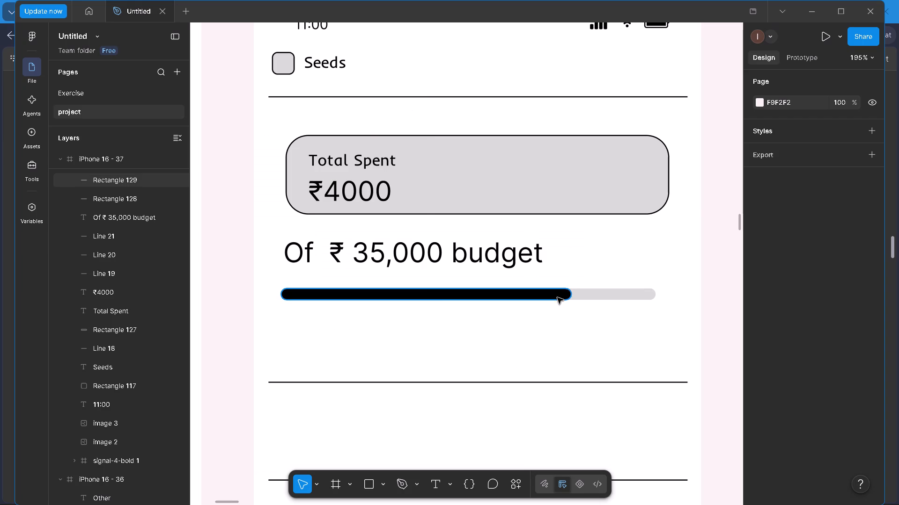
pyautogui.moveTo(572, 293); pyautogui.dragTo(621, 296)
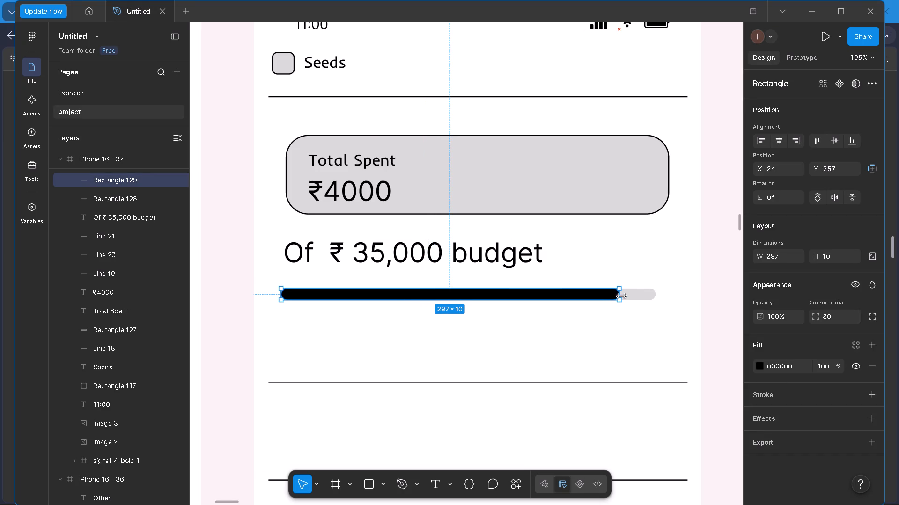
pyautogui.moveTo(621, 296); pyautogui.dragTo(616, 296)
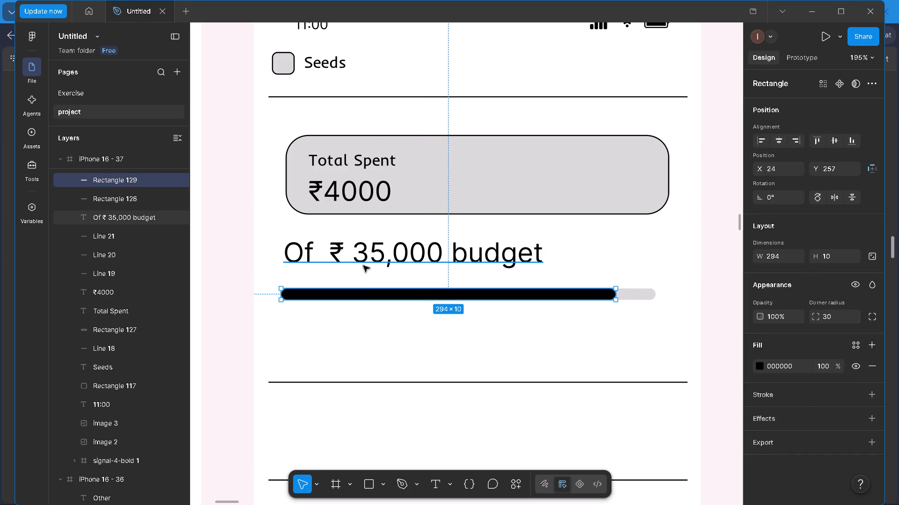
# Change the budget label above the progress bar to read "Of ₹ 45,00 budget".
pyautogui.doubleClick(389, 247)
pyautogui.click(370, 256)
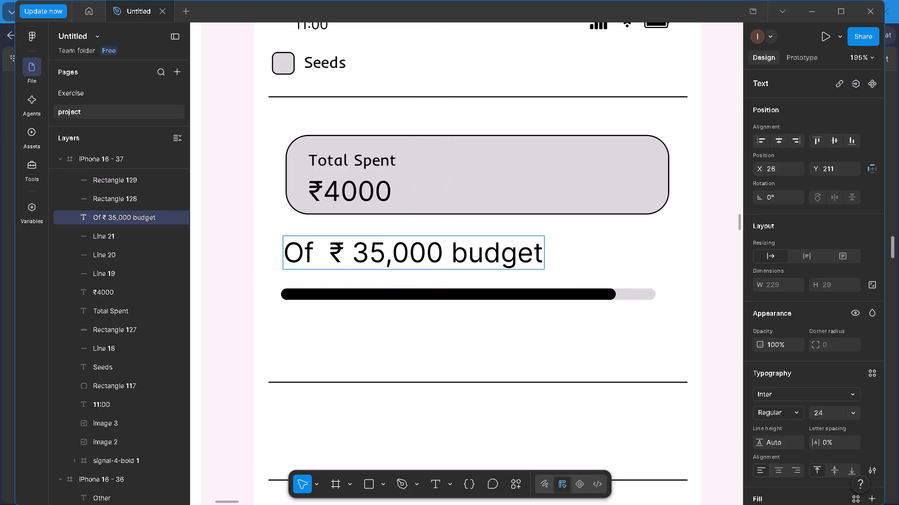
pyautogui.press('BackSpace')
pyautogui.press('4')
pyautogui.click(427, 253)
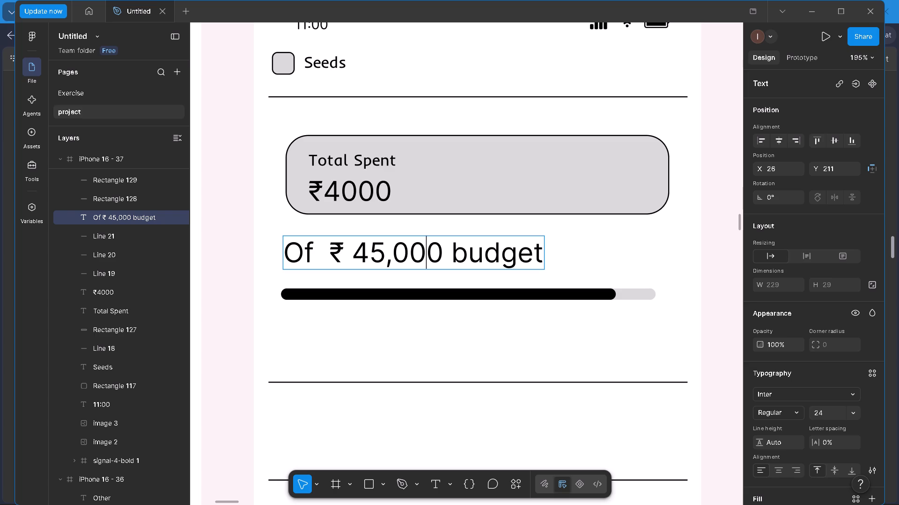
pyautogui.press('BackSpace')
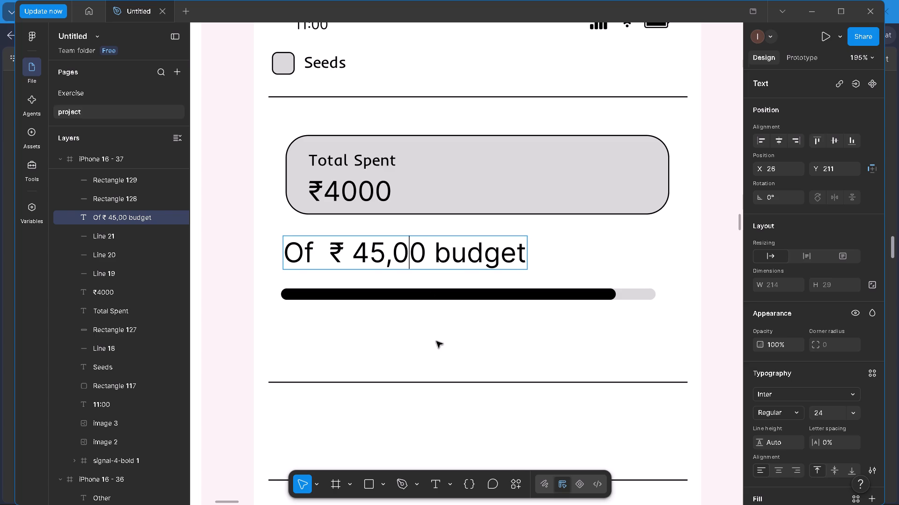
pyautogui.click(439, 347)
pyautogui.click(582, 281)
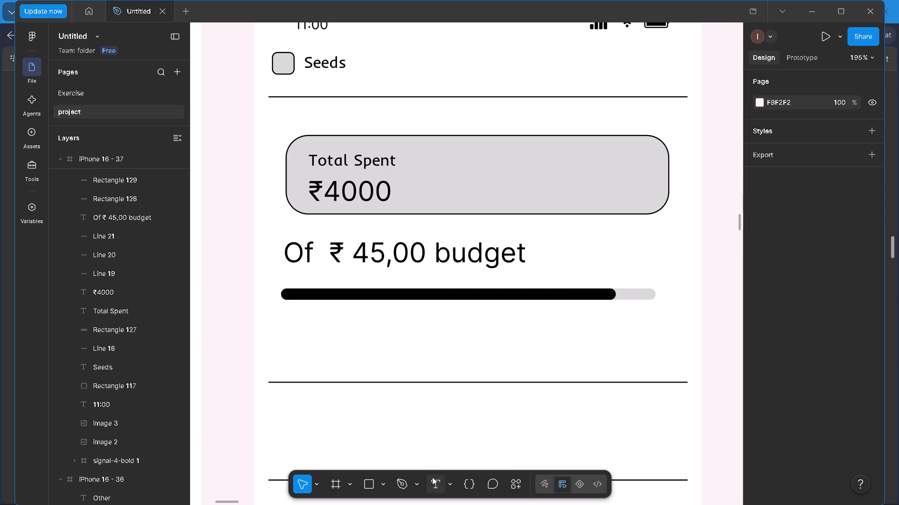
# Add a "90%" text label and position it just above the progress bar's grey end.
pyautogui.click(432, 479)
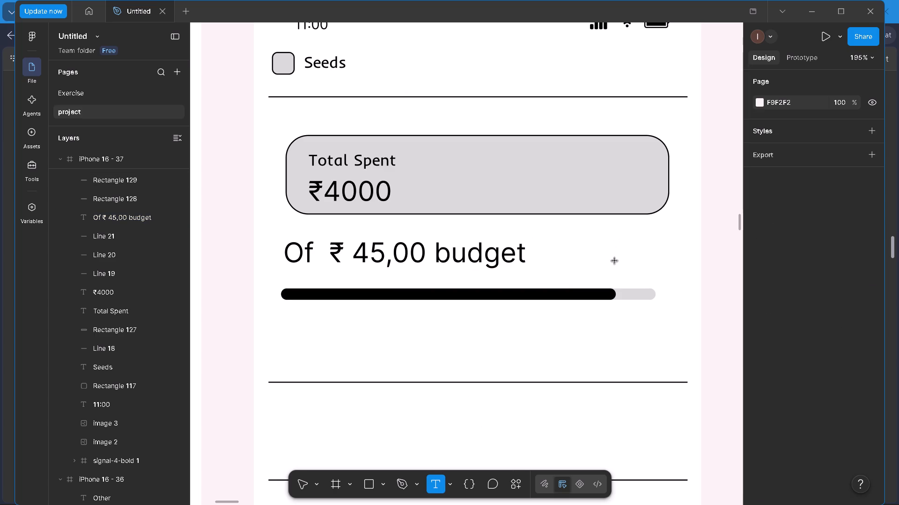
pyautogui.click(615, 263)
pyautogui.write('90')
pyautogui.hotkey('shift', '%')
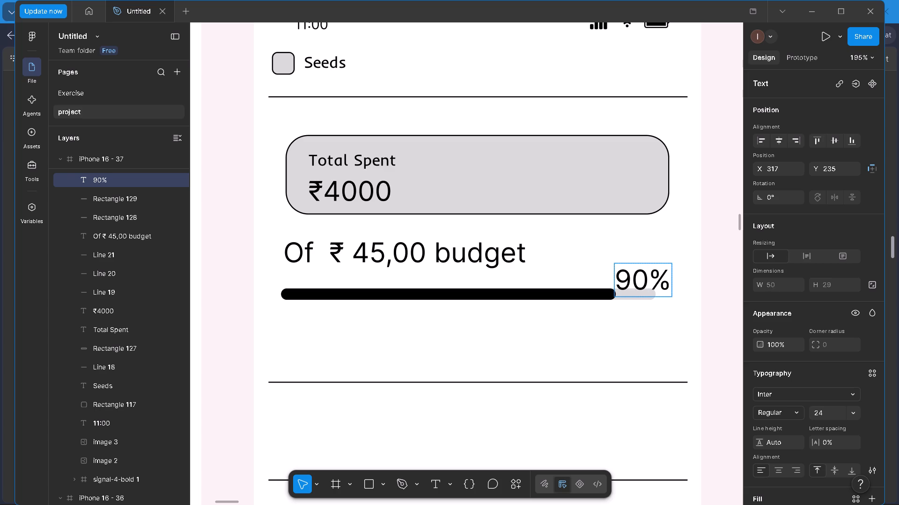
pyautogui.doubleClick(637, 319)
pyautogui.moveTo(630, 284); pyautogui.dragTo(621, 272)
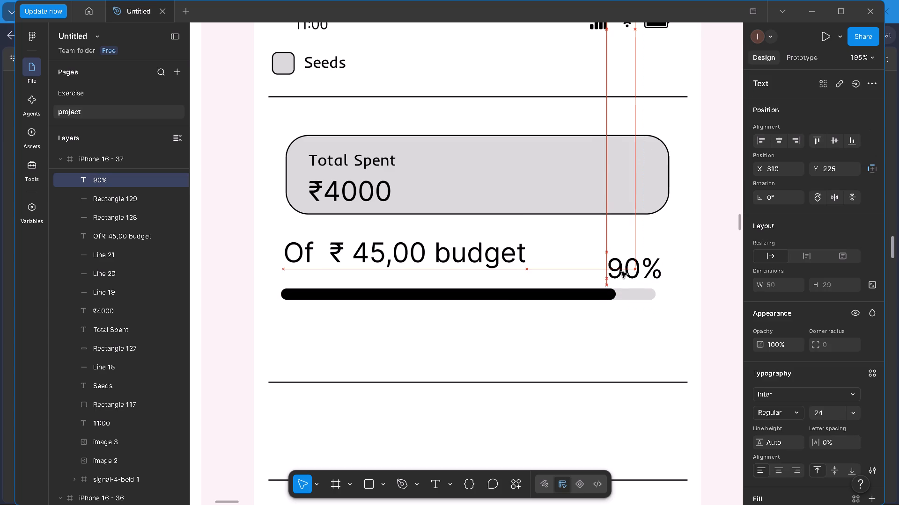
pyautogui.moveTo(621, 272); pyautogui.dragTo(619, 270)
pyautogui.click(570, 362)
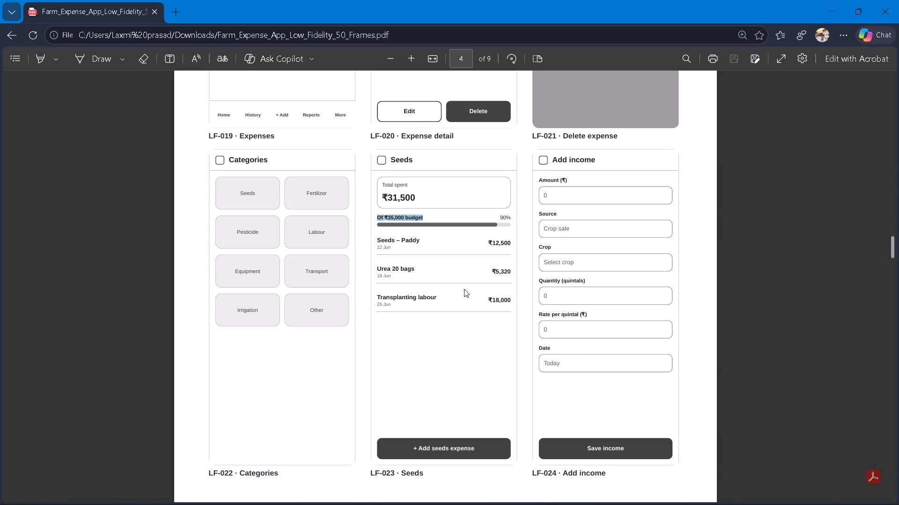
# Copy "Seeds – Paddy" from the PDF's Seeds wireframe and place it in Figma as text below the progress bar at X 24, Y 292.
pyautogui.moveTo(376, 238); pyautogui.dragTo(424, 238)
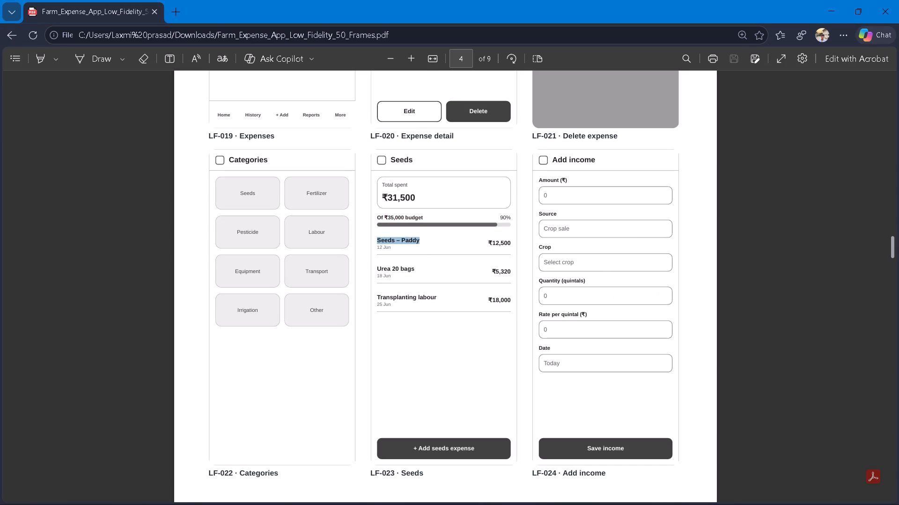
pyautogui.moveTo(424, 238); pyautogui.dragTo(426, 238)
pyautogui.hotkey('ctrl', 'c')
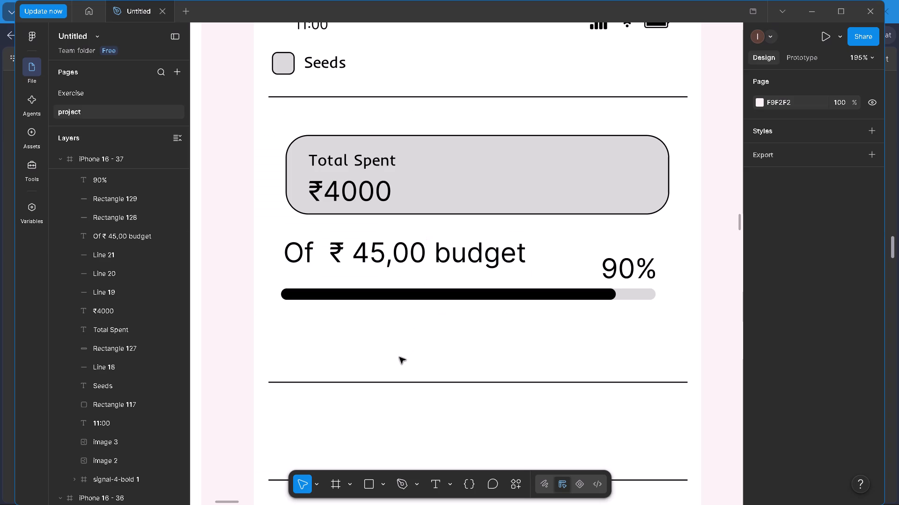
pyautogui.click(434, 486)
pyautogui.click(281, 328)
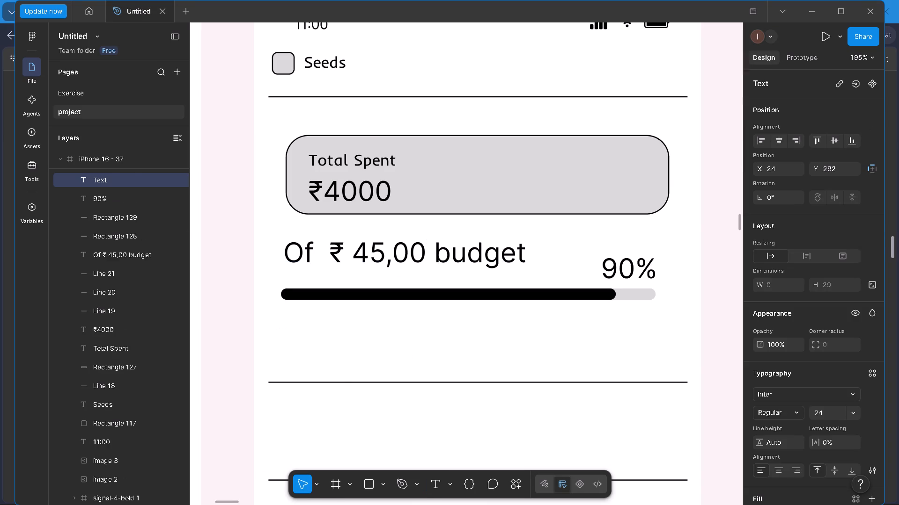
pyautogui.hotkey('ctrl', 'v')
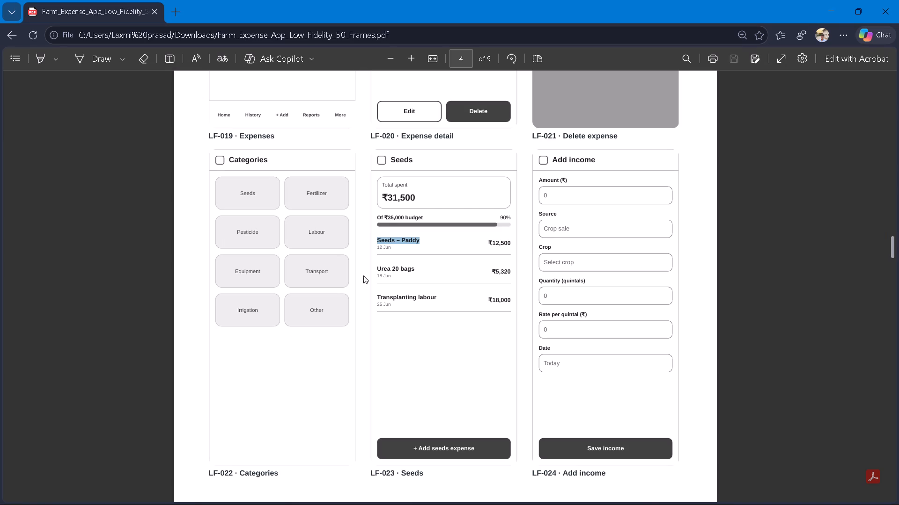
# Copy "Urea 20 bags" from the PDF and place it in Figma as the second expense row's text at X 21, Y 372.
pyautogui.moveTo(376, 265); pyautogui.dragTo(414, 268)
pyautogui.click(414, 268)
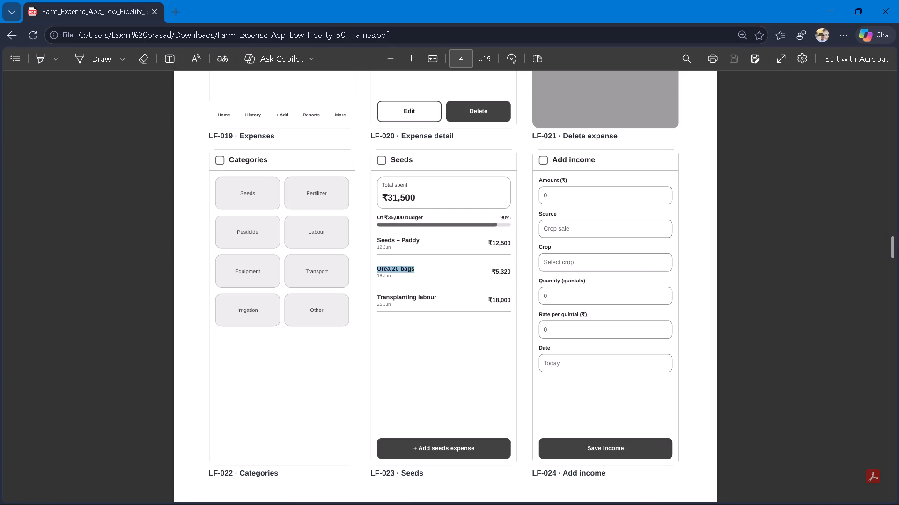
pyautogui.hotkey('ctrl', 'c')
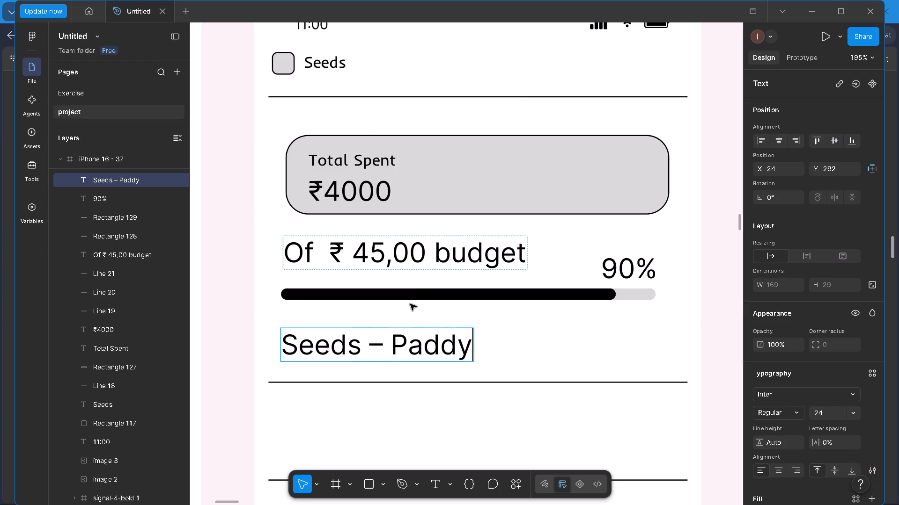
pyautogui.scroll(-12, 405, 311)
pyautogui.scroll(3, 393, 312)
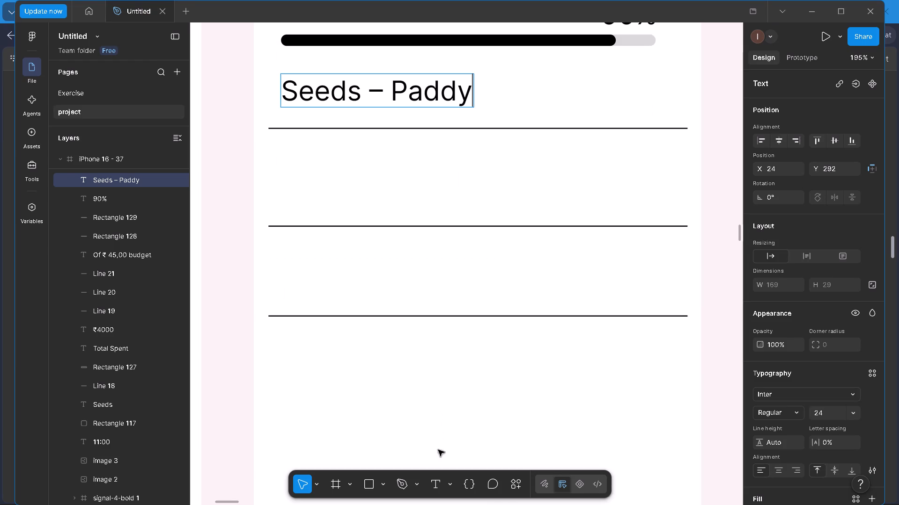
pyautogui.click(431, 482)
pyautogui.click(277, 164)
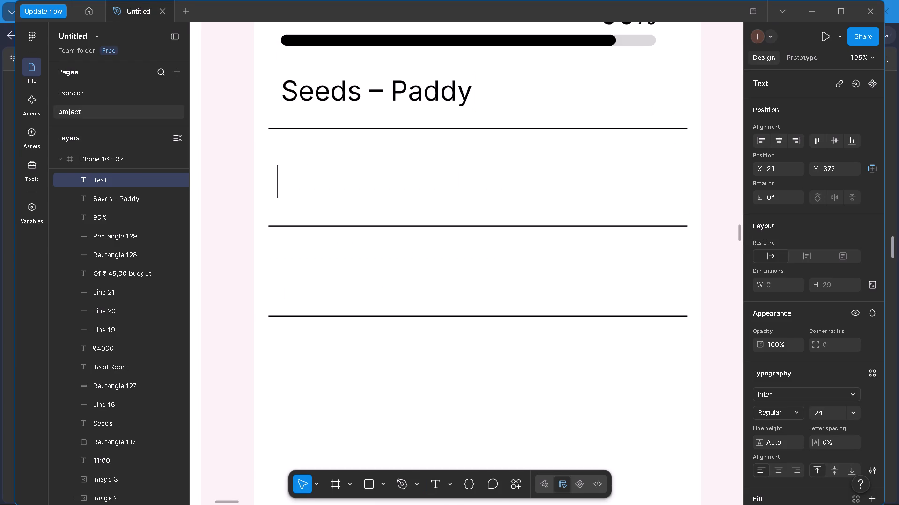
pyautogui.hotkey('ctrl', 'v')
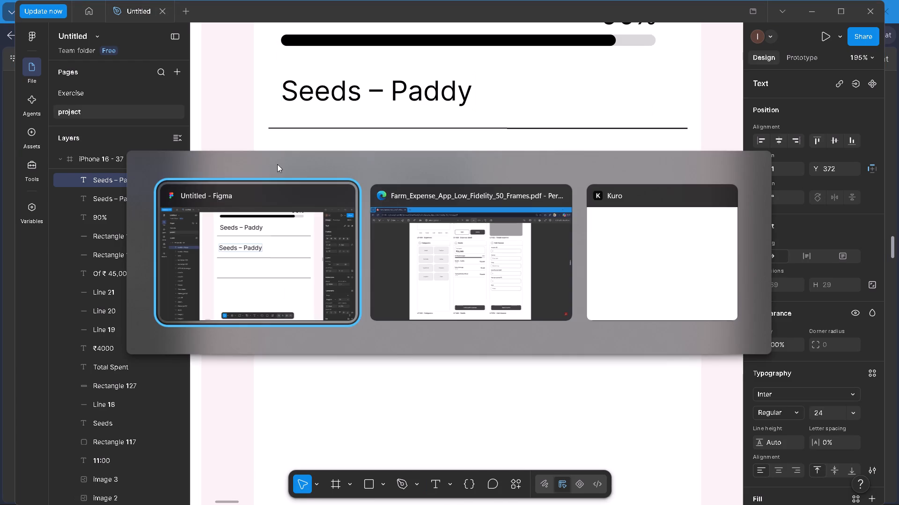
pyautogui.moveTo(377, 265); pyautogui.dragTo(427, 269)
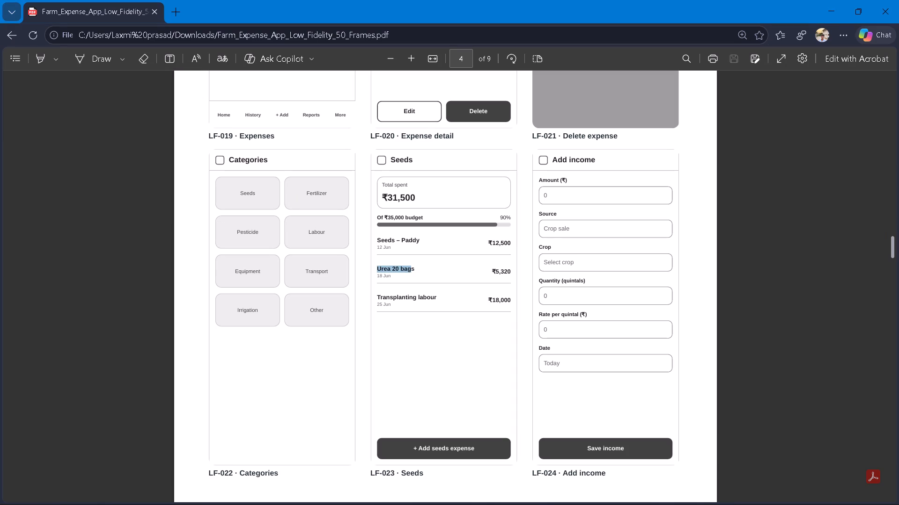
pyautogui.moveTo(427, 269); pyautogui.dragTo(417, 263)
pyautogui.hotkey('ctrl', 'c')
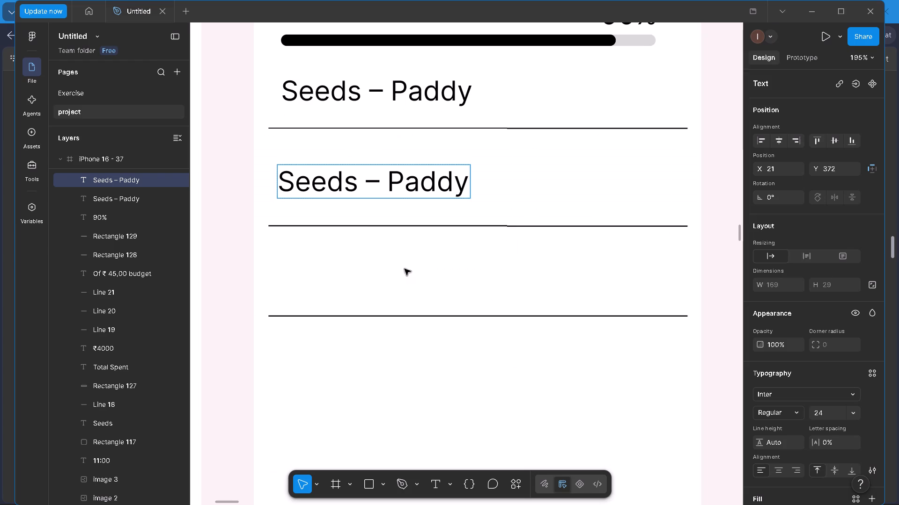
pyautogui.tripleClick(336, 189)
pyautogui.hotkey('ctrl', 'v')
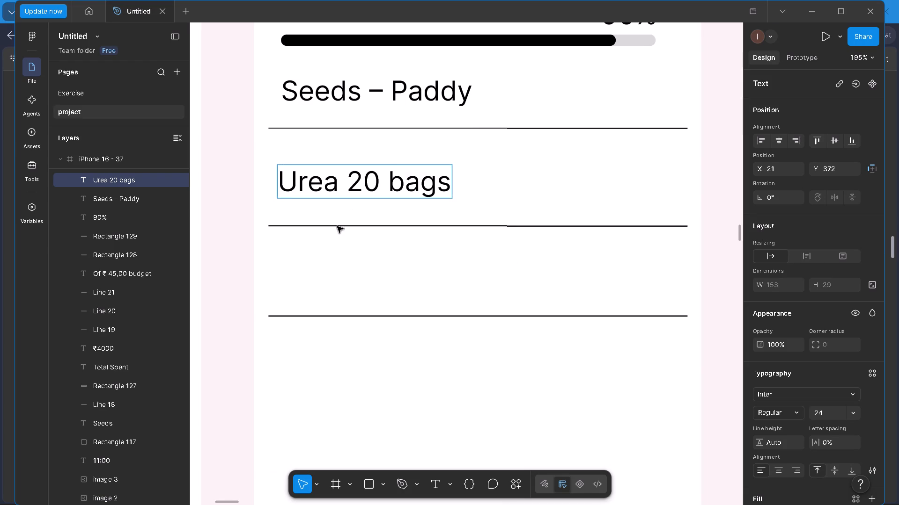
# Copy "Transplanting labour" from the PDF and place it in Figma as the third expense row's text at X 22, Y 463.
pyautogui.moveTo(378, 295); pyautogui.dragTo(398, 298)
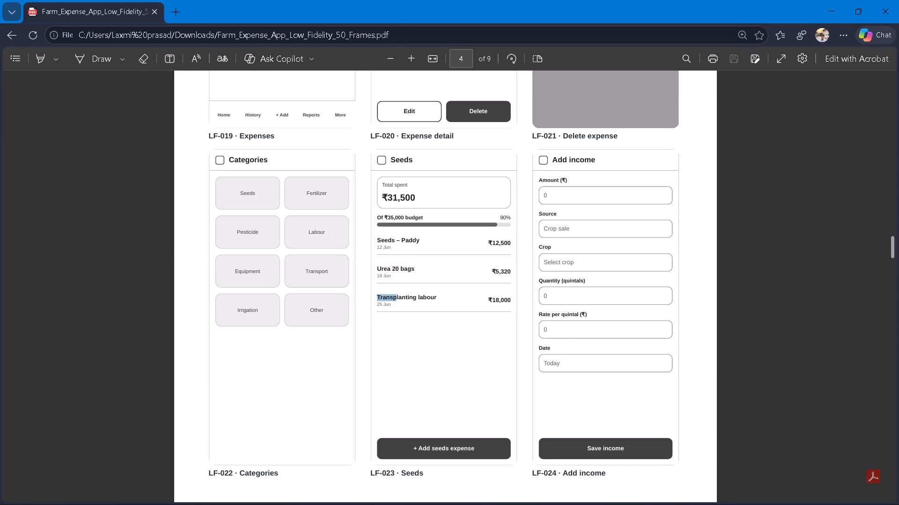
pyautogui.moveTo(398, 298); pyautogui.dragTo(439, 296)
pyautogui.keyDown('ctrl'); pyautogui.click(439, 296); pyautogui.keyUp('ctrl')
pyautogui.hotkey('ctrl', 'c')
pyautogui.moveTo(435, 297); pyautogui.dragTo(371, 290)
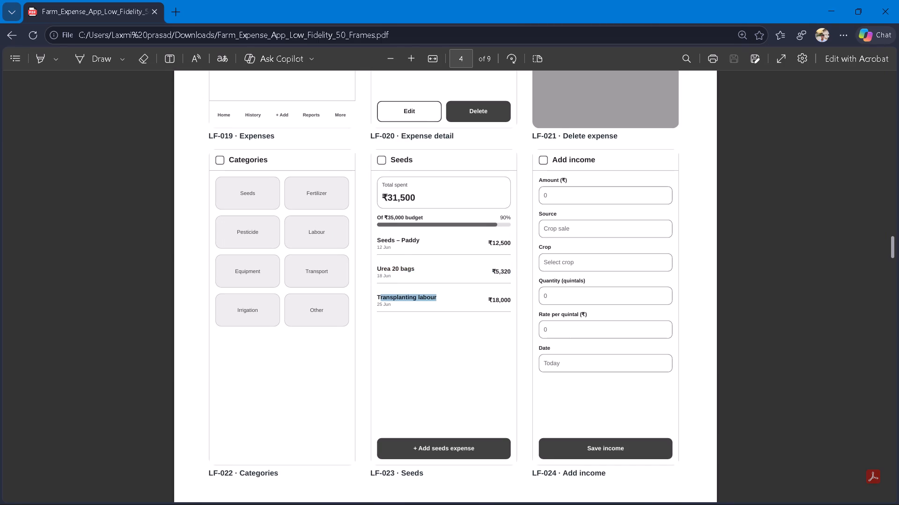
pyautogui.moveTo(371, 290); pyautogui.dragTo(368, 290)
pyautogui.moveTo(368, 290); pyautogui.dragTo(370, 290)
pyautogui.hotkey('ctrl', 'c')
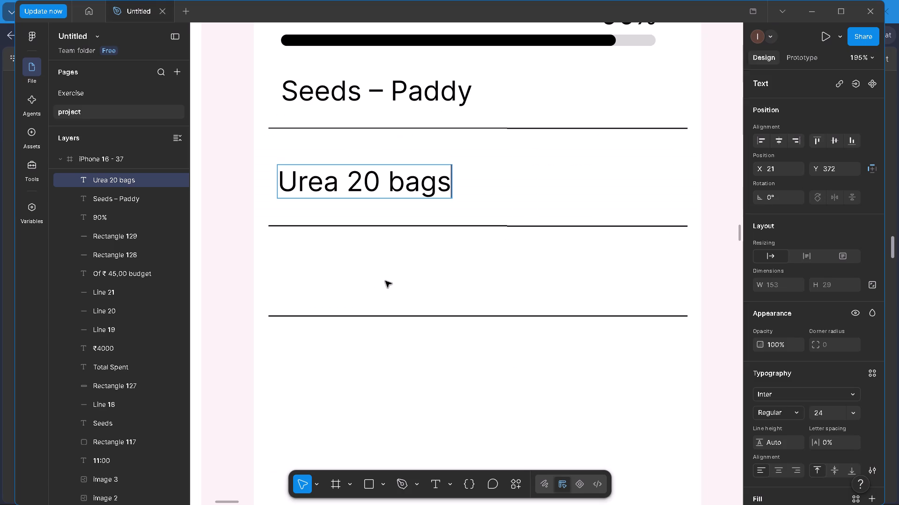
pyautogui.click(382, 326)
pyautogui.click(433, 483)
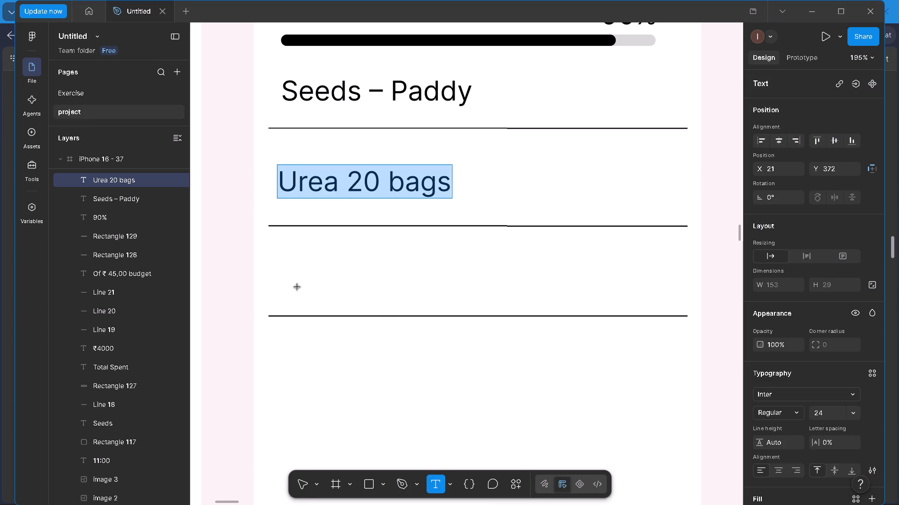
pyautogui.click(279, 267)
pyautogui.hotkey('ctrl', 'v')
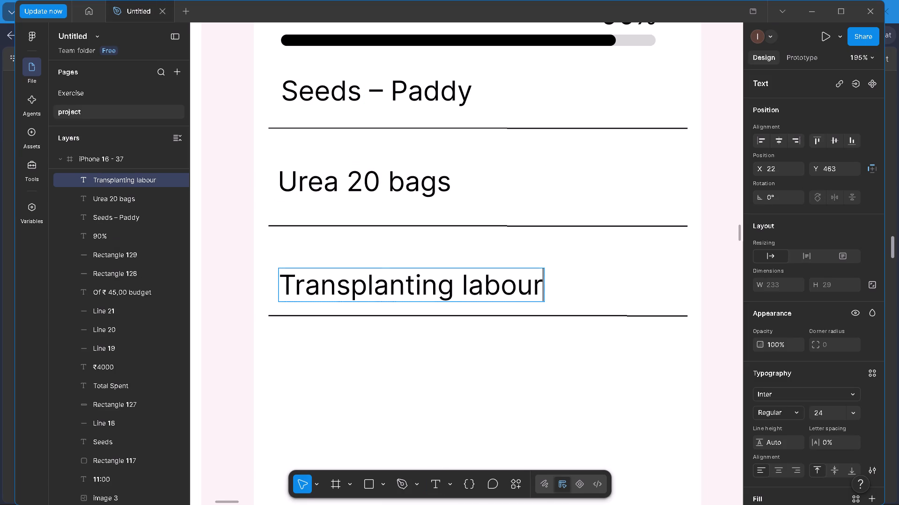
pyautogui.doubleClick(345, 355)
# Align the "Transplanting labour" label with "Urea 20 bags" at X 21 and raise it slightly within its row.
pyautogui.moveTo(346, 289); pyautogui.dragTo(345, 289)
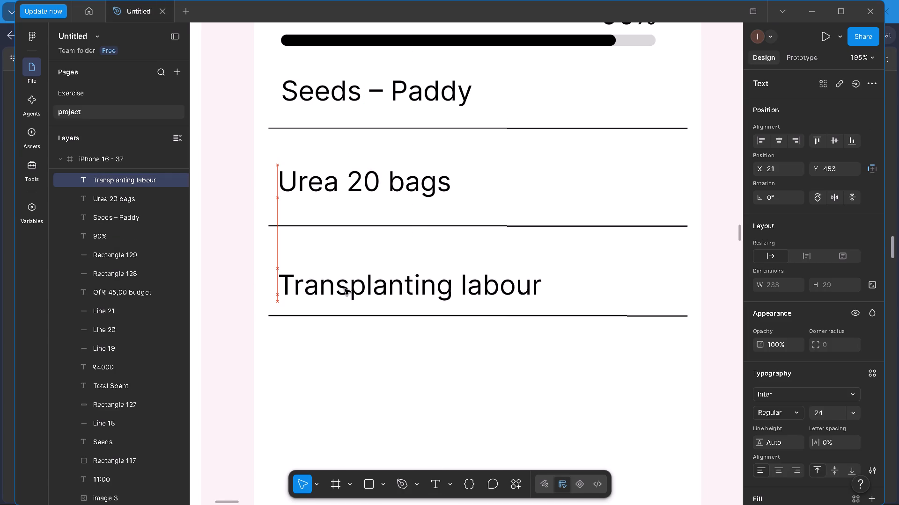
pyautogui.moveTo(345, 289); pyautogui.dragTo(346, 271)
pyautogui.click(346, 271)
pyautogui.click(354, 351)
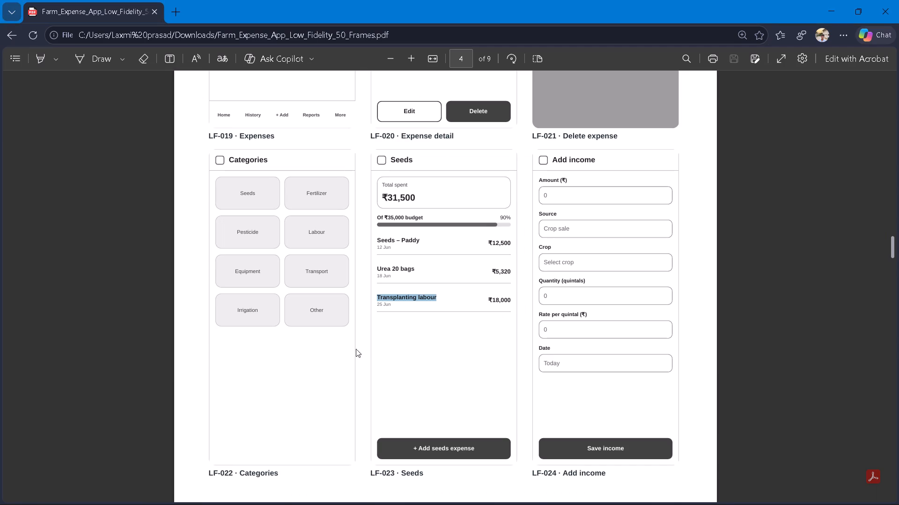
# Copy the ₹12,500 amount from the PDF and try to place it in Figma as text beside "Seeds – Paddy" at X 293, Y 297.
pyautogui.click(402, 338)
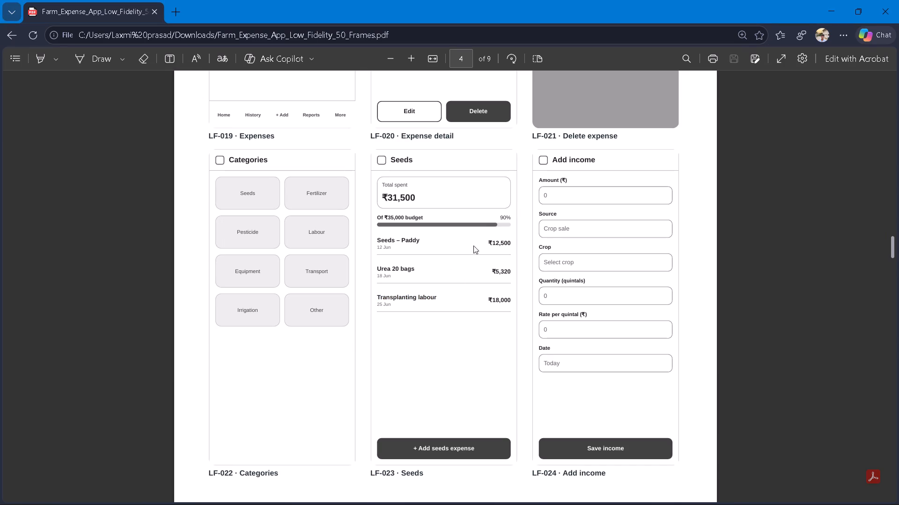
pyautogui.moveTo(486, 241); pyautogui.dragTo(518, 238)
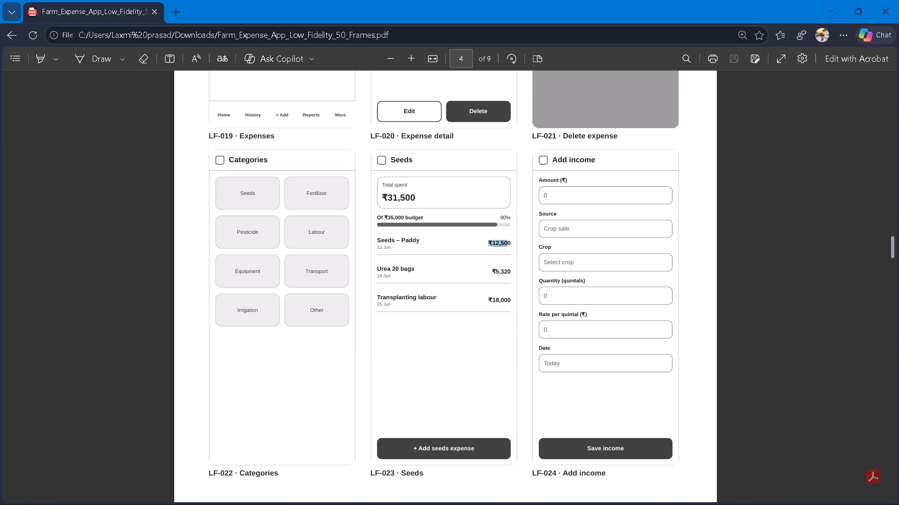
pyautogui.moveTo(518, 238); pyautogui.dragTo(515, 234)
pyautogui.keyDown('ctrl'); pyautogui.click(515, 234); pyautogui.keyUp('ctrl')
pyautogui.hotkey('ctrl', 'c')
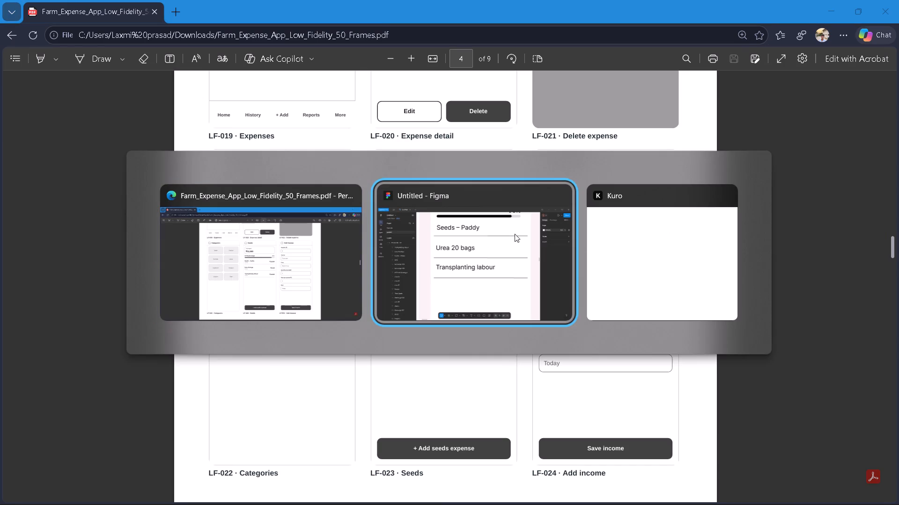
pyautogui.keyDown('ctrl'); pyautogui.scroll(-5, 498, 252); pyautogui.keyUp('ctrl')
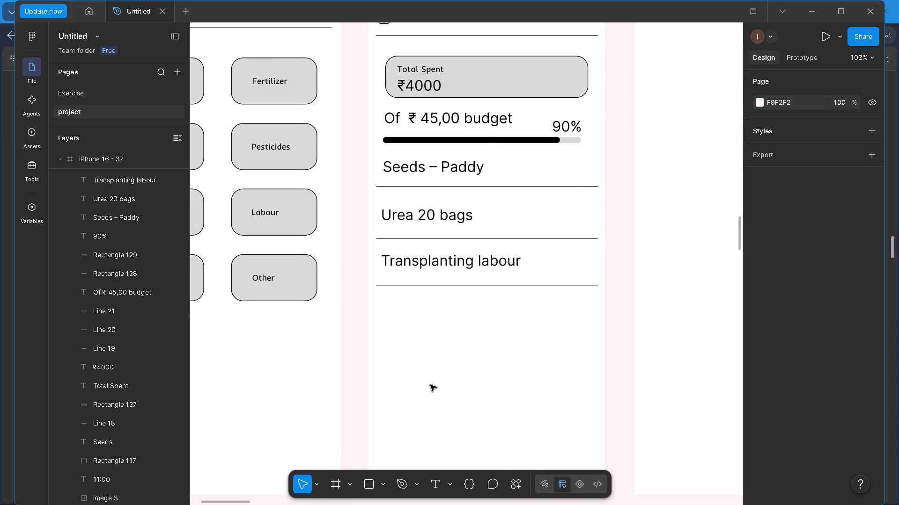
pyautogui.click(431, 482)
pyautogui.click(545, 161)
pyautogui.hotkey('ctrl', 'v')
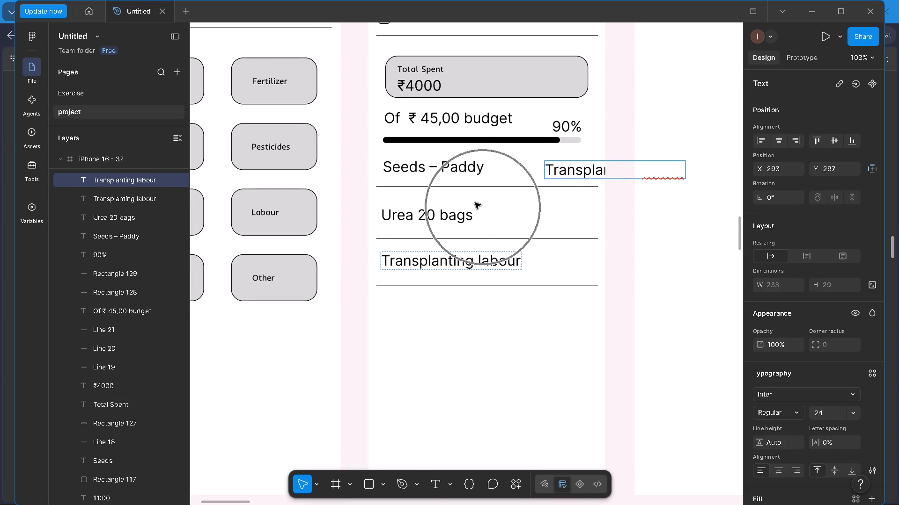
# Copy the ₹4000 amount under Total Spent and use it to replace the wrongly pasted text beside "Seeds – Paddy".
pyautogui.tripleClick(398, 81)
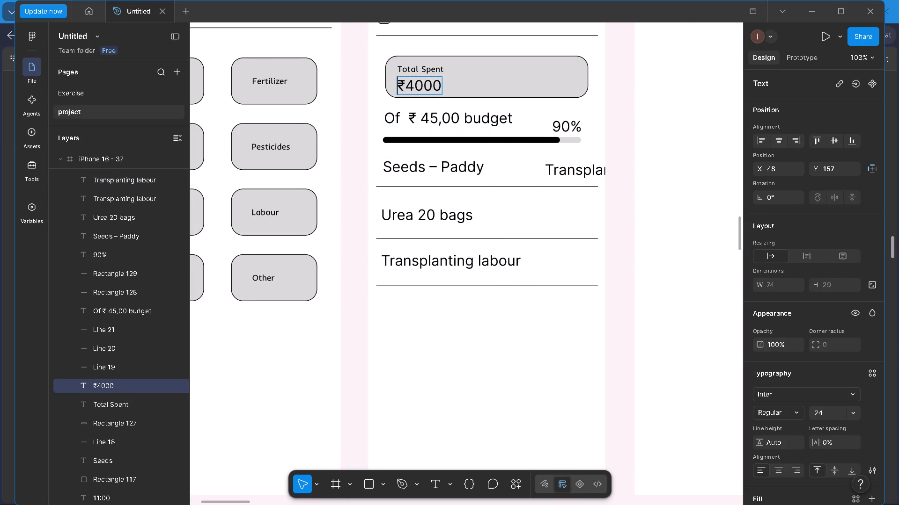
pyautogui.click(398, 81)
pyautogui.hotkey('ctrl', 'c')
pyautogui.tripleClick(567, 171)
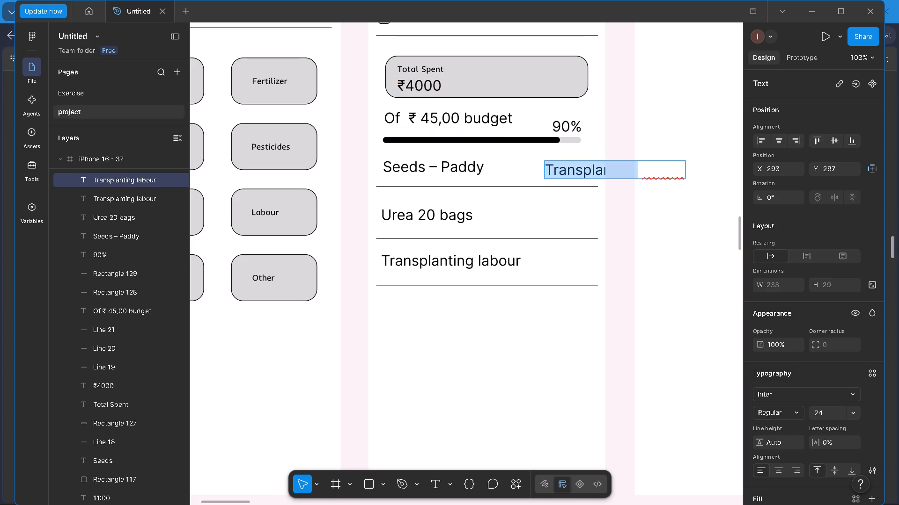
pyautogui.hotkey('ctrl', 'v')
pyautogui.doubleClick(533, 353)
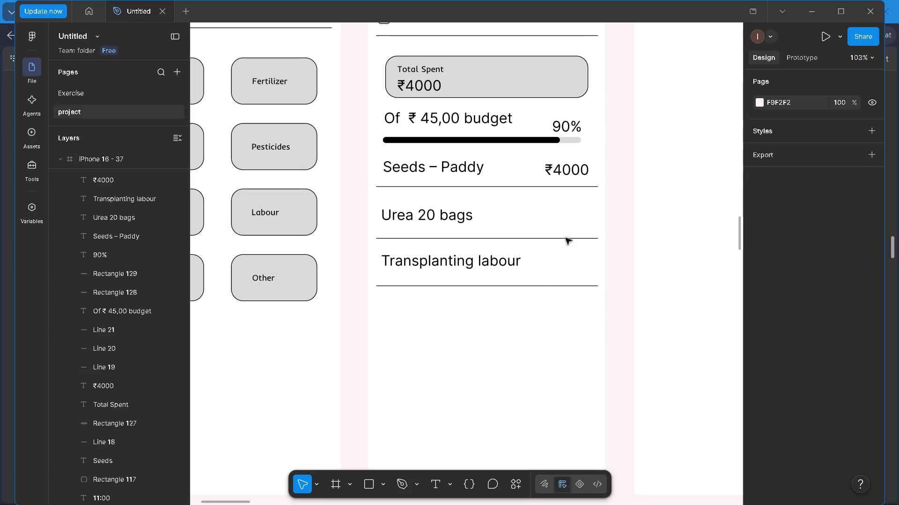
# Change the amount beside "Seeds – Paddy" to ₹1000.
pyautogui.tripleClick(570, 169)
pyautogui.click(570, 169)
pyautogui.click(570, 169)
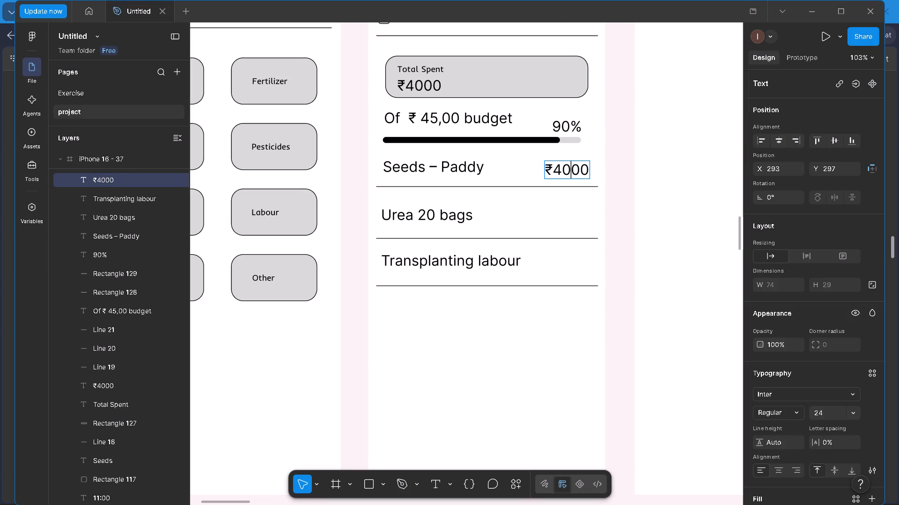
pyautogui.press('Left')
pyautogui.press('Left')
pyautogui.press('Right')
pyautogui.press('BackSpace')
pyautogui.press('1')
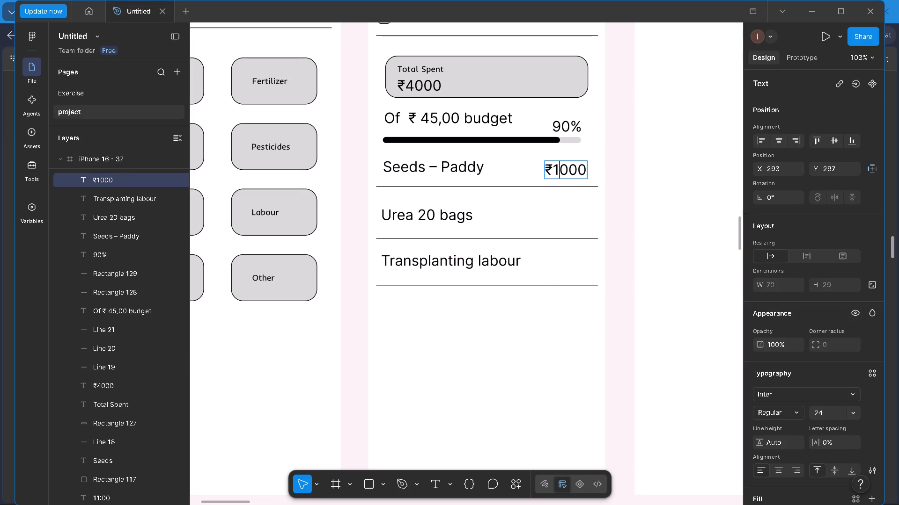
pyautogui.click(548, 220)
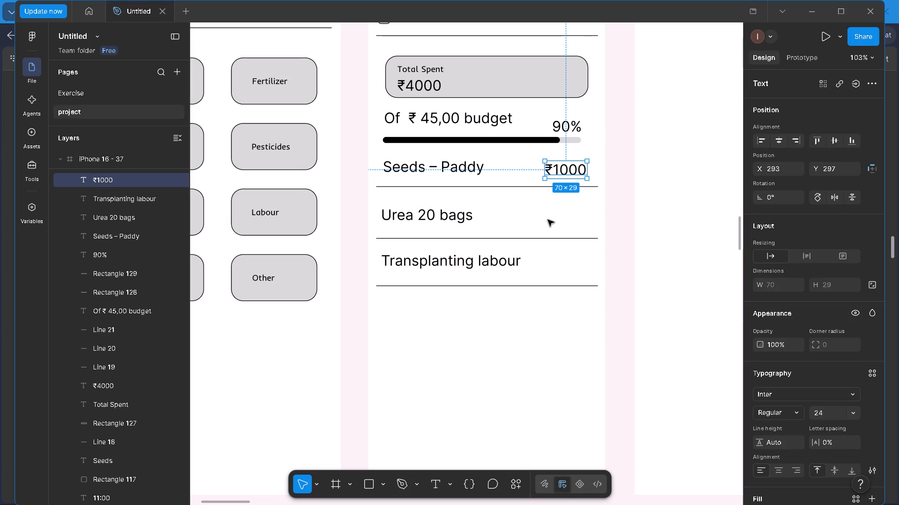
pyautogui.doubleClick(548, 220)
# Add a ₹2000 amount beside "Urea 20 bags" from the copied amount text and position it at X 293, Y 380.
pyautogui.press('t')
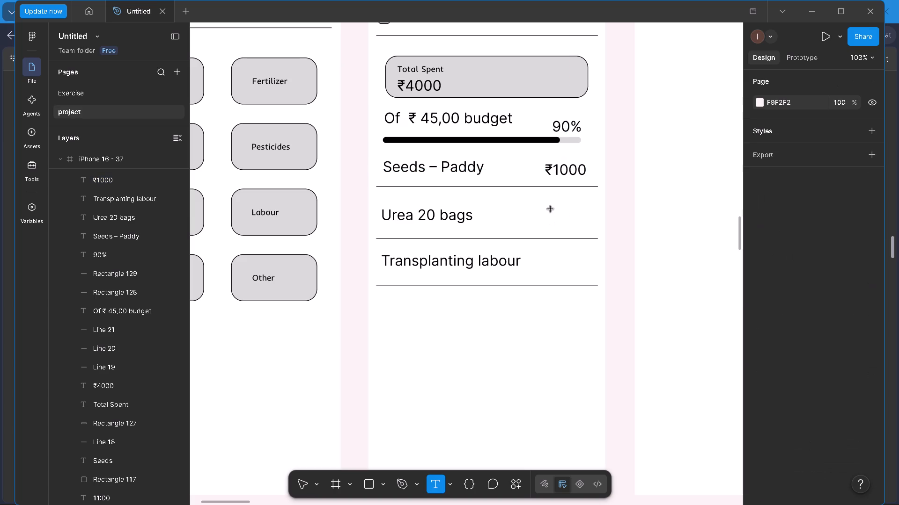
pyautogui.click(550, 212)
pyautogui.hotkey('ctrl', 'v')
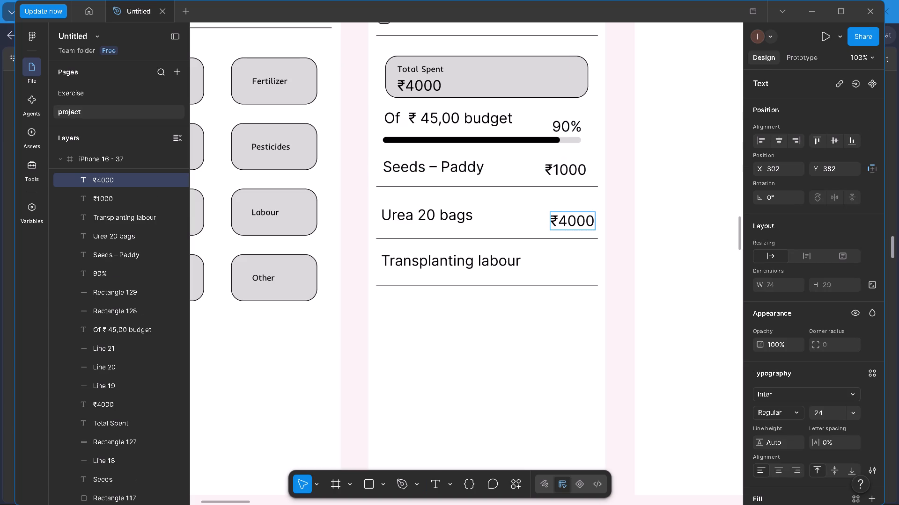
pyautogui.click(567, 220)
pyautogui.press('BackSpace')
pyautogui.press('2')
pyautogui.doubleClick(593, 355)
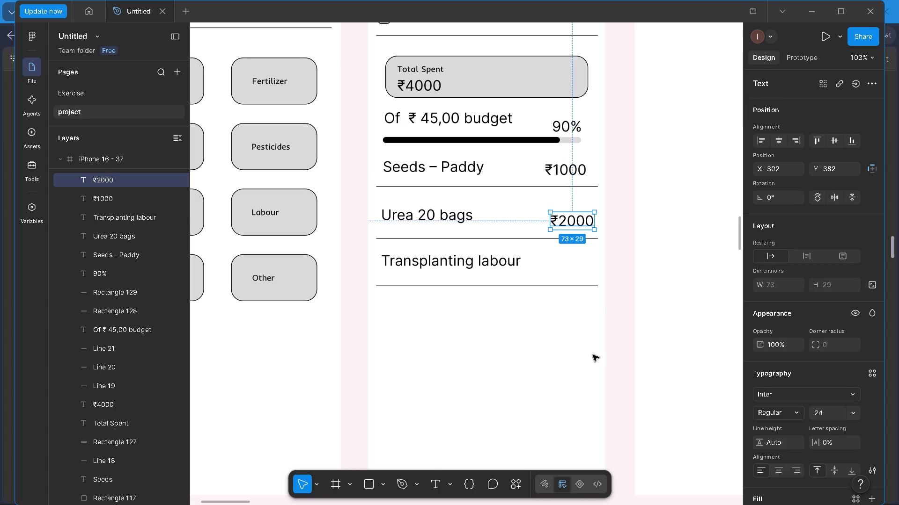
pyautogui.moveTo(577, 226); pyautogui.dragTo(573, 226)
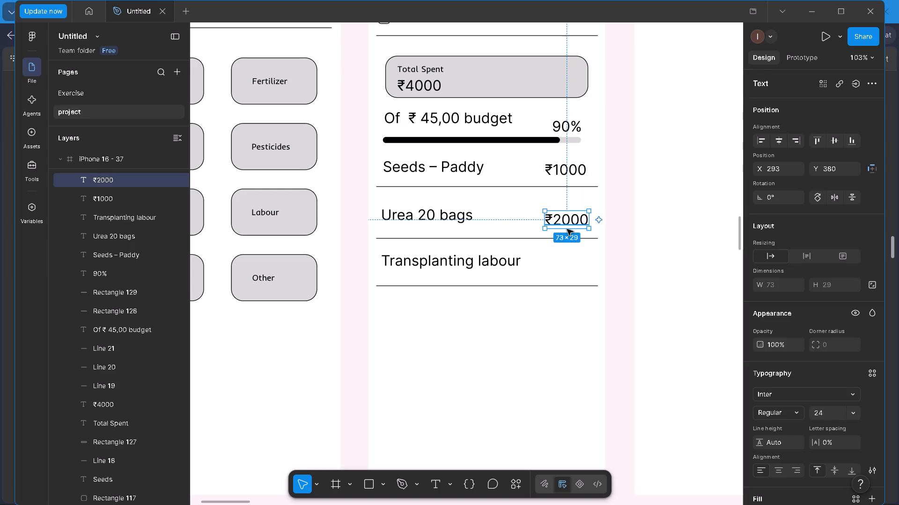
pyautogui.click(531, 366)
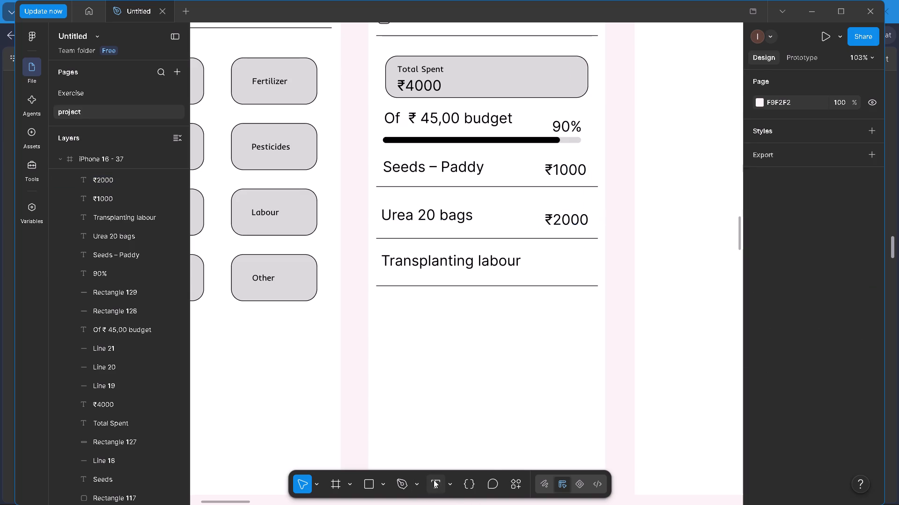
# Add a ₹1000 amount beside "Transplanting labour" from the copied amount text and line it up beneath the ₹2000 amount.
pyautogui.click(434, 480)
pyautogui.click(555, 258)
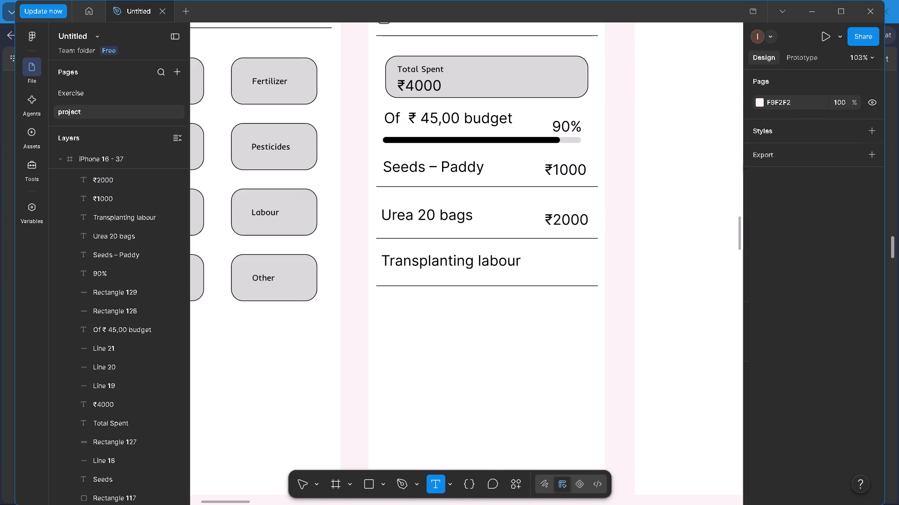
pyautogui.hotkey('ctrl', 'v')
pyautogui.click(571, 267)
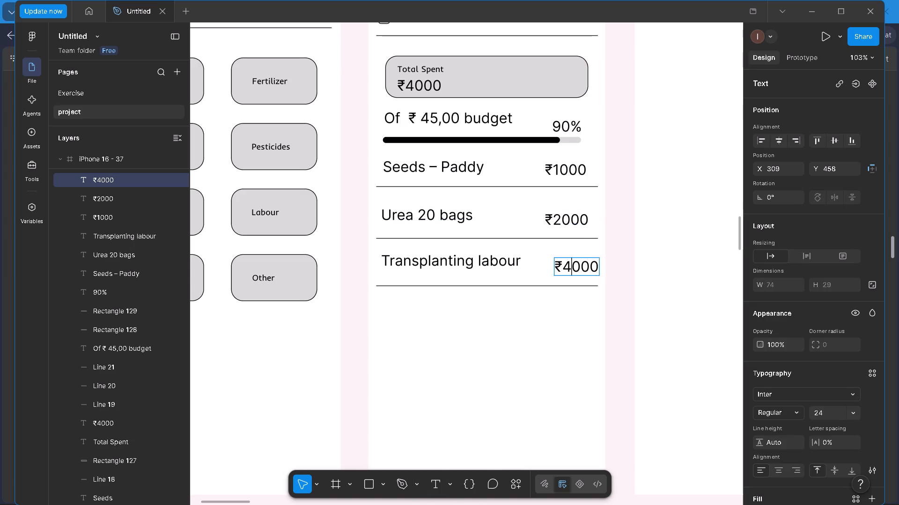
pyautogui.press('BackSpace')
pyautogui.press('1')
pyautogui.click(571, 321)
pyautogui.click(568, 322)
pyautogui.moveTo(572, 263); pyautogui.dragTo(564, 260)
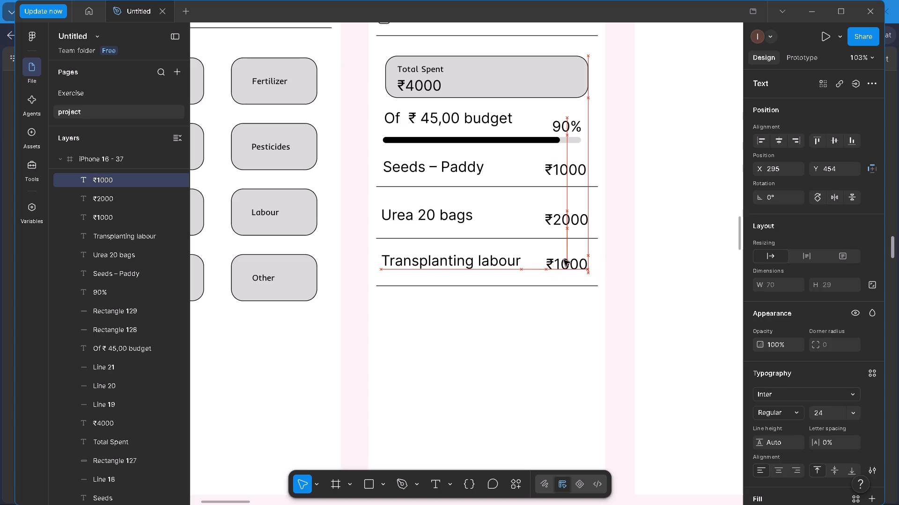
pyautogui.moveTo(564, 260); pyautogui.dragTo(562, 260)
pyautogui.click(519, 321)
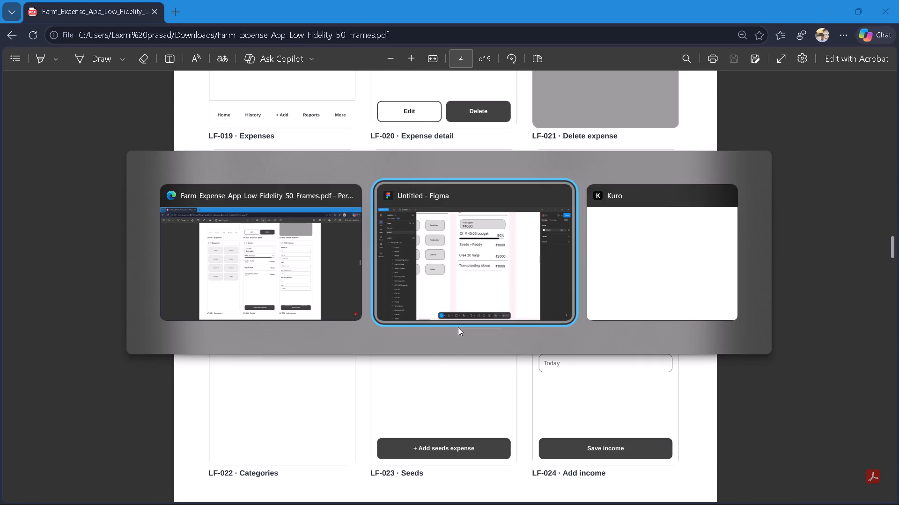
# Add the date text "13 Jun" beneath "Seeds – Paddy" at X 30, Y 326.
pyautogui.scroll(8, 420, 269)
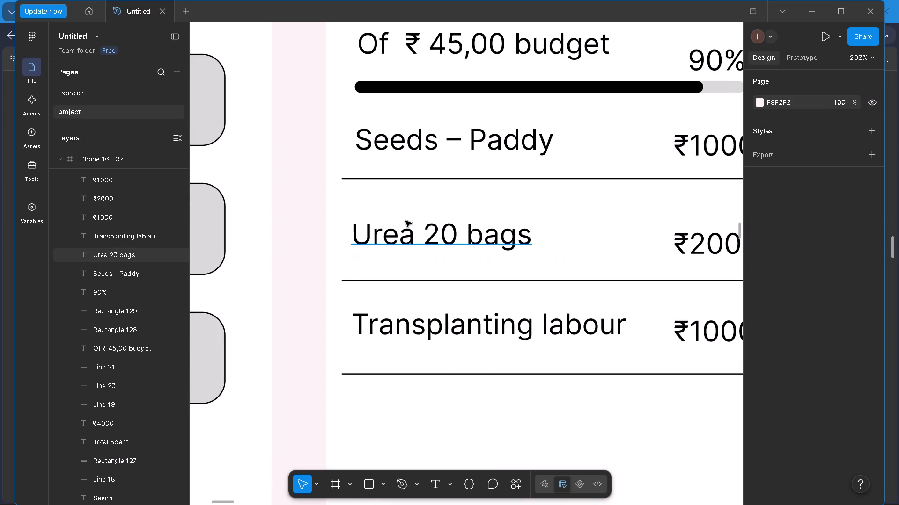
pyautogui.keyDown('ctrl'); pyautogui.scroll(3, 405, 221); pyautogui.keyUp('ctrl')
pyautogui.click(435, 482)
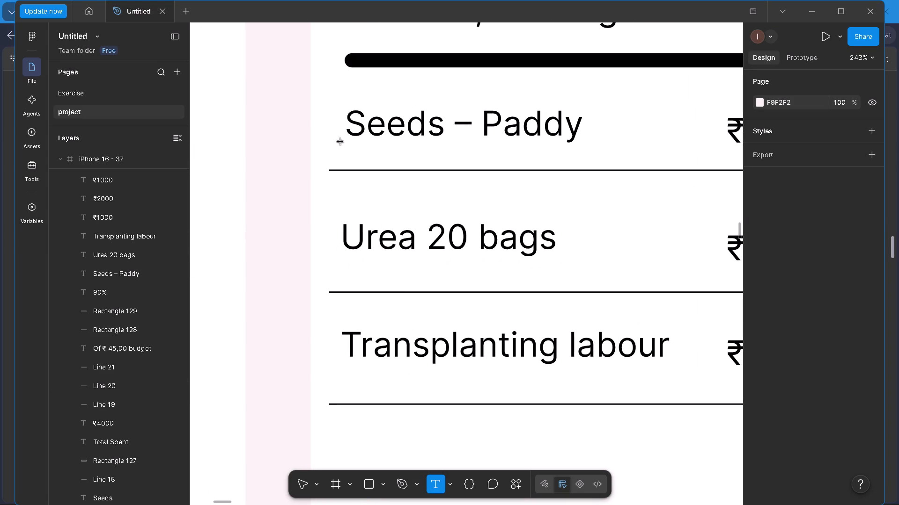
pyautogui.click(353, 151)
pyautogui.write('12')
pyautogui.press('BackSpace')
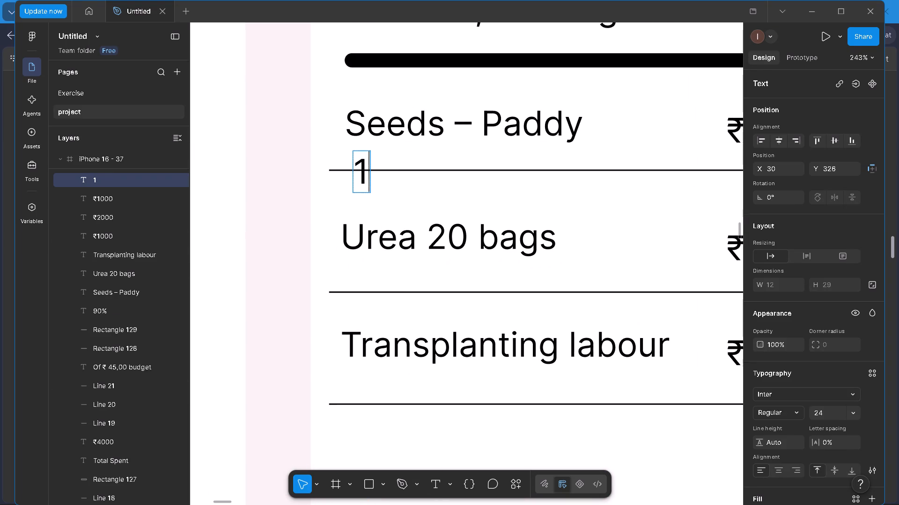
pyautogui.write('3 j')
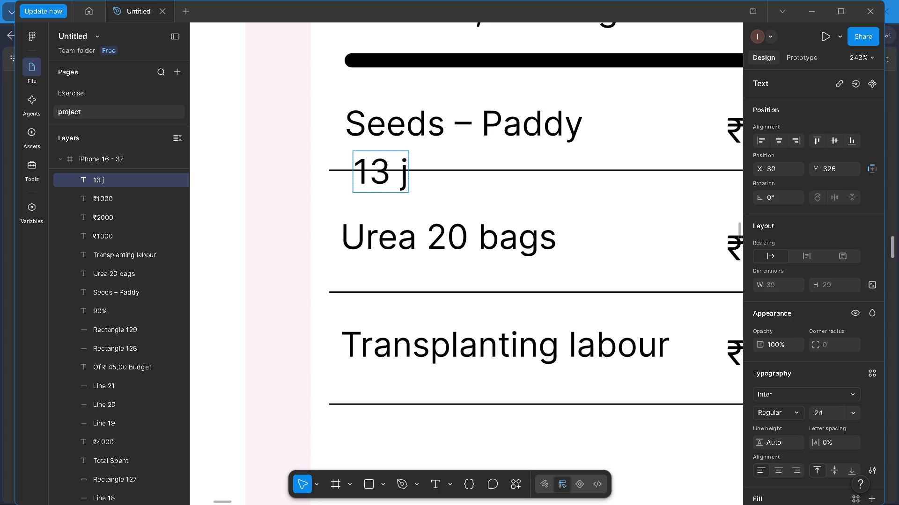
pyautogui.press('BackSpace')
pyautogui.write('Jun')
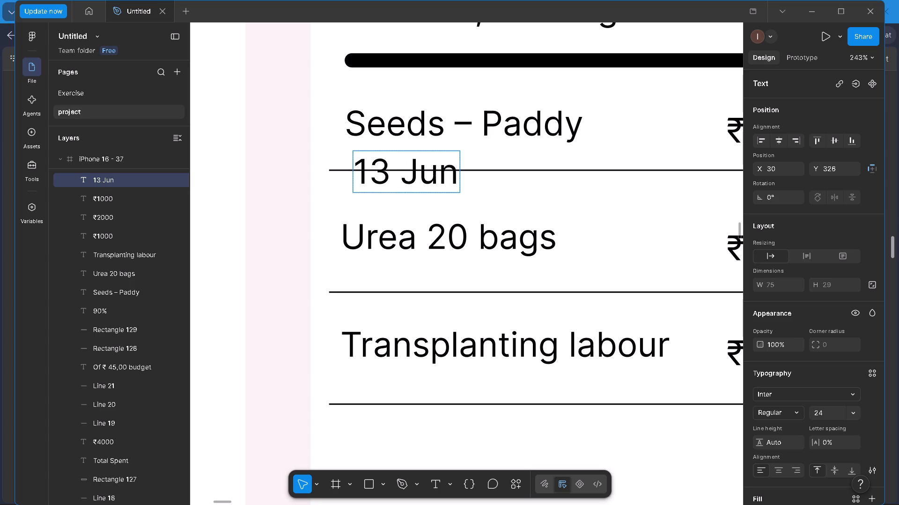
# Add the date text "5 Jun" beneath "Urea 20 bags" at X 31, Y 407.
pyautogui.click(432, 481)
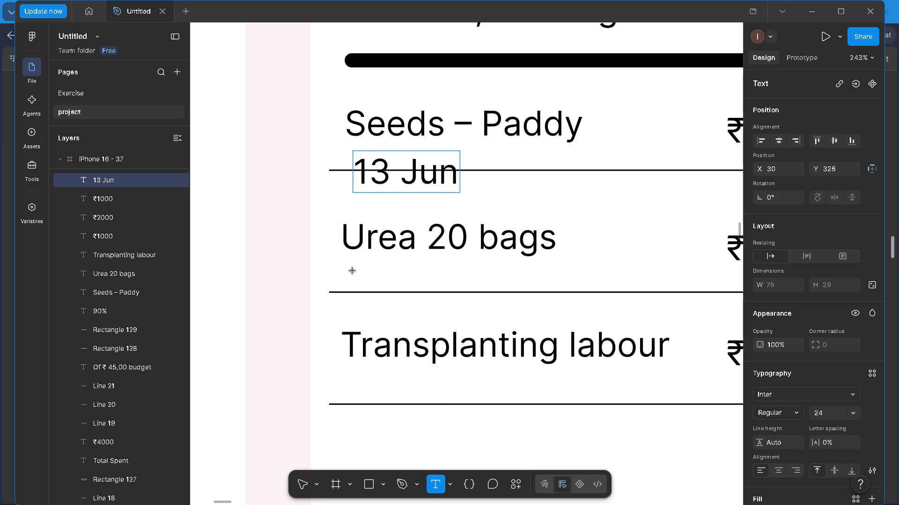
pyautogui.click(355, 266)
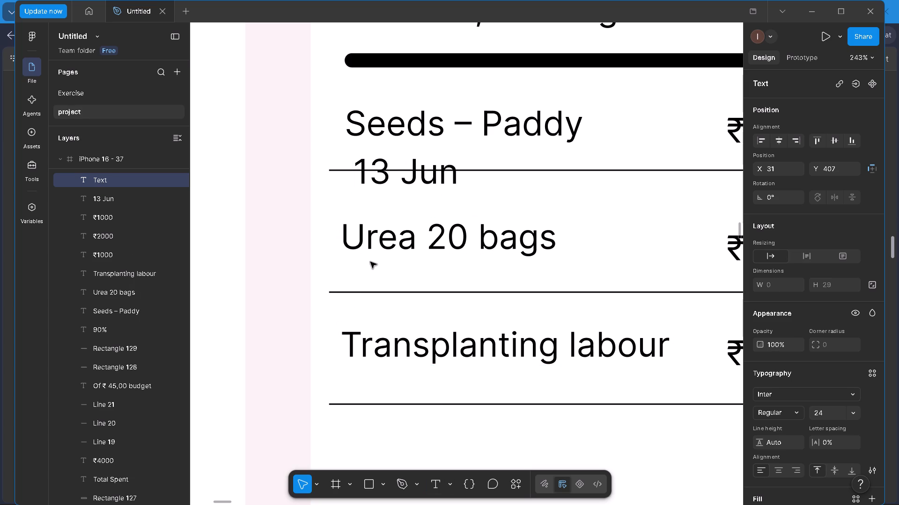
pyautogui.write('5 Jun')
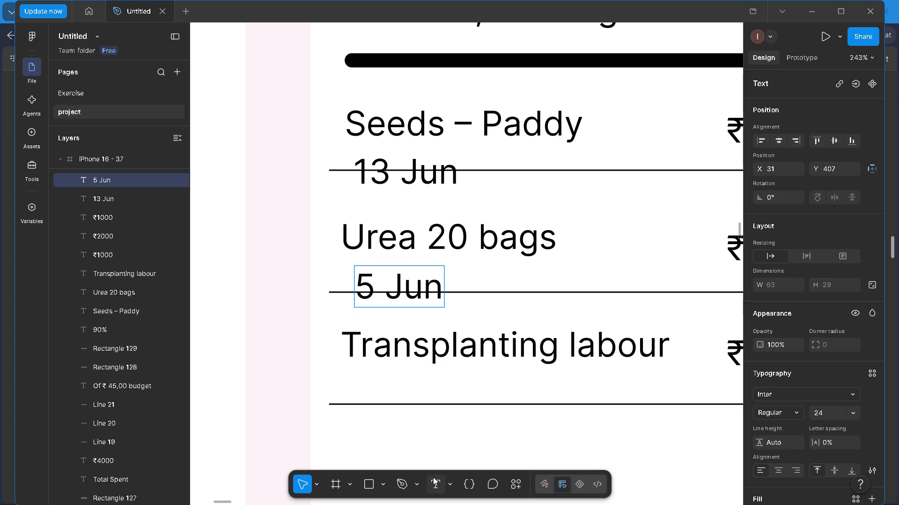
# Start a new text object beneath "Transplanting labour" at X 33, Y 488.
pyautogui.click(433, 477)
pyautogui.click(357, 380)
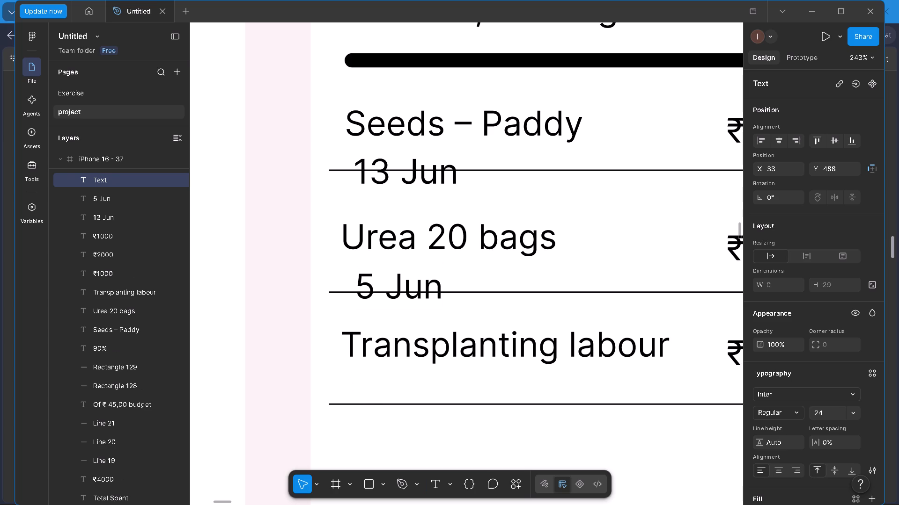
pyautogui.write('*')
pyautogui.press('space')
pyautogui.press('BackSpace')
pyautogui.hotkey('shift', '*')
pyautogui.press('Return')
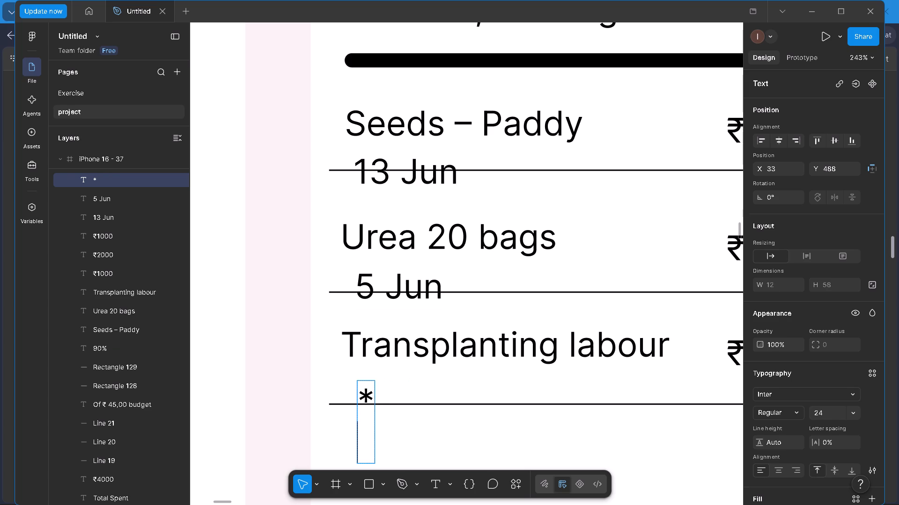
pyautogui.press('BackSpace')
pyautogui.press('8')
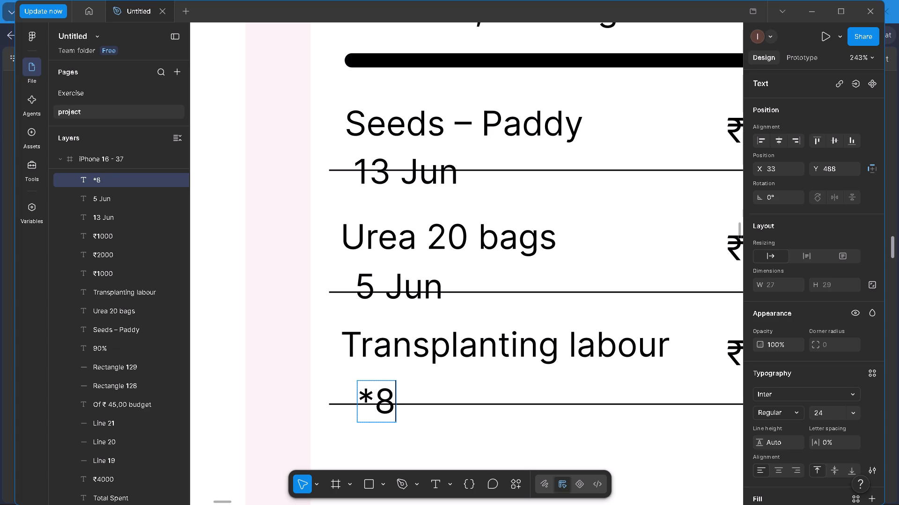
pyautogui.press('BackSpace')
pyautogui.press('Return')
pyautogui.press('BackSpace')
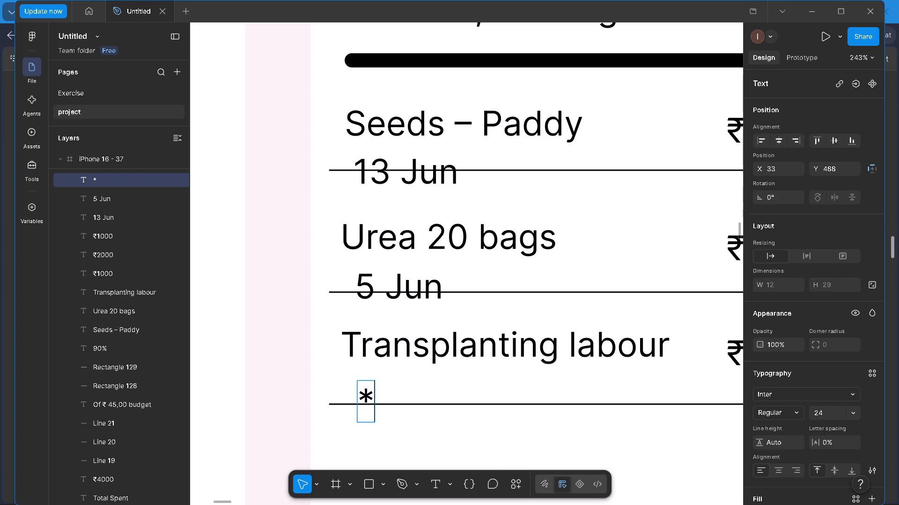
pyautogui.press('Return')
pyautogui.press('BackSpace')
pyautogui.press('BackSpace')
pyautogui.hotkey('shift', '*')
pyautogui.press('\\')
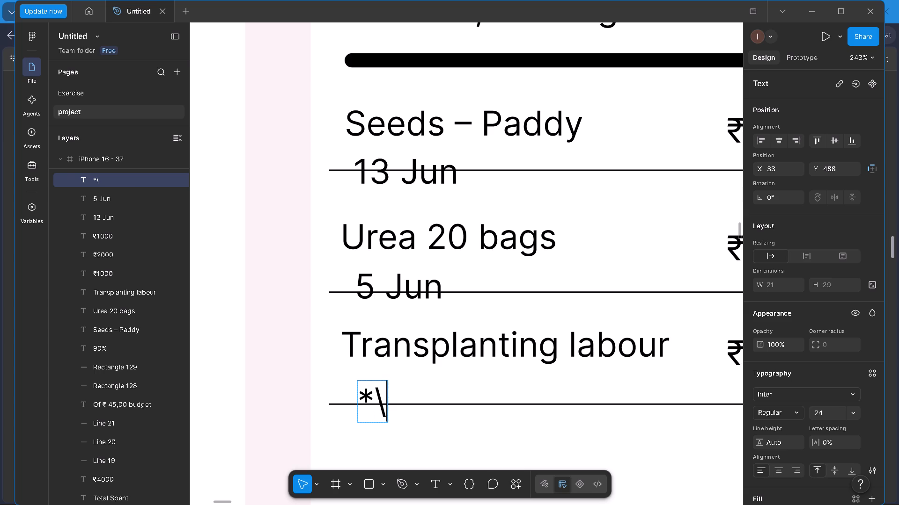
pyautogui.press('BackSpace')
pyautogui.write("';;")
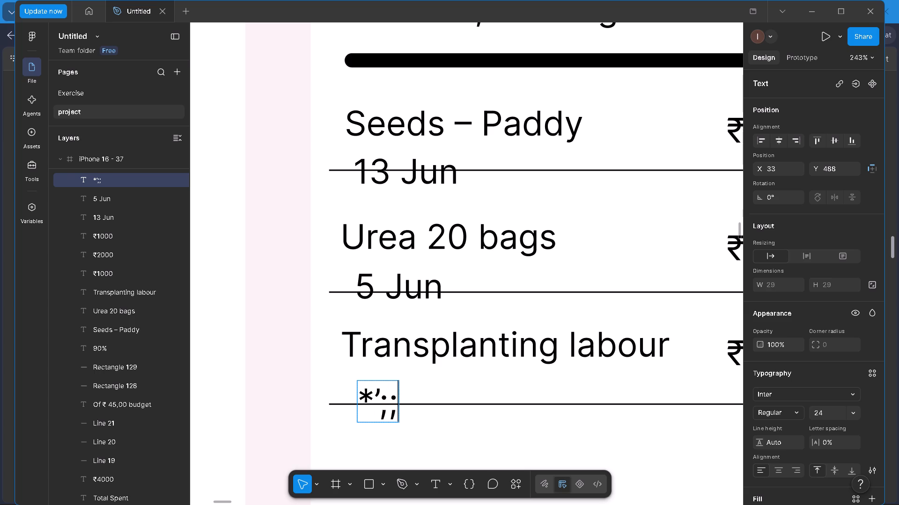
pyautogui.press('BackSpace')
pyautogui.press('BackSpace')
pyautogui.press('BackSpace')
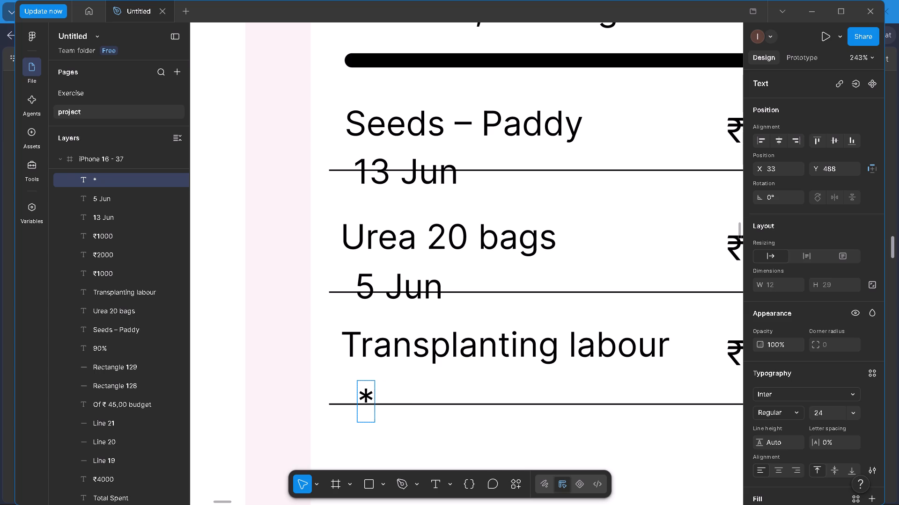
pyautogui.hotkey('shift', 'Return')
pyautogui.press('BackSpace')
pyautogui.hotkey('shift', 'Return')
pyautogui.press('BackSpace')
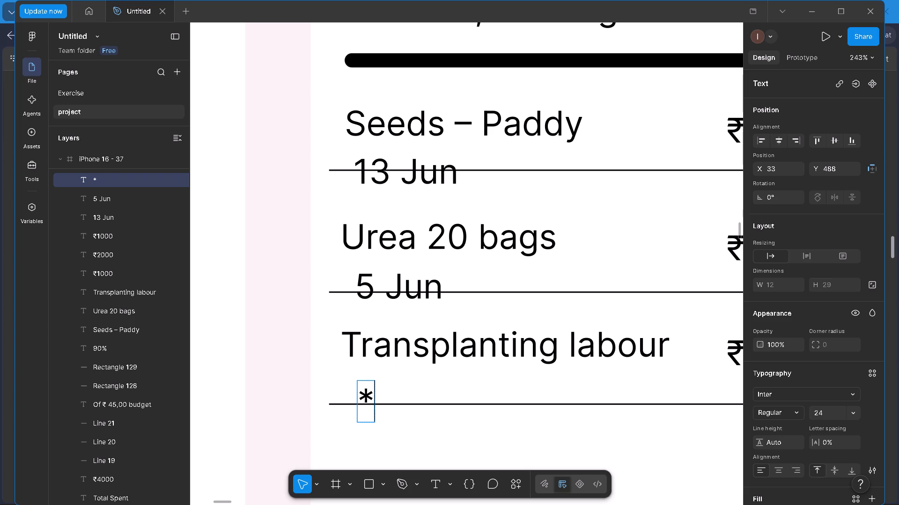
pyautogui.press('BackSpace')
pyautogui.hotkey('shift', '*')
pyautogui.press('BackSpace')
# Enter "8 Sep" as the date beneath "Transplanting labour" and move it above the divider line to X 29, Y 476.
pyautogui.press('8')
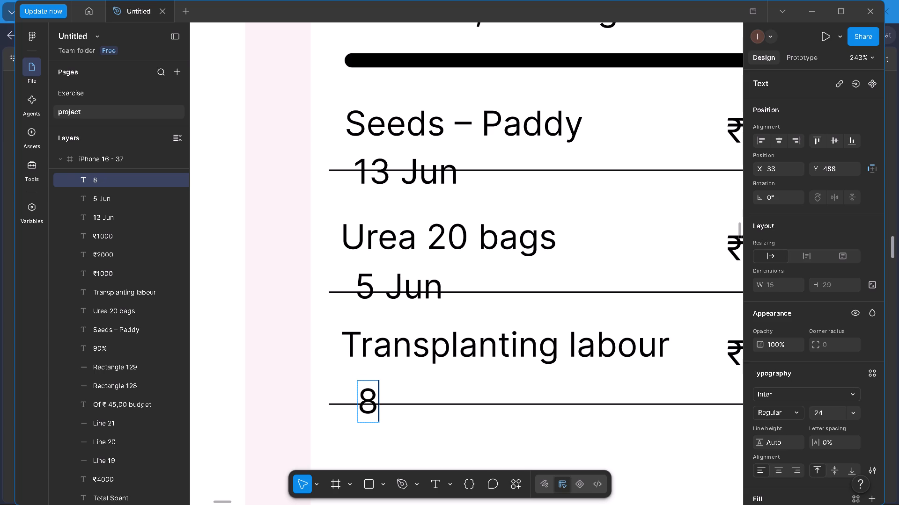
pyautogui.press('space')
pyautogui.write('Sep')
pyautogui.doubleClick(402, 450)
pyautogui.moveTo(399, 407); pyautogui.dragTo(390, 384)
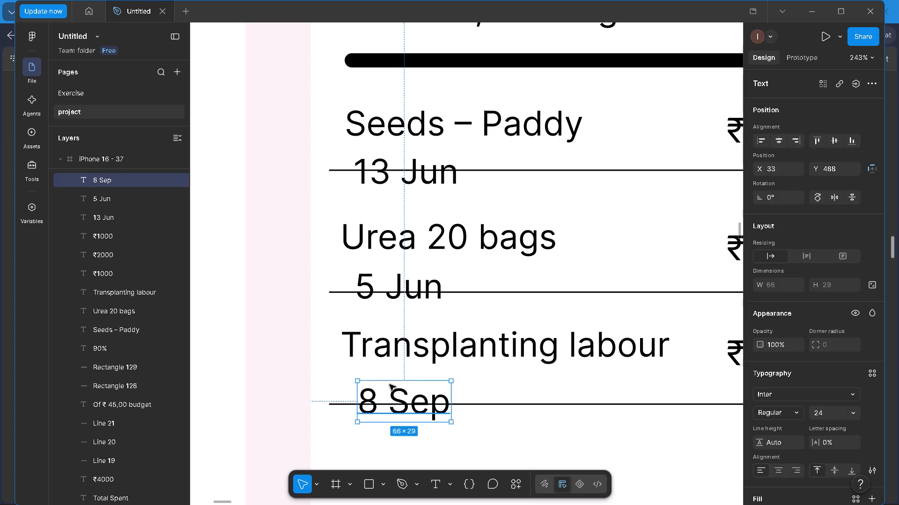
pyautogui.moveTo(390, 384); pyautogui.dragTo(393, 390)
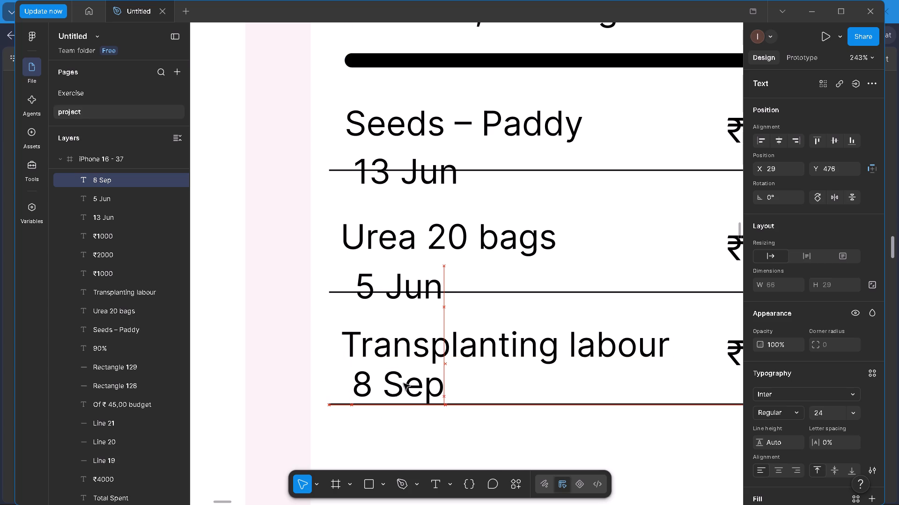
# Move the "5 Jun" date up to X 29, Y 394 and the "13 Jun" date to X 28, Y 317.
pyautogui.moveTo(392, 288); pyautogui.dragTo(389, 270)
pyautogui.keyDown('ctrl'); pyautogui.scroll(-5, 390, 271); pyautogui.keyUp('ctrl')
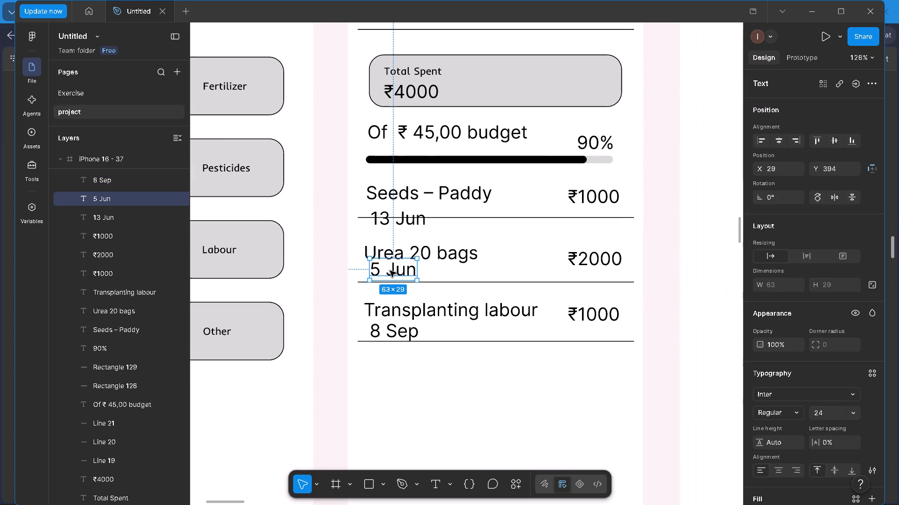
pyautogui.moveTo(404, 215); pyautogui.dragTo(402, 208)
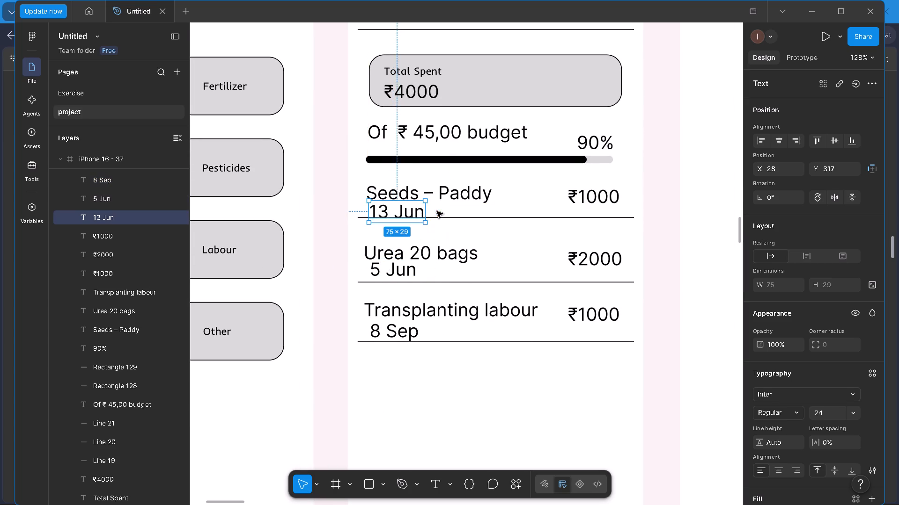
# Set the font size of the "13 Jun" date beneath "Seeds – Paddy" to 14.
pyautogui.keyDown('ctrl'); pyautogui.scroll(-6, 437, 211); pyautogui.keyUp('ctrl')
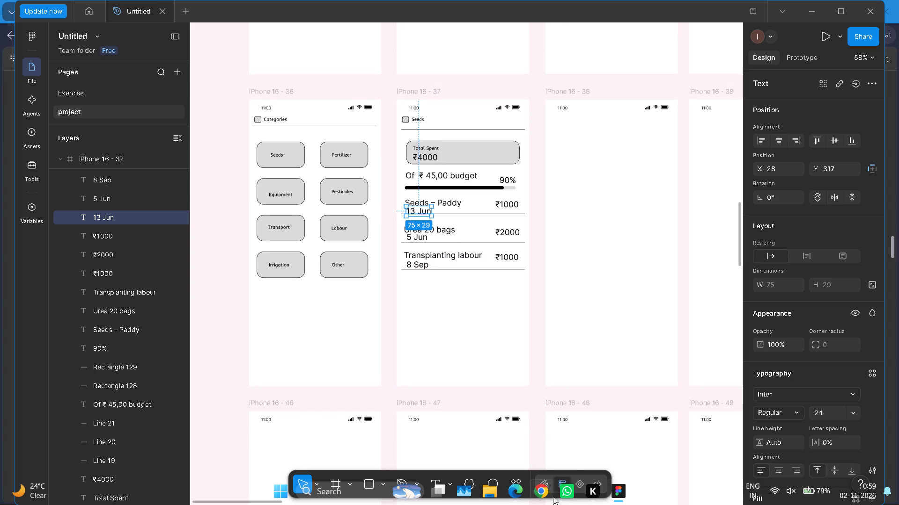
pyautogui.scroll(4, 443, 290)
pyautogui.keyDown('ctrl'); pyautogui.scroll(2, 551, 300); pyautogui.keyUp('ctrl')
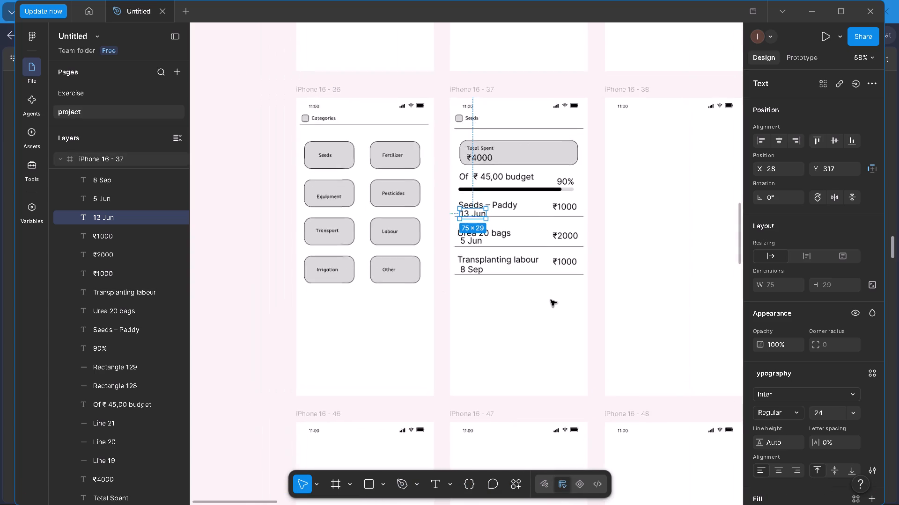
pyautogui.keyDown('ctrl'); pyautogui.scroll(7, 551, 300); pyautogui.keyUp('ctrl')
pyautogui.keyDown('ctrl'); pyautogui.scroll(-4, 471, 258); pyautogui.keyUp('ctrl')
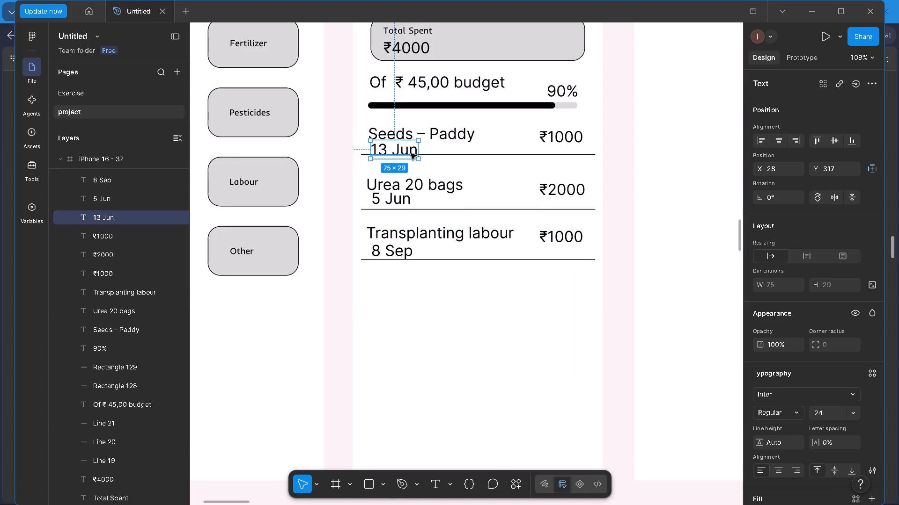
pyautogui.doubleClick(404, 151)
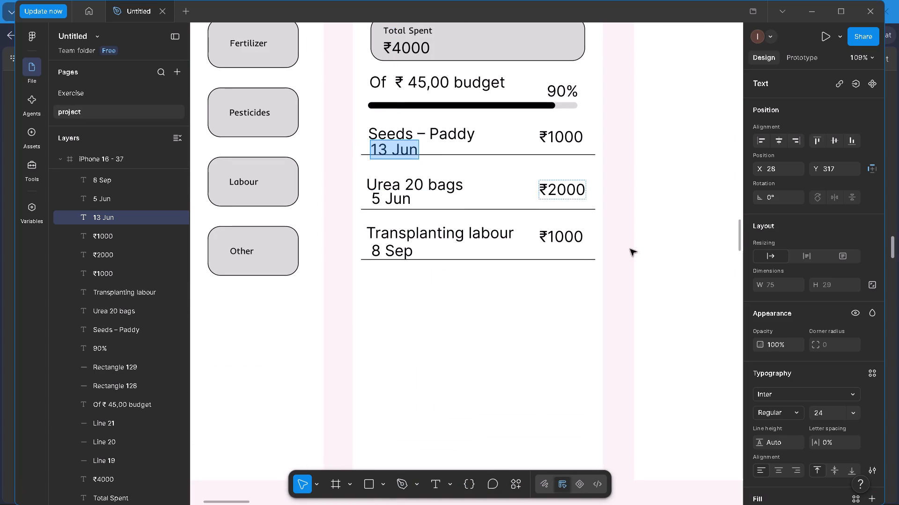
pyautogui.doubleClick(856, 411)
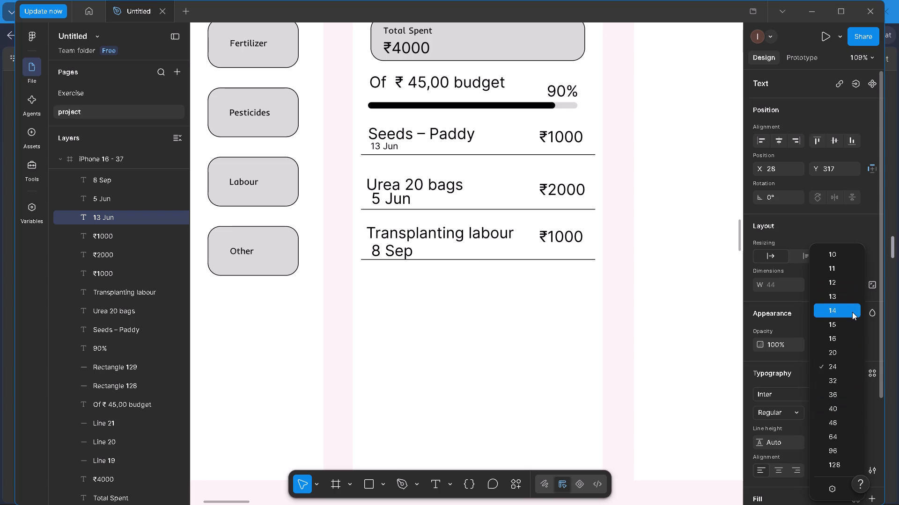
pyautogui.click(852, 312)
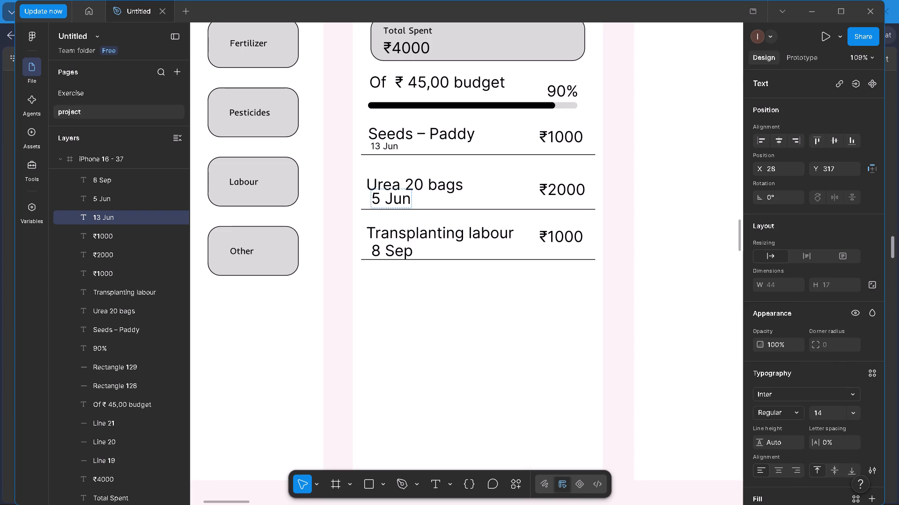
# Set the font size of the "5 Jun" date beneath "Urea 20 bags" to 14.
pyautogui.doubleClick(396, 205)
pyautogui.doubleClick(399, 206)
pyautogui.tripleClick(397, 203)
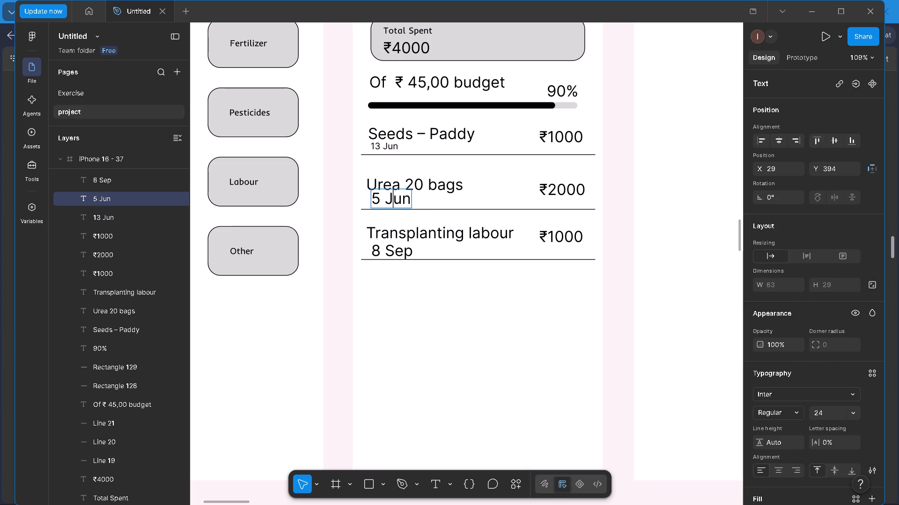
pyautogui.doubleClick(397, 203)
pyautogui.tripleClick(386, 208)
pyautogui.click(387, 206)
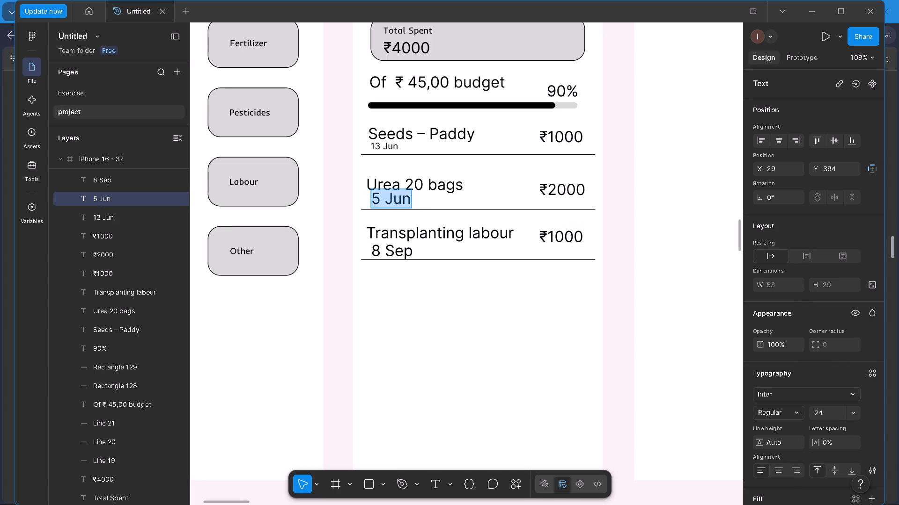
pyautogui.click(856, 411)
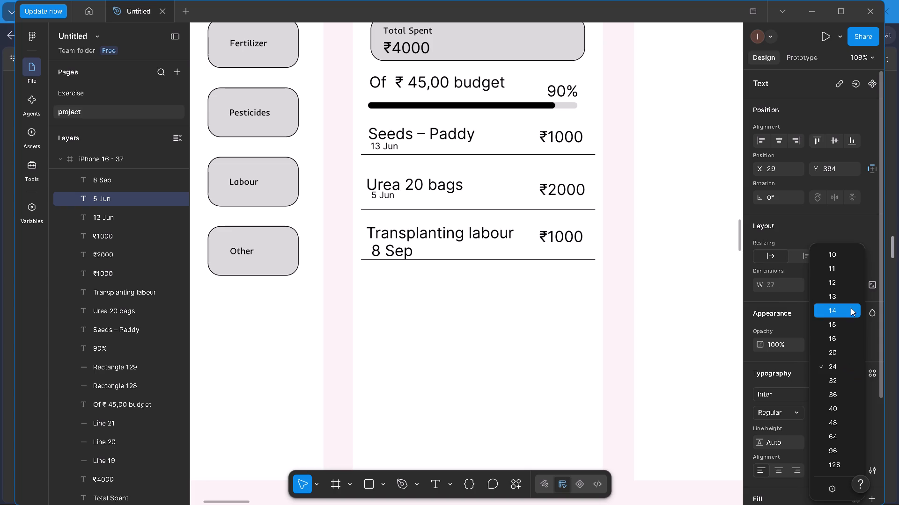
pyautogui.click(851, 308)
pyautogui.click(432, 302)
# Set the font size of the "8 Sep" date beneath "Transplanting labour" to 14.
pyautogui.click(397, 270)
pyautogui.tripleClick(390, 252)
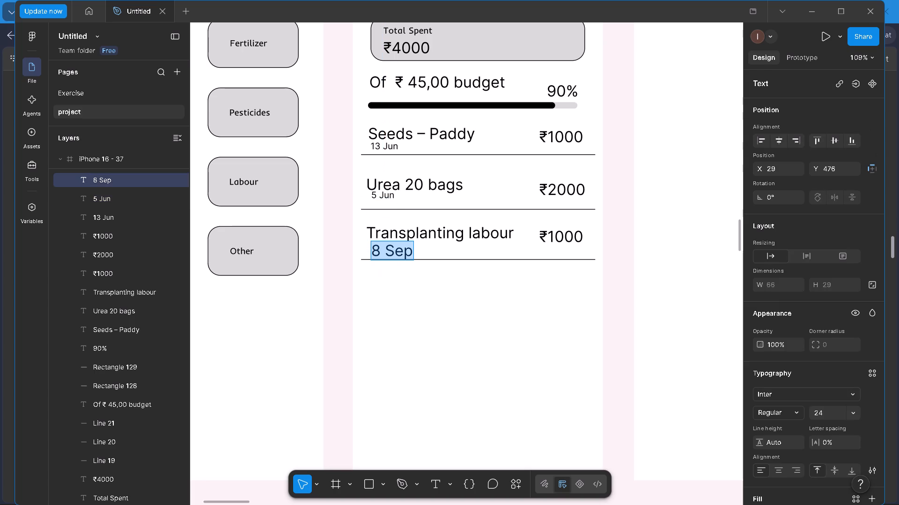
pyautogui.click(860, 413)
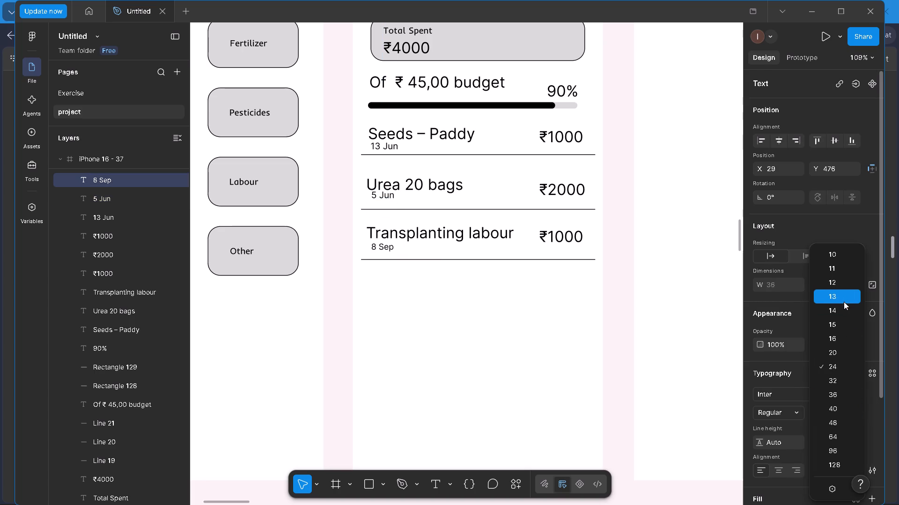
pyautogui.click(844, 313)
pyautogui.doubleClick(437, 313)
# Reposition the "8 Sep" date between "Transplanting labour" and its divider line at X 24, Y 483.
pyautogui.keyDown('ctrl'); pyautogui.scroll(8, 427, 283); pyautogui.keyUp('ctrl')
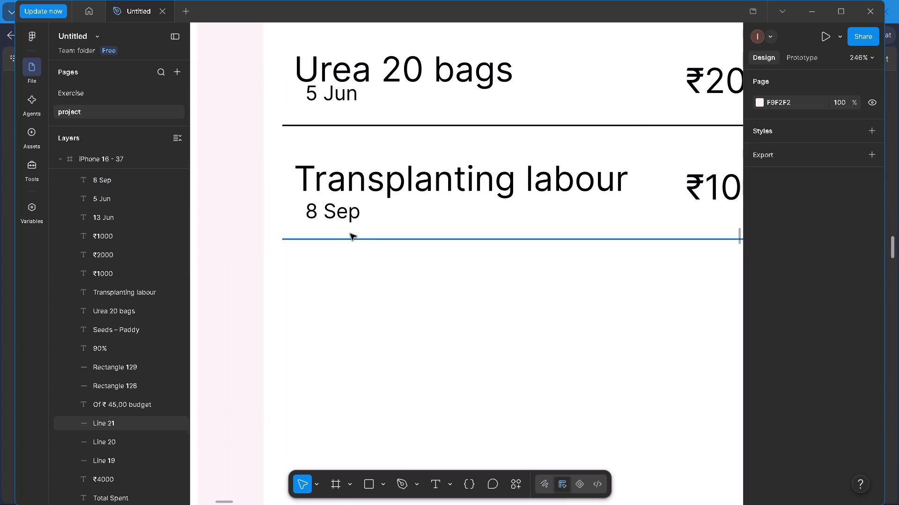
pyautogui.keyDown('ctrl'); pyautogui.moveTo(341, 216); pyautogui.dragTo(334, 227); pyautogui.keyUp('ctrl')
pyautogui.click(340, 275)
pyautogui.moveTo(339, 215); pyautogui.dragTo(332, 226)
# Move the "5 Jun" date to X 21, Y 403 and the "13 Jun" date to X 21, Y 318.
pyautogui.keyDown('ctrl'); pyautogui.scroll(3, 327, 261); pyautogui.keyUp('ctrl')
pyautogui.keyDown('ctrl'); pyautogui.scroll(-4, 346, 217); pyautogui.keyUp('ctrl')
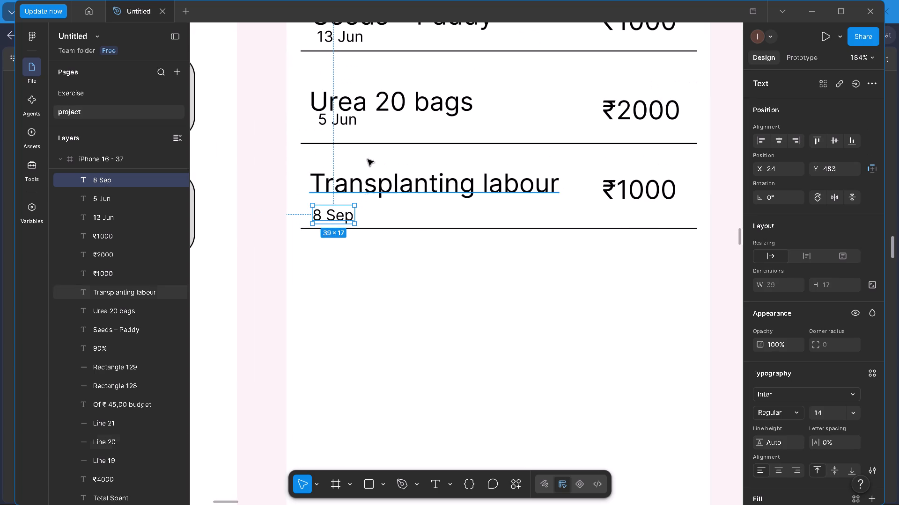
pyautogui.moveTo(345, 125); pyautogui.dragTo(337, 135)
pyautogui.keyDown('ctrl'); pyautogui.scroll(3, 338, 135); pyautogui.keyUp('ctrl')
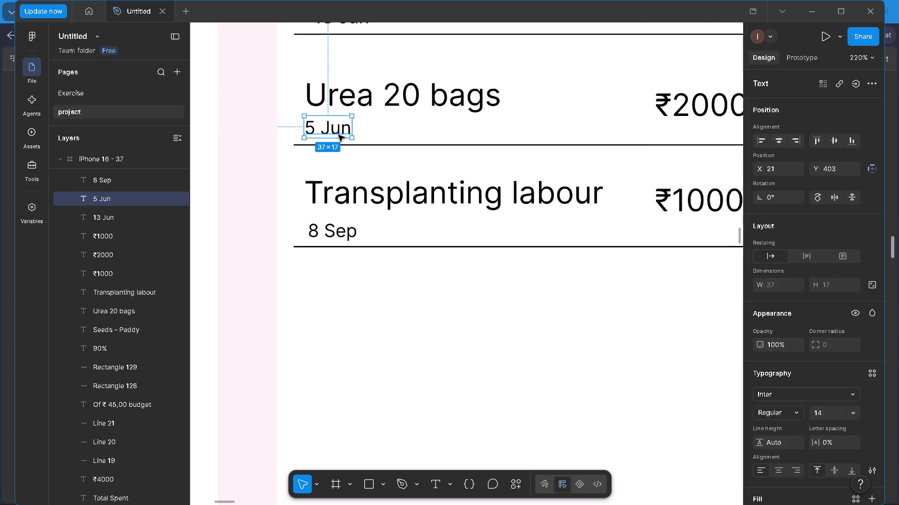
pyautogui.keyDown('ctrl'); pyautogui.scroll(-4, 339, 135); pyautogui.keyUp('ctrl')
pyautogui.moveTo(343, 65); pyautogui.dragTo(338, 65)
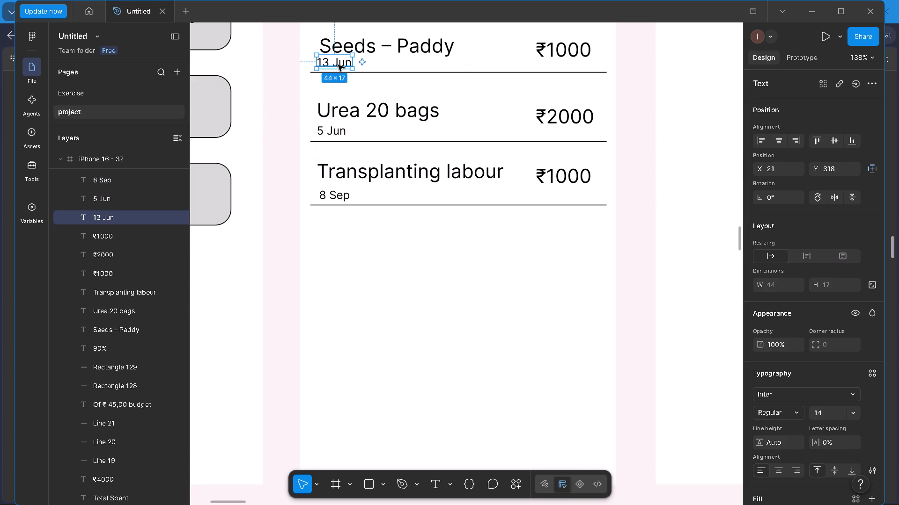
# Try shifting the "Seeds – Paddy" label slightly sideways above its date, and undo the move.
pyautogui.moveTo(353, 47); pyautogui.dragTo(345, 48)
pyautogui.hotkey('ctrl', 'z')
# Move the "Seeds – Paddy" label to X 21, Y 291, aligned with its date and the other expense names.
pyautogui.doubleClick(375, 47)
pyautogui.click(395, 67)
pyautogui.click(395, 67)
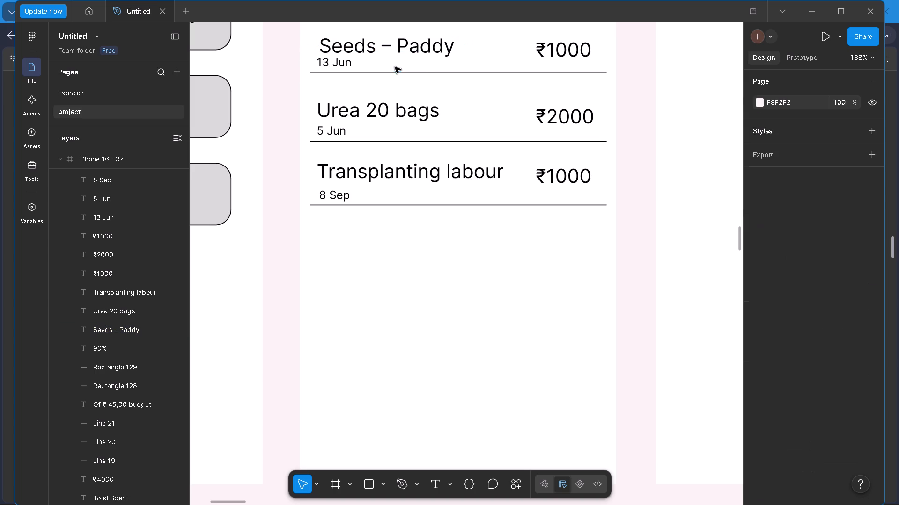
pyautogui.click(419, 50)
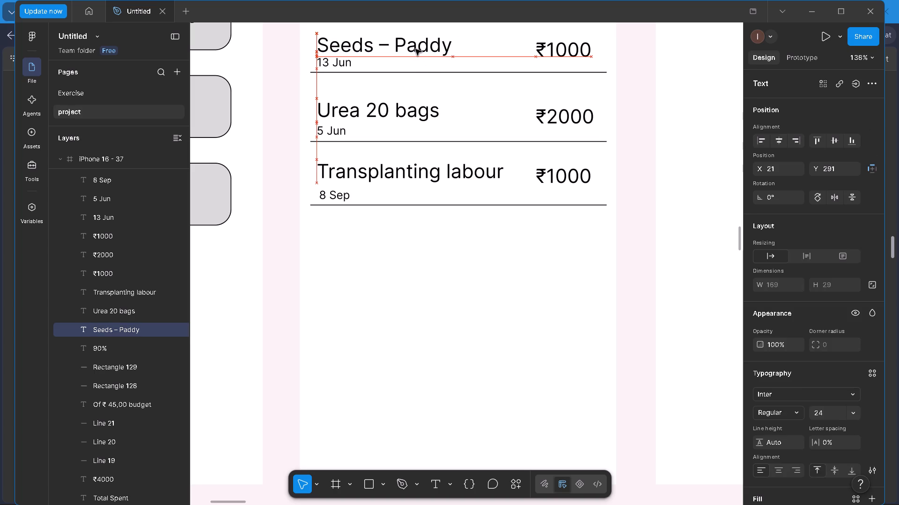
# Draw a button rectangle about 344 × 50 at the bottom of the Seeds screen, following the PDF wireframe.
pyautogui.keyDown('ctrl'); pyautogui.scroll(-7, 386, 146); pyautogui.keyUp('ctrl')
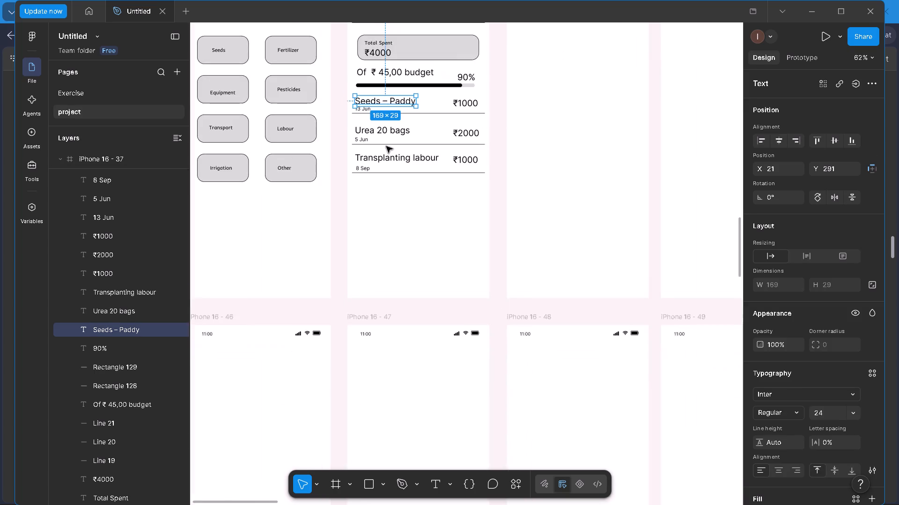
pyautogui.keyDown('ctrl'); pyautogui.scroll(-2, 386, 146); pyautogui.keyUp('ctrl')
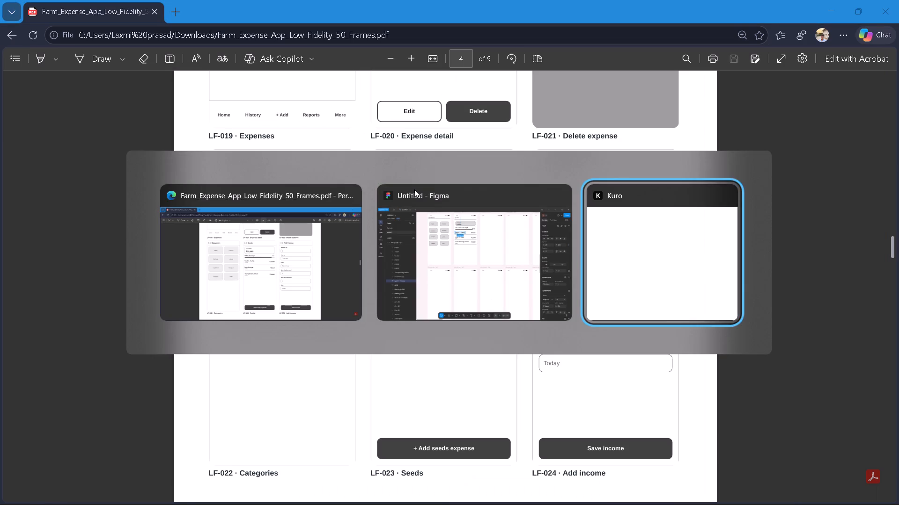
pyautogui.keyDown('ctrl'); pyautogui.scroll(4, 389, 258); pyautogui.keyUp('ctrl')
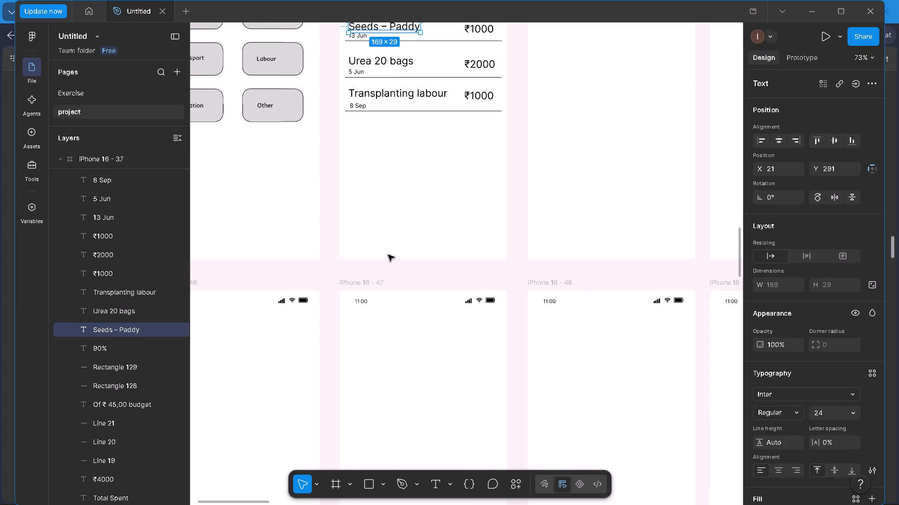
pyautogui.click(374, 483)
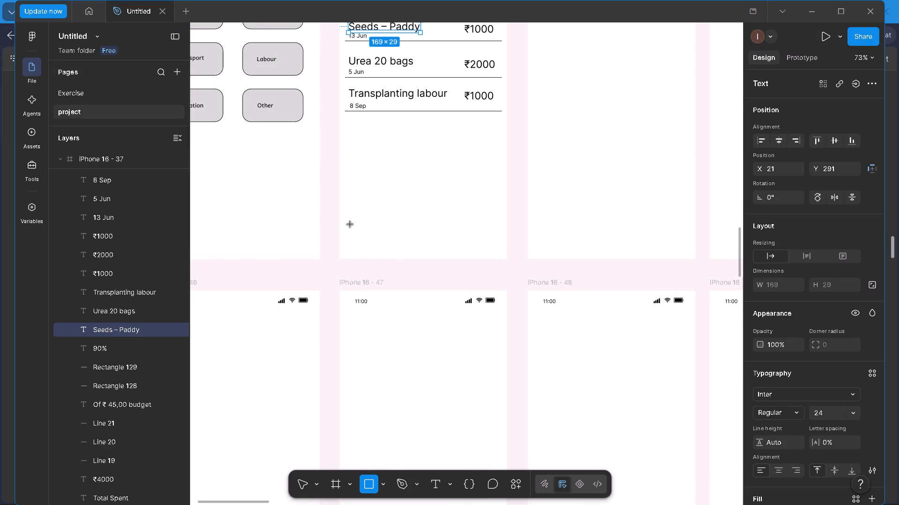
pyautogui.moveTo(347, 230); pyautogui.dragTo(491, 251)
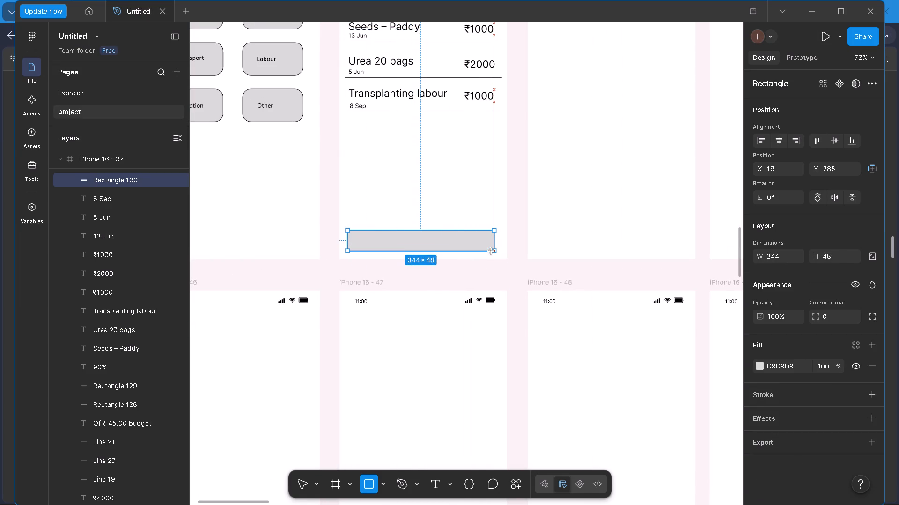
pyautogui.moveTo(491, 251); pyautogui.dragTo(493, 251)
pyautogui.click(493, 251)
pyautogui.doubleClick(468, 272)
# Set the corner radius of the Seeds screen's bottom button rectangle to 10.
pyautogui.click(462, 238)
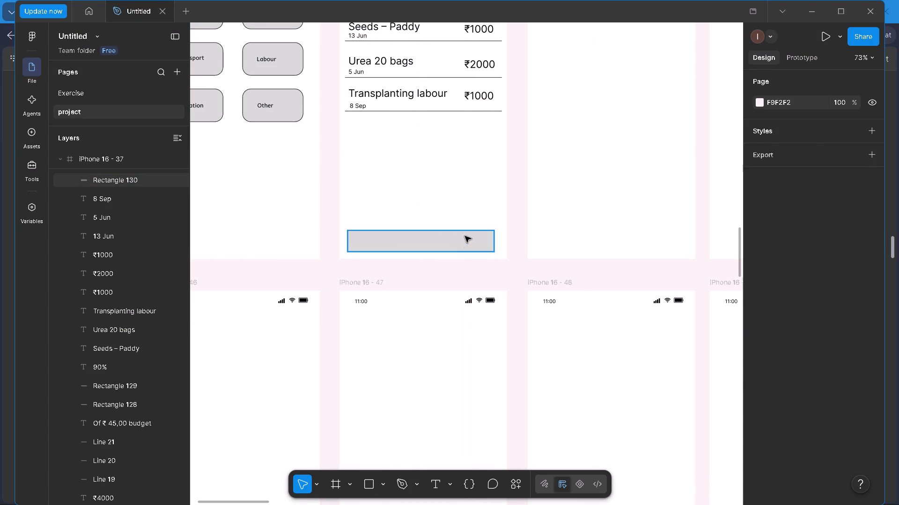
pyautogui.click(461, 237)
pyautogui.doubleClick(834, 318)
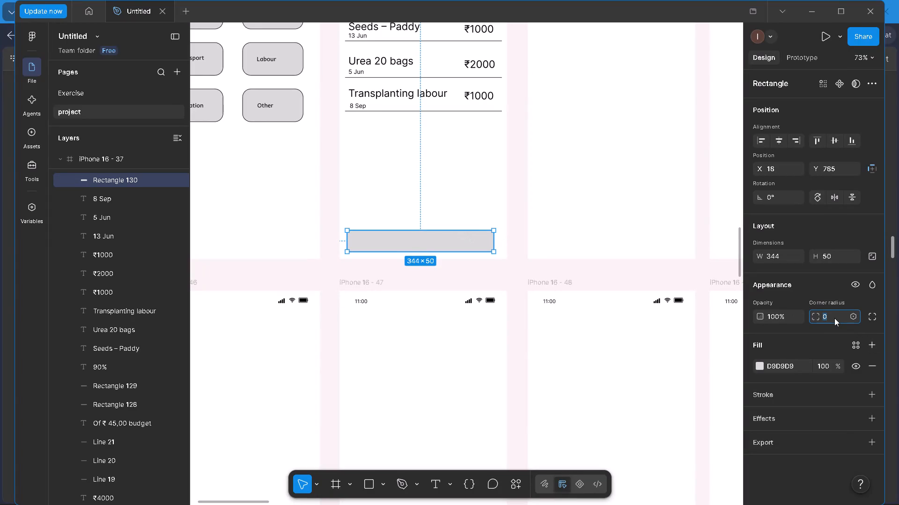
pyautogui.write('10')
pyautogui.press('Return')
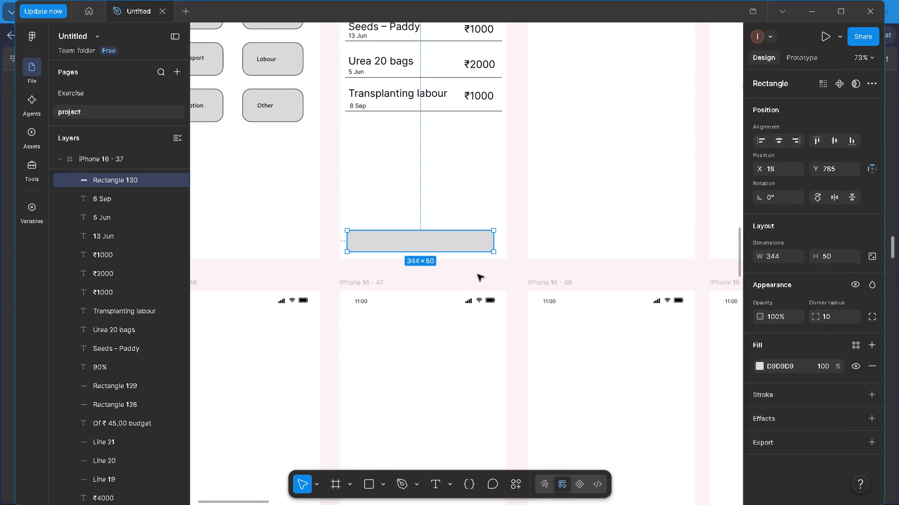
pyautogui.click(478, 274)
# Copy the "+ Add seeds expense" text from the PDF and place it as a label on the Seeds screen's bottom button.
pyautogui.click(436, 478)
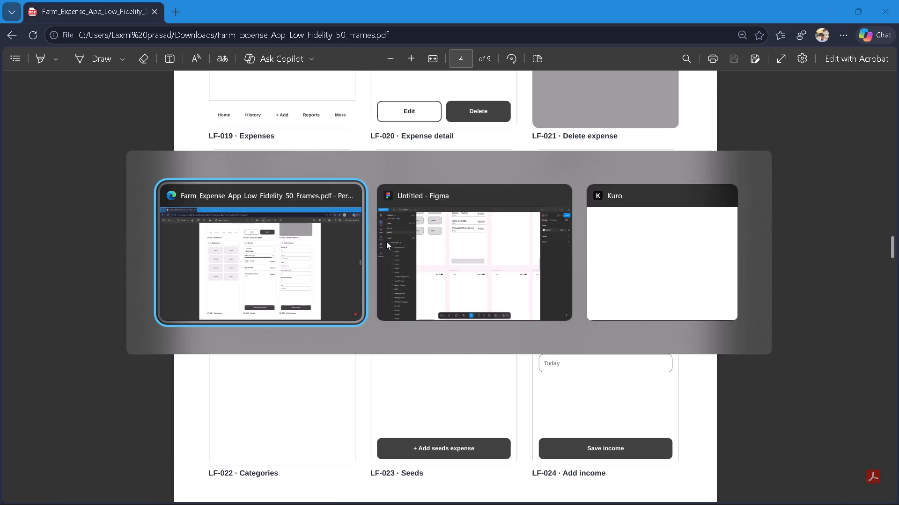
pyautogui.moveTo(413, 443); pyautogui.dragTo(476, 443)
pyautogui.hotkey('ctrl', 'c')
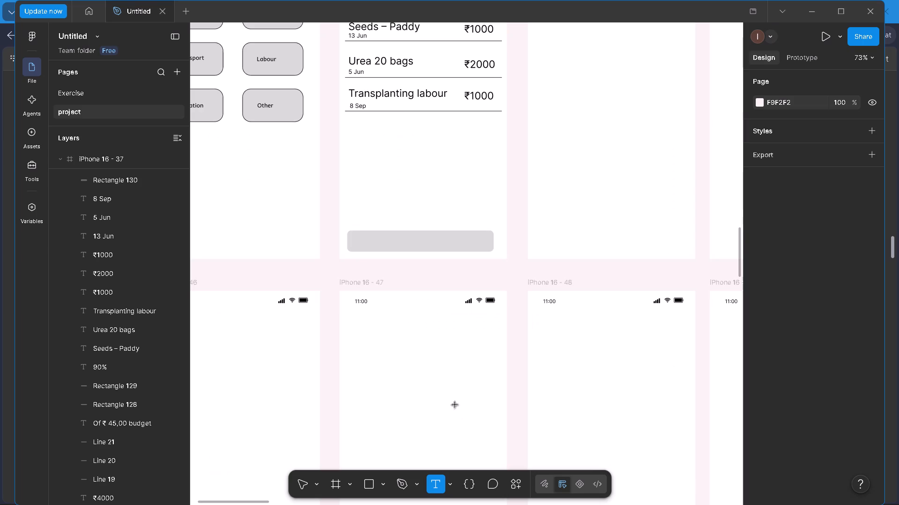
pyautogui.keyDown('ctrl'); pyautogui.scroll(4, 418, 272); pyautogui.keyUp('ctrl')
pyautogui.press('v')
pyautogui.click(407, 228)
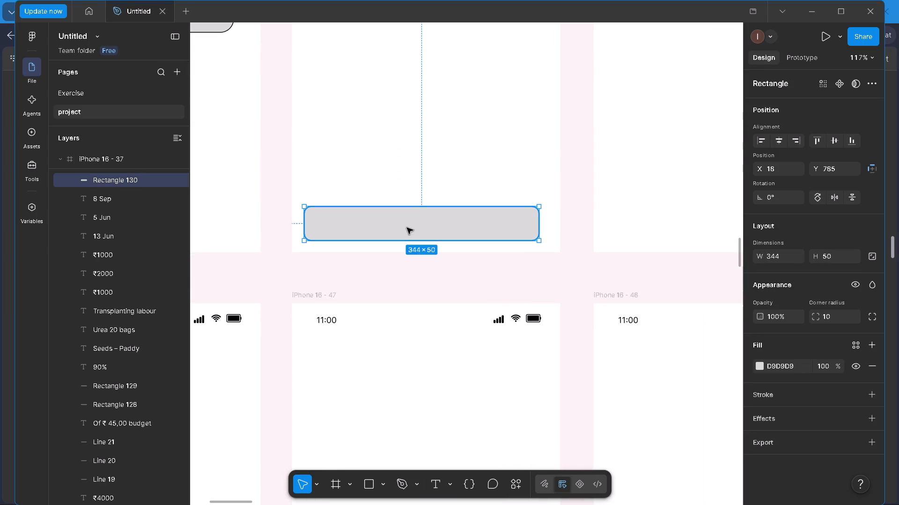
pyautogui.click(392, 224)
pyautogui.press('t')
pyautogui.click(368, 217)
pyautogui.hotkey('ctrl', 'v')
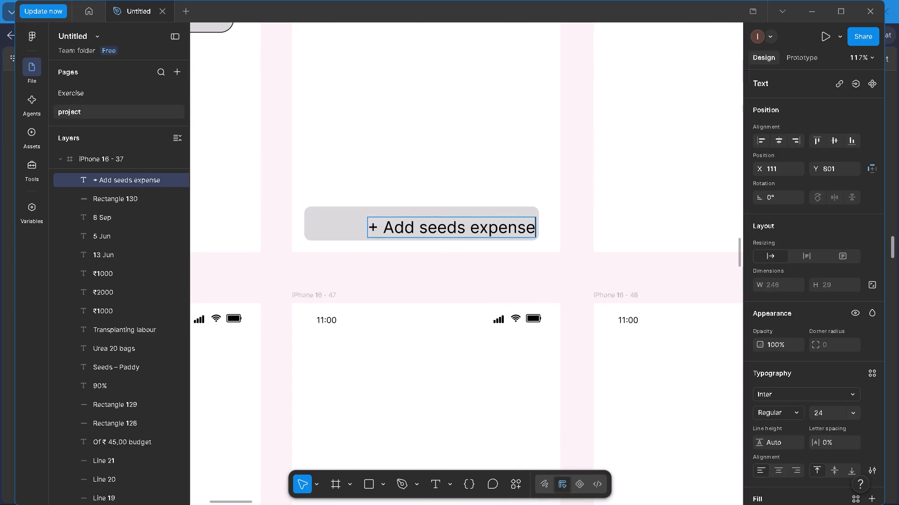
# Centre the "+ Add seeds expense" label vertically on its button at Y 795.
pyautogui.tripleClick(395, 279)
pyautogui.moveTo(418, 231); pyautogui.dragTo(408, 228)
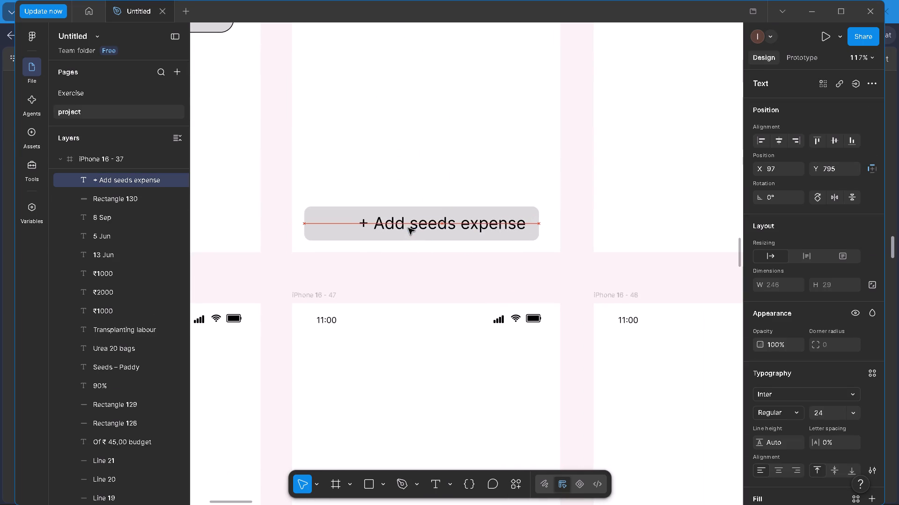
pyautogui.moveTo(408, 228); pyautogui.dragTo(400, 227)
pyautogui.keyDown('ctrl'); pyautogui.doubleClick(394, 275); pyautogui.keyUp('ctrl')
# Copy the Seeds header's checkbox, title and divider line into the empty iPhone 16 - 38 frame.
pyautogui.keyDown('ctrl'); pyautogui.scroll(-2, 395, 267); pyautogui.keyUp('ctrl')
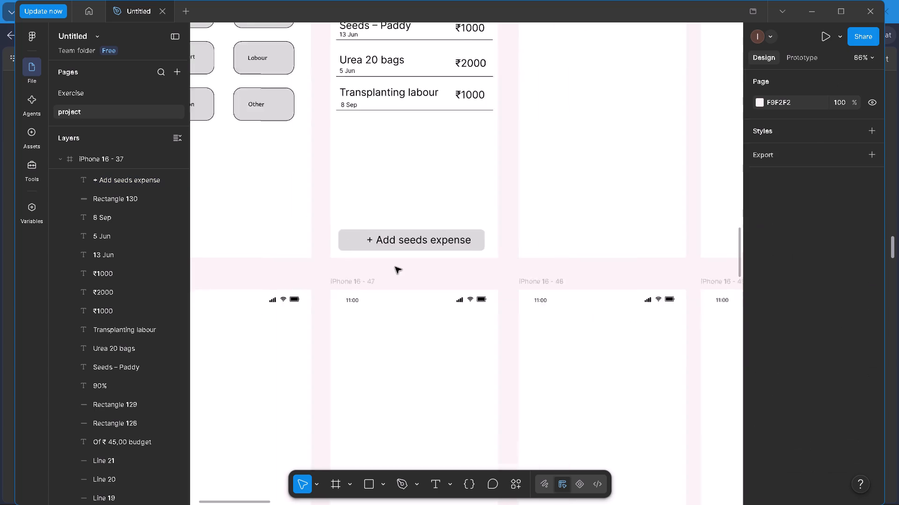
pyautogui.keyDown('ctrl'); pyautogui.scroll(-10, 395, 267); pyautogui.keyUp('ctrl')
pyautogui.keyDown('ctrl'); pyautogui.scroll(-5, 485, 245); pyautogui.keyUp('ctrl')
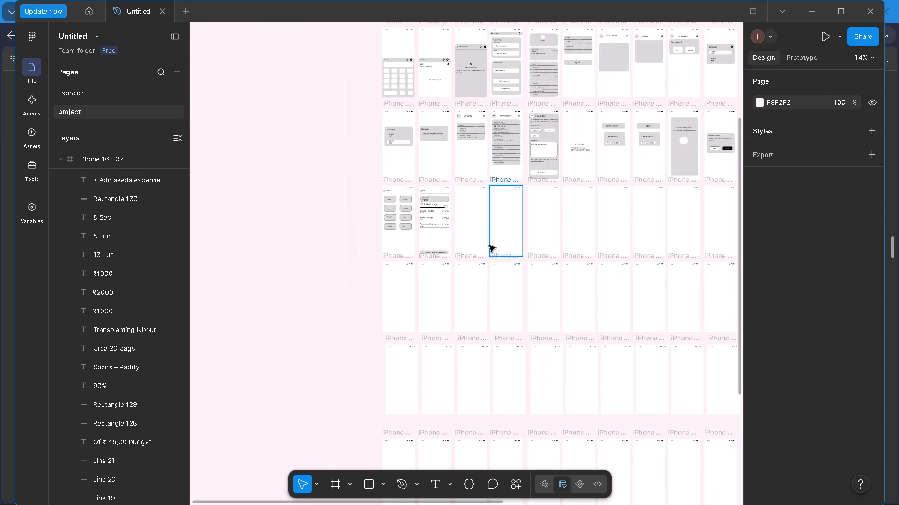
pyautogui.keyDown('ctrl'); pyautogui.scroll(-5, 490, 246); pyautogui.keyUp('ctrl')
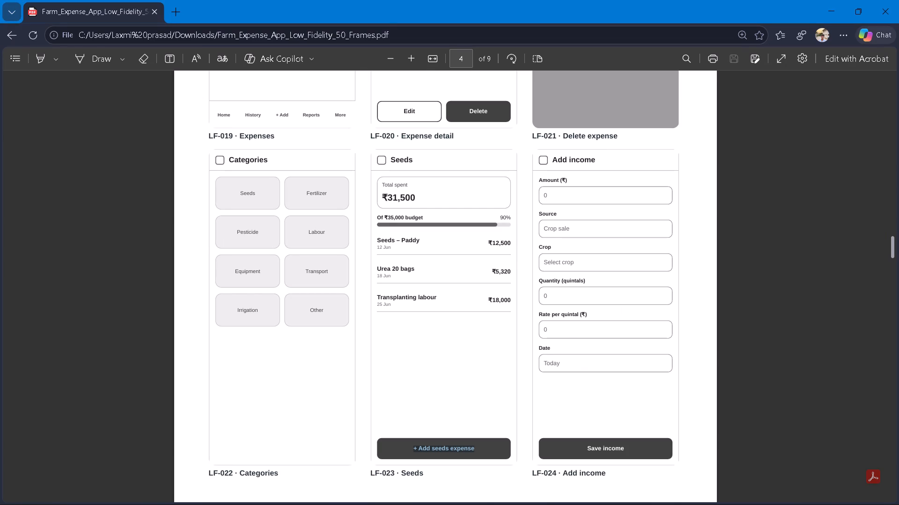
pyautogui.keyDown('ctrl'); pyautogui.scroll(8, 502, 217); pyautogui.keyUp('ctrl')
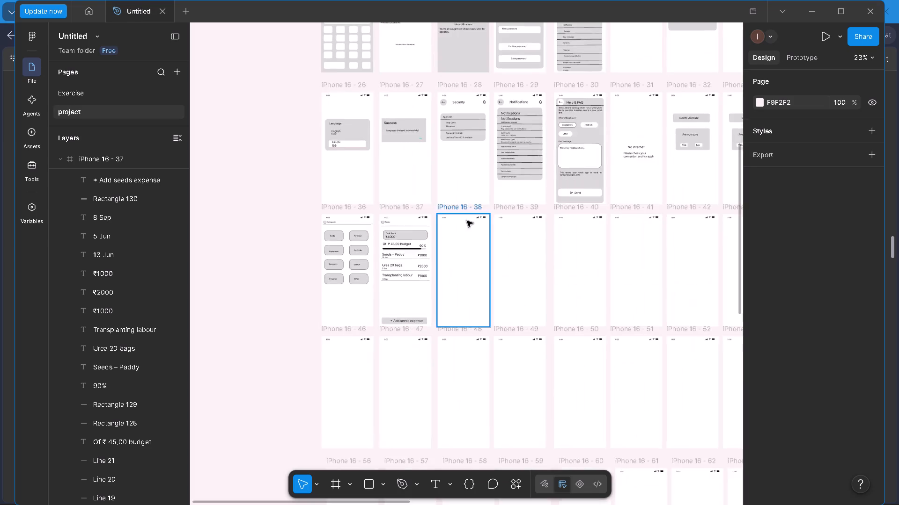
pyautogui.keyDown('ctrl'); pyautogui.scroll(5, 467, 221); pyautogui.keyUp('ctrl')
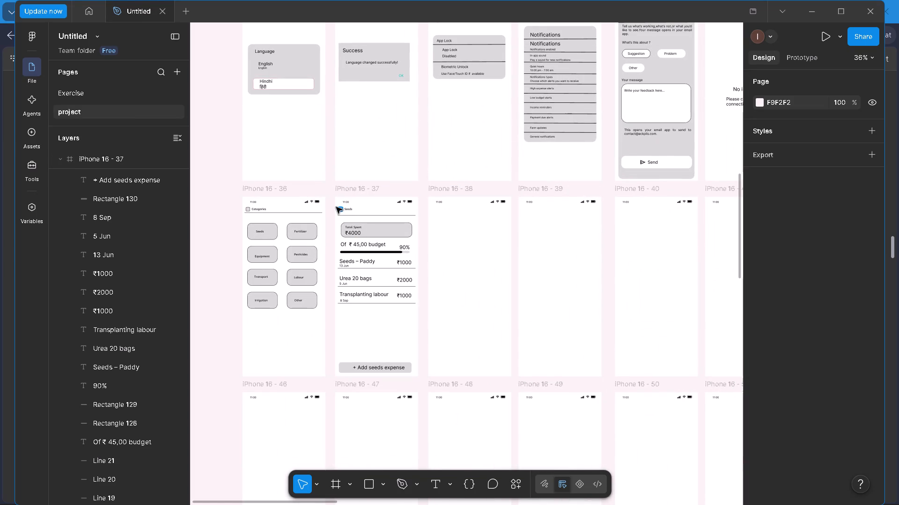
pyautogui.keyDown('ctrl'); pyautogui.scroll(7, 338, 206); pyautogui.keyUp('ctrl')
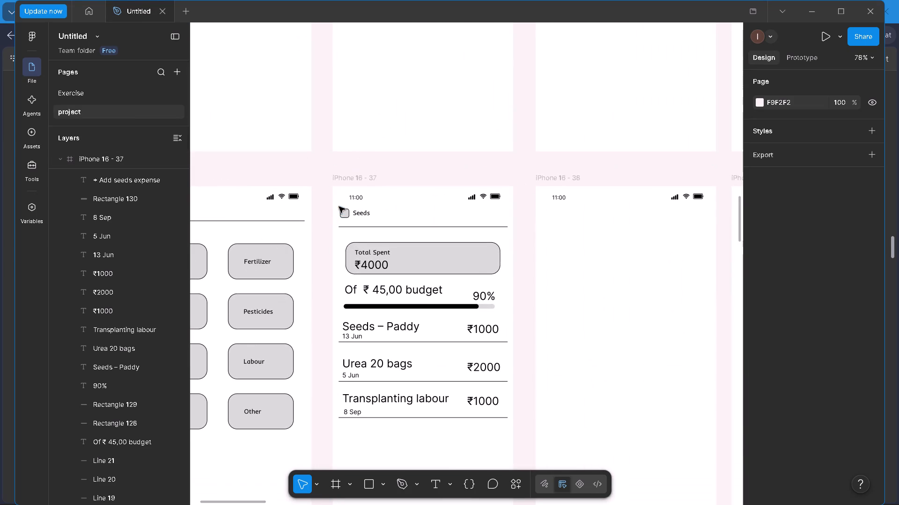
pyautogui.moveTo(339, 206); pyautogui.dragTo(491, 233)
pyautogui.hotkey('ctrl', 'c')
pyautogui.doubleClick(557, 170)
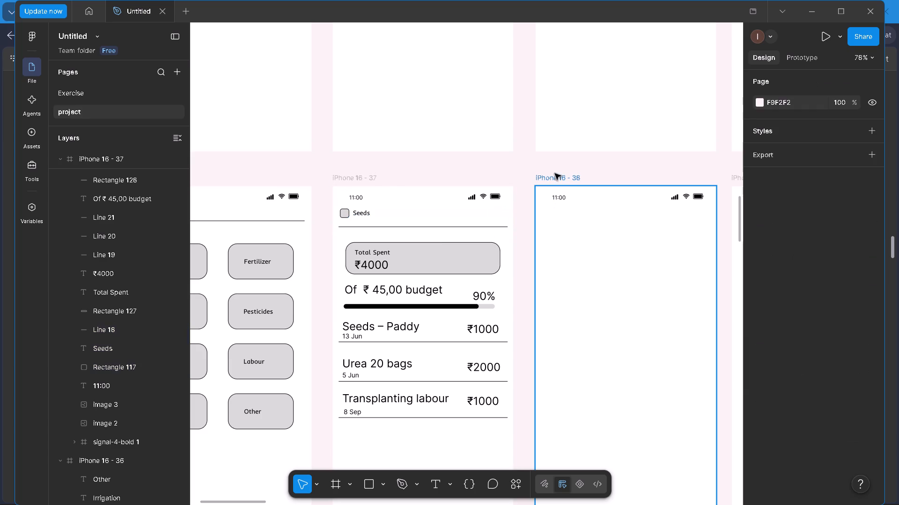
pyautogui.click(554, 175)
pyautogui.hotkey('ctrl', 'v')
pyautogui.click(567, 268)
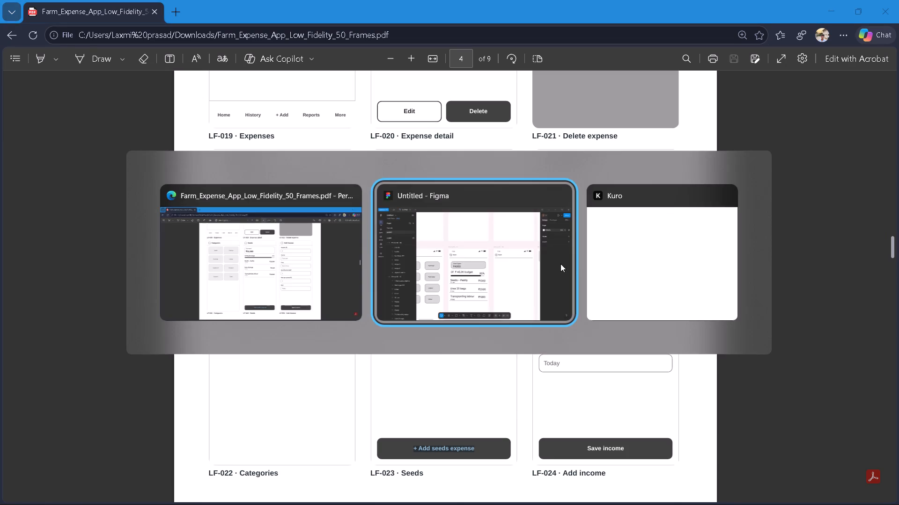
# Change the header title in the iPhone 16 - 38 frame to "Add income".
pyautogui.doubleClick(566, 213)
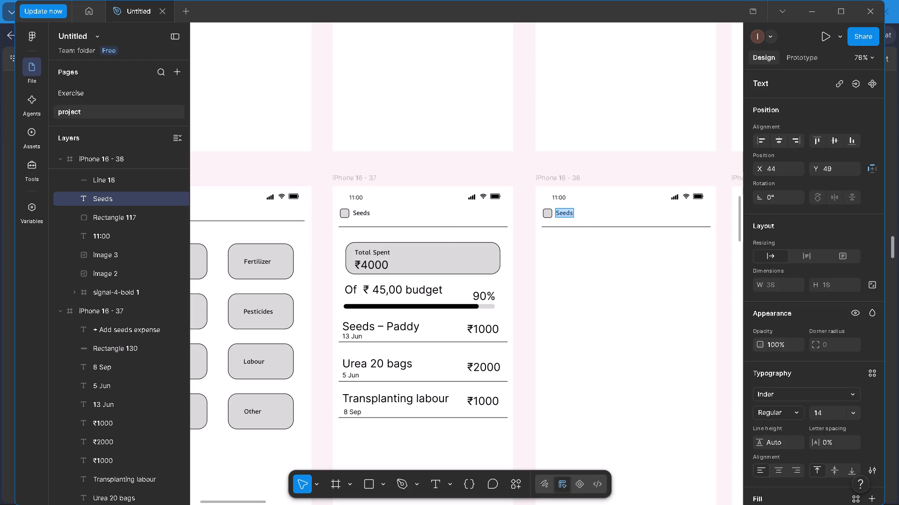
pyautogui.write('Add income')
pyautogui.keyDown('ctrl'); pyautogui.scroll(-11, 572, 199); pyautogui.keyUp('ctrl')
pyautogui.keyDown('ctrl'); pyautogui.click(523, 271); pyautogui.keyUp('ctrl')
# Shift the "+ Add seeds expense" label to X 67, Y 795 to centre it horizontally on its button.
pyautogui.keyDown('ctrl'); pyautogui.scroll(5, 526, 278); pyautogui.keyUp('ctrl')
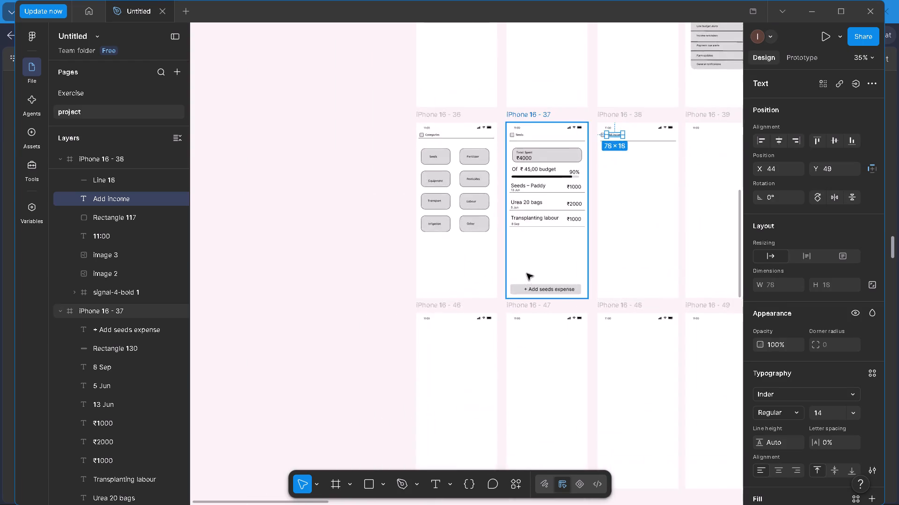
pyautogui.keyDown('ctrl'); pyautogui.scroll(8, 527, 274); pyautogui.keyUp('ctrl')
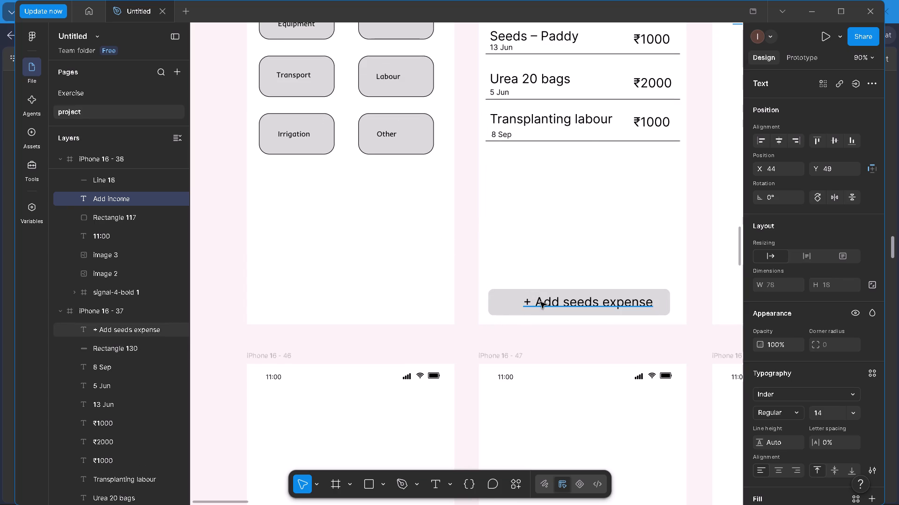
pyautogui.moveTo(540, 302); pyautogui.dragTo(532, 300)
pyautogui.click(532, 300)
pyautogui.click(513, 273)
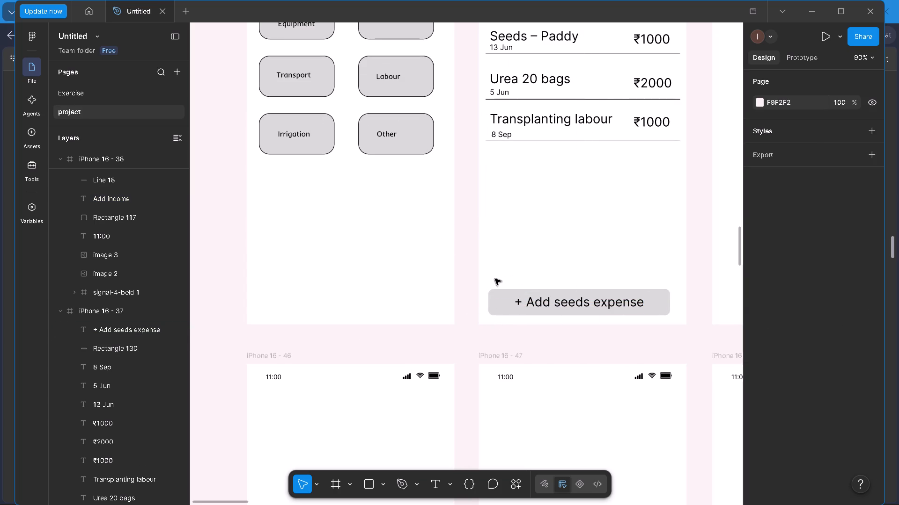
# Copy the "+ Add seeds expense" label from the Seeds screen into the iPhone 16 - 38 frame.
pyautogui.moveTo(492, 278); pyautogui.dragTo(589, 310)
pyautogui.click(589, 310)
pyautogui.hotkey('ctrl', 'c')
pyautogui.keyDown('ctrl'); pyautogui.scroll(-6, 589, 309); pyautogui.keyUp('ctrl')
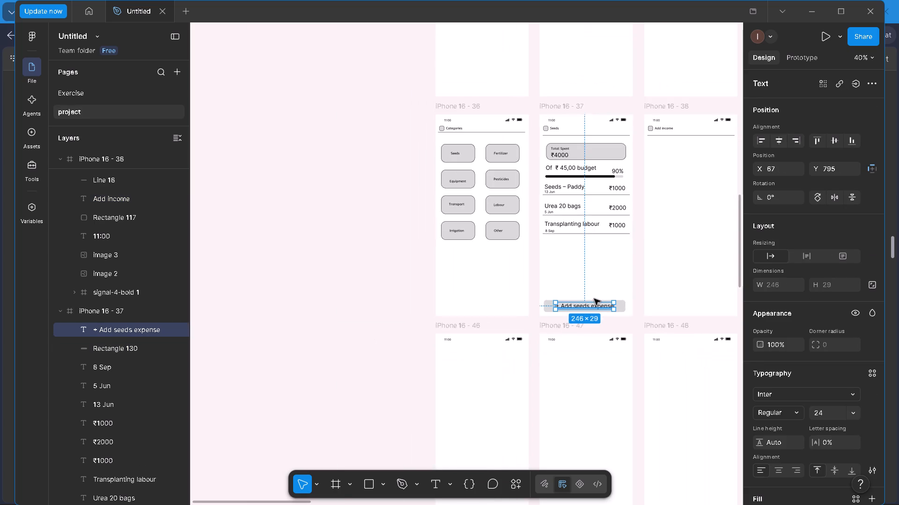
pyautogui.click(669, 108)
pyautogui.hotkey('ctrl', 'v')
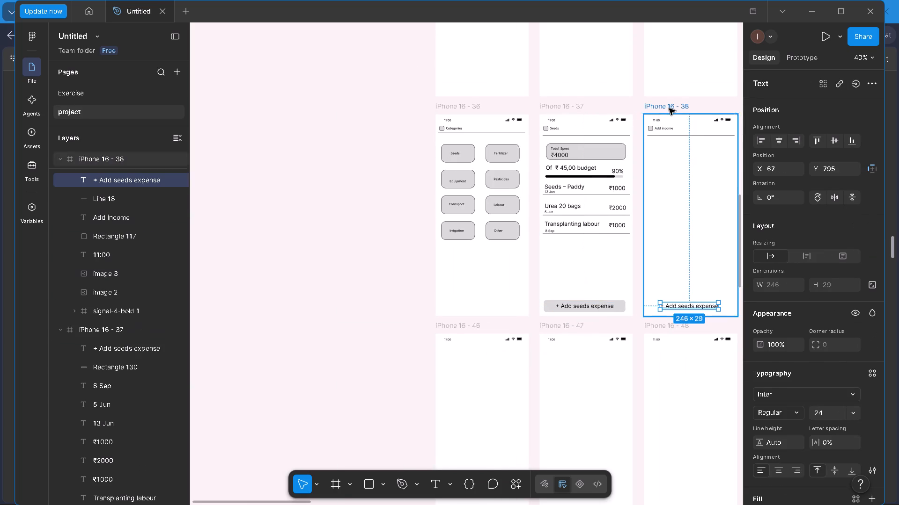
pyautogui.click(382, 248)
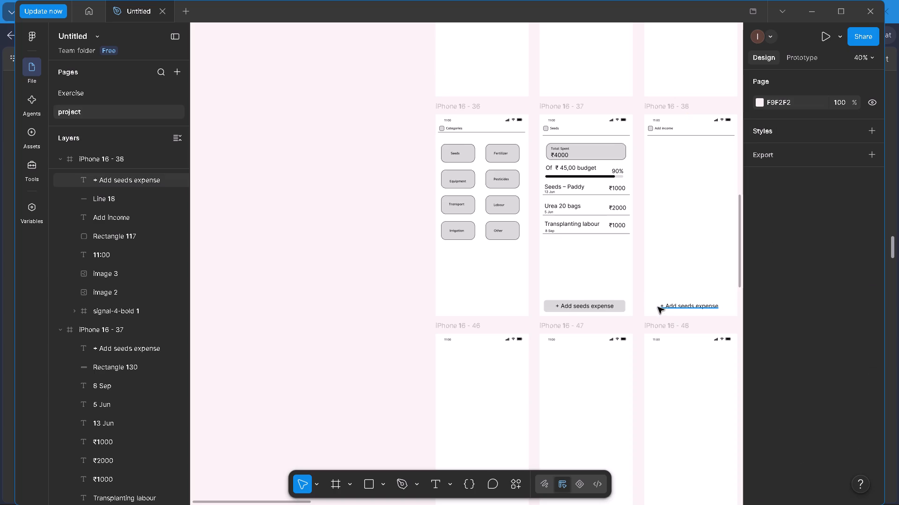
# Copy the 344 × 50 grey button rectangle from the Seeds screen into the iPhone 16 - 38 frame, at X 21, Y 703.
pyautogui.click(624, 305)
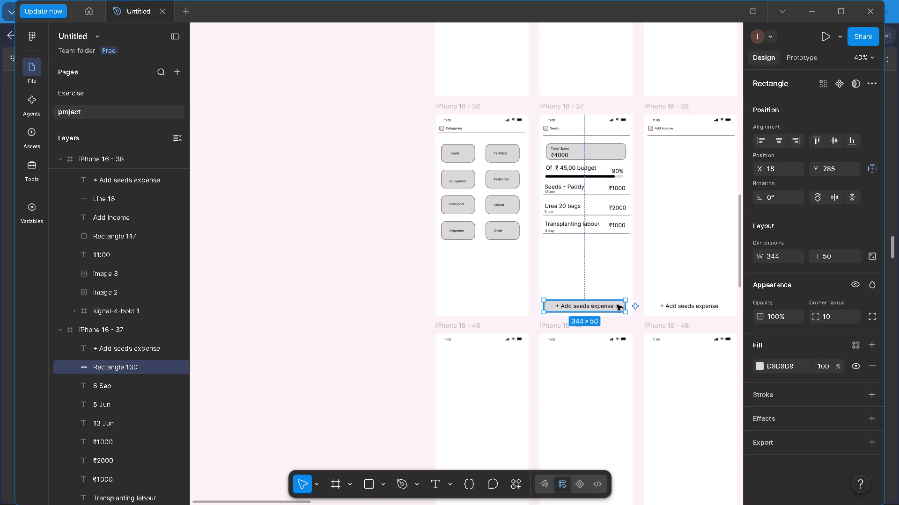
pyautogui.rightClick(617, 305)
pyautogui.click(653, 100)
pyautogui.doubleClick(686, 231)
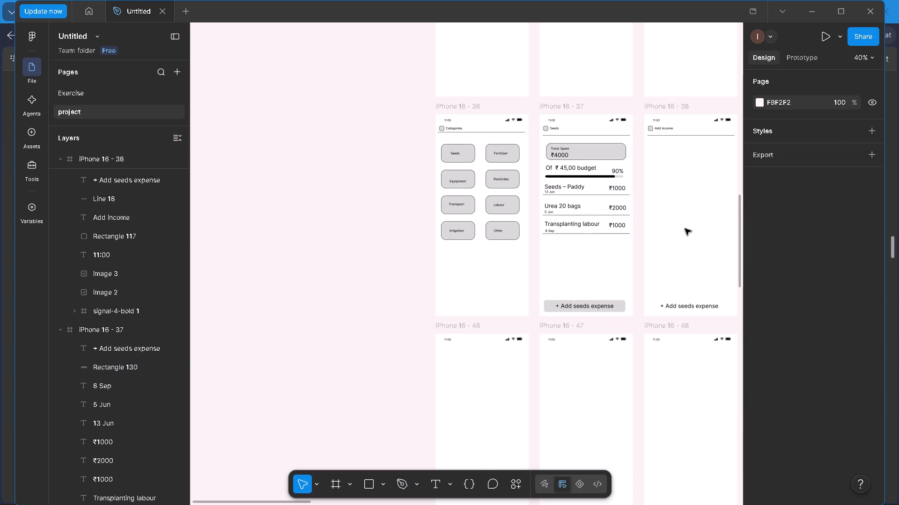
pyautogui.click(661, 109)
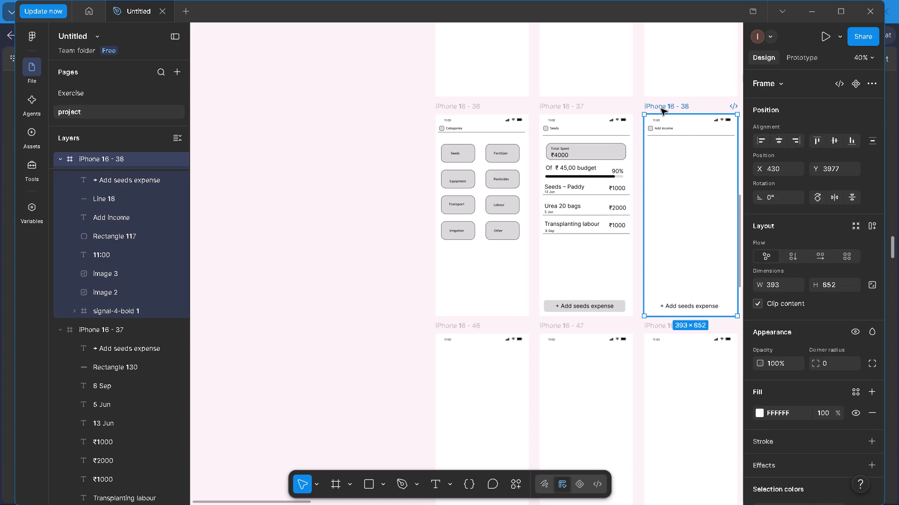
pyautogui.hotkey('ctrl', 'v')
pyautogui.moveTo(682, 306); pyautogui.dragTo(684, 287)
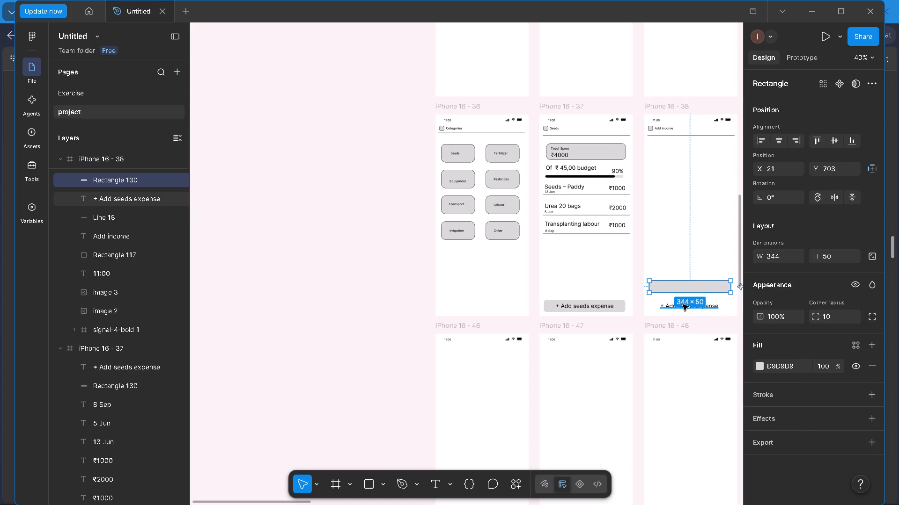
# Bring the "+ Add seeds expense" label in front of the copied rectangle and centre it on the rectangle.
pyautogui.moveTo(684, 308); pyautogui.dragTo(684, 303)
pyautogui.moveTo(119, 201); pyautogui.dragTo(116, 258)
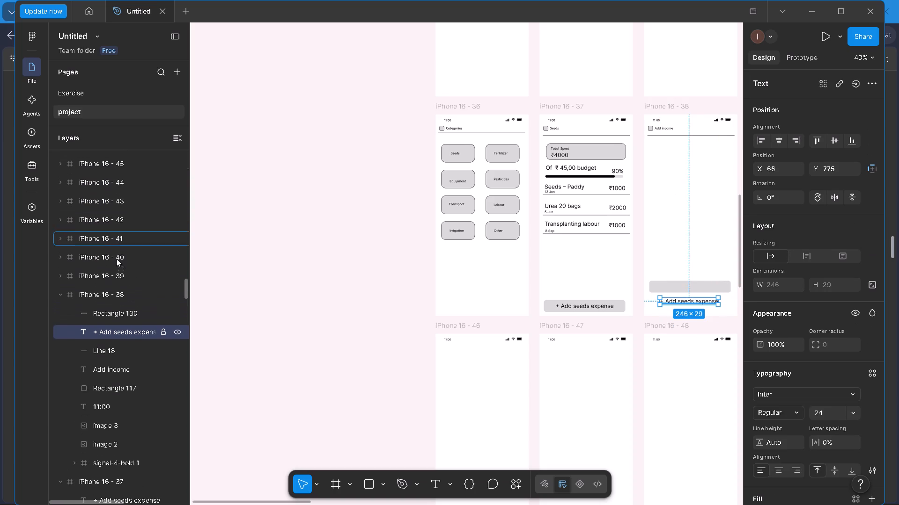
pyautogui.moveTo(116, 258); pyautogui.dragTo(109, 304)
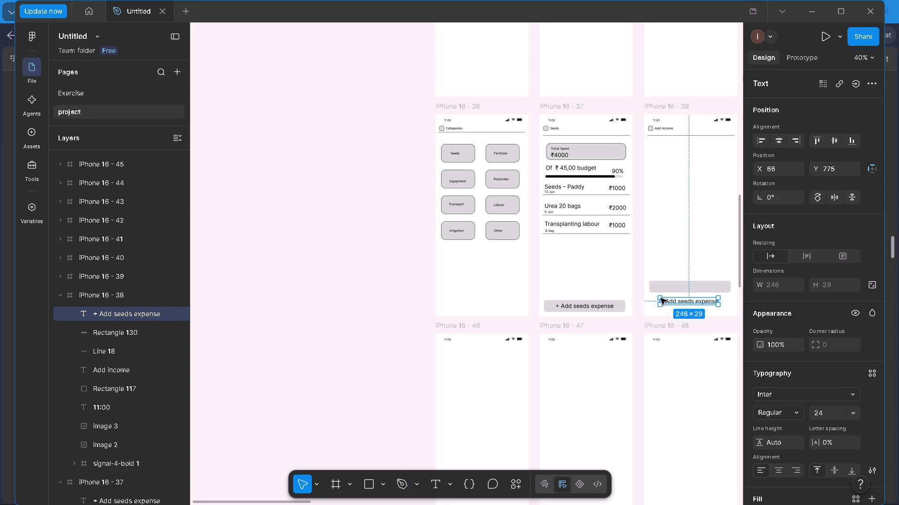
pyautogui.moveTo(676, 301); pyautogui.dragTo(676, 287)
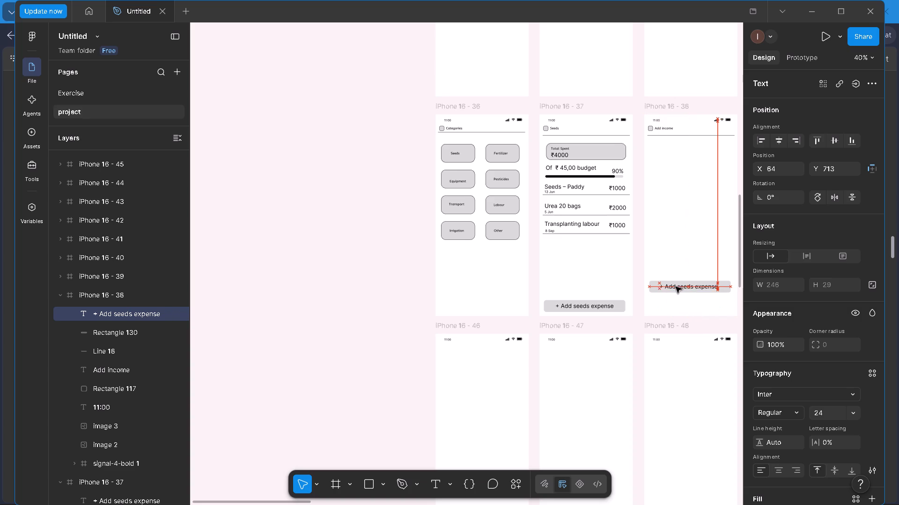
pyautogui.moveTo(676, 287); pyautogui.dragTo(677, 287)
pyautogui.click(670, 300)
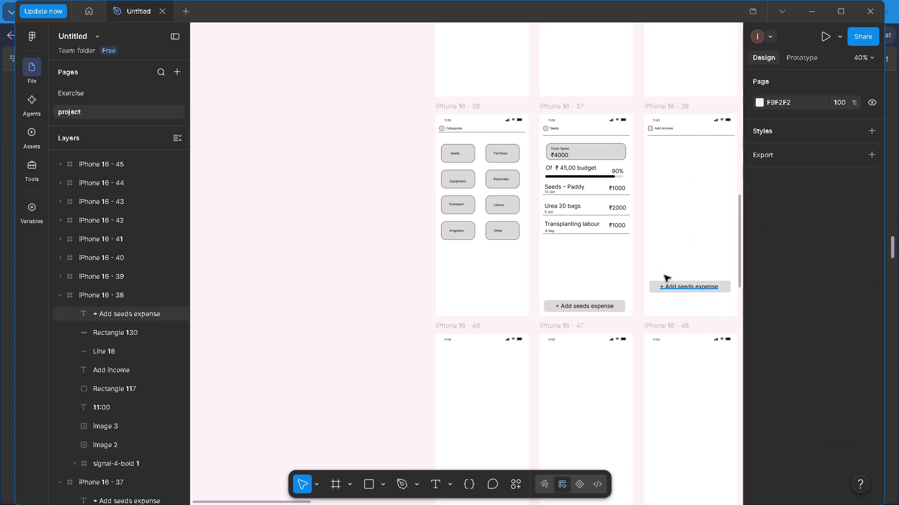
# Move the button rectangle and its label together to the bottom of the iPhone 16 - 38 frame, with the rectangle at X 25, Y 782.
pyautogui.moveTo(647, 269); pyautogui.dragTo(704, 308)
pyautogui.click(704, 307)
pyautogui.moveTo(697, 276); pyautogui.dragTo(701, 297)
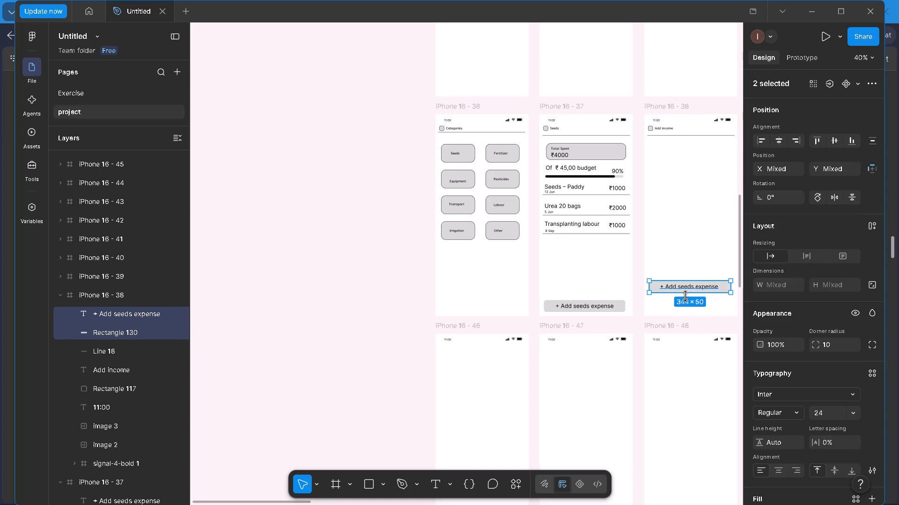
pyautogui.moveTo(693, 286); pyautogui.dragTo(697, 305)
pyautogui.click(695, 303)
pyautogui.click(682, 268)
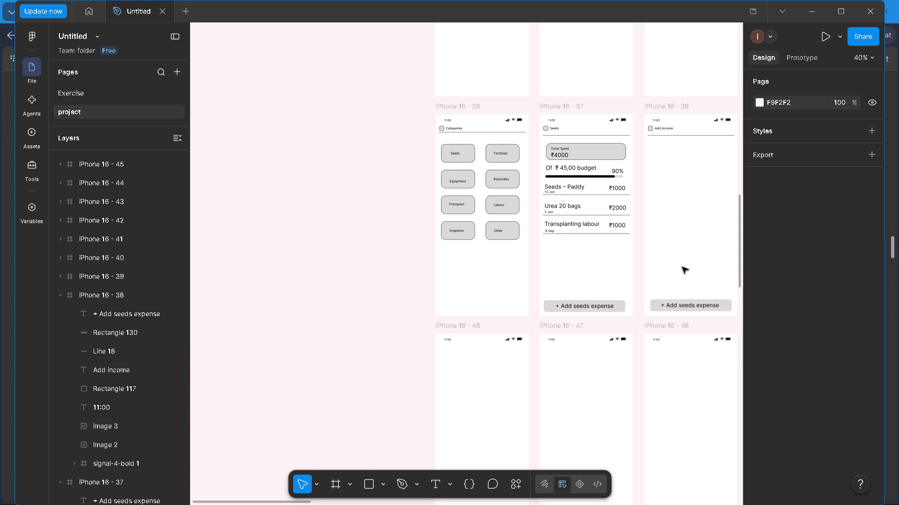
# Copy the bottom button's rectangle and paste six duplicates of it into the Add income screen for the form fields.
pyautogui.press('h')
pyautogui.moveTo(680, 266); pyautogui.dragTo(451, 282)
pyautogui.keyDown('ctrl'); pyautogui.scroll(4, 448, 270); pyautogui.keyUp('ctrl')
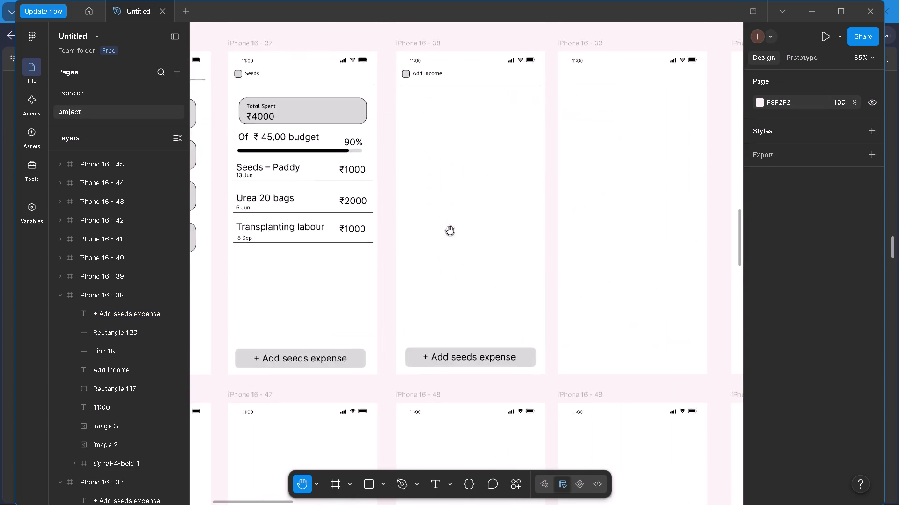
pyautogui.keyDown('ctrl'); pyautogui.moveTo(444, 193); pyautogui.dragTo(448, 241); pyautogui.keyUp('ctrl')
pyautogui.keyDown('ctrl'); pyautogui.click(448, 241); pyautogui.keyUp('ctrl')
pyautogui.keyDown('ctrl'); pyautogui.scroll(1, 447, 241); pyautogui.keyUp('ctrl')
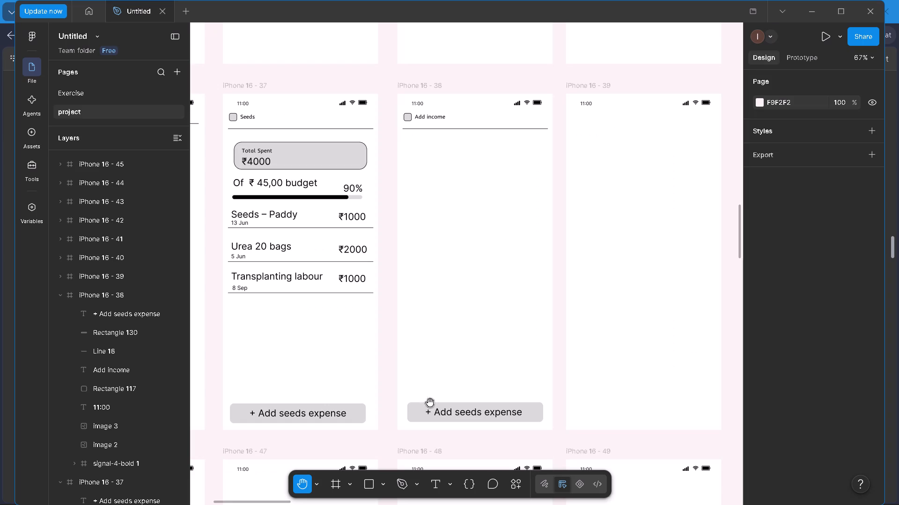
pyautogui.press('v')
pyautogui.click(416, 404)
pyautogui.rightClick(416, 404)
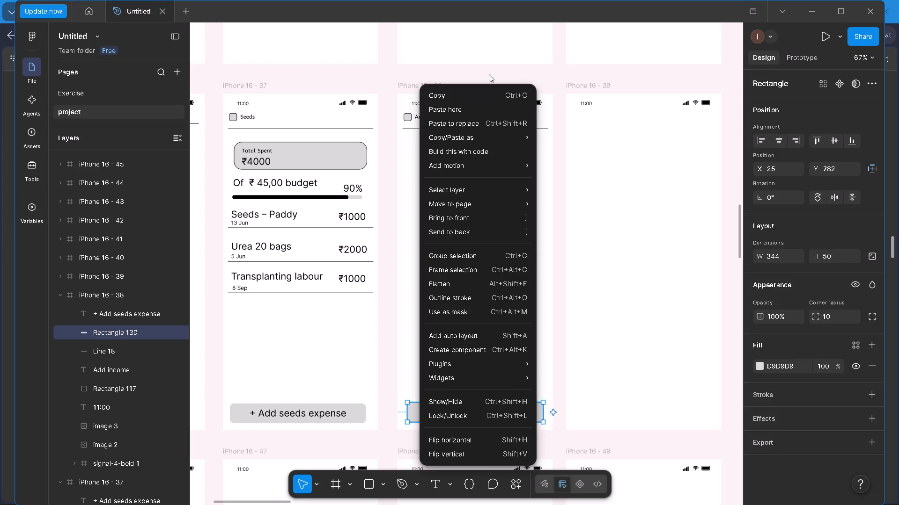
pyautogui.click(481, 95)
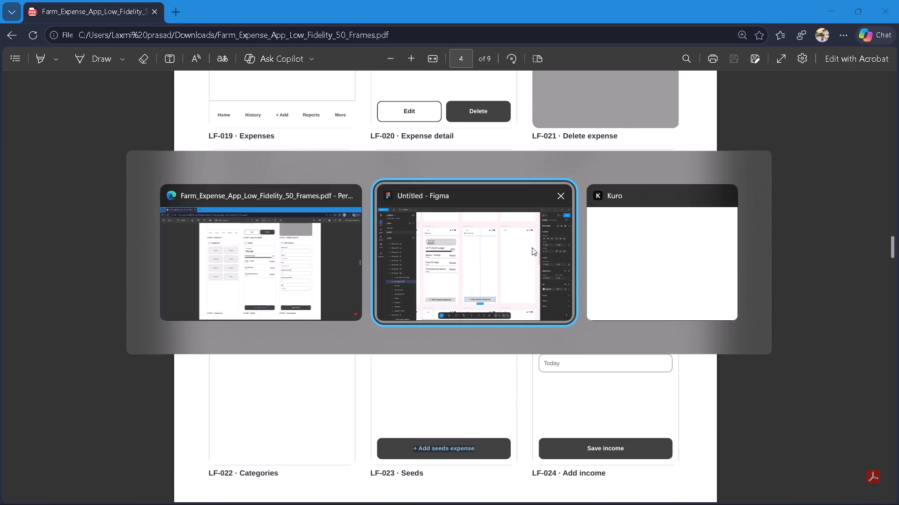
pyautogui.rightClick(443, 172)
pyautogui.click(480, 87)
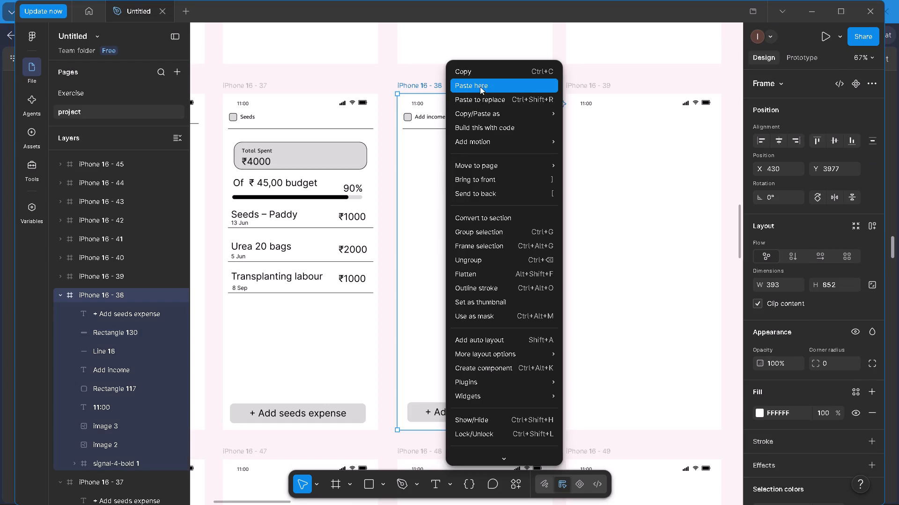
pyautogui.rightClick(425, 231)
pyautogui.click(474, 86)
pyautogui.rightClick(428, 231)
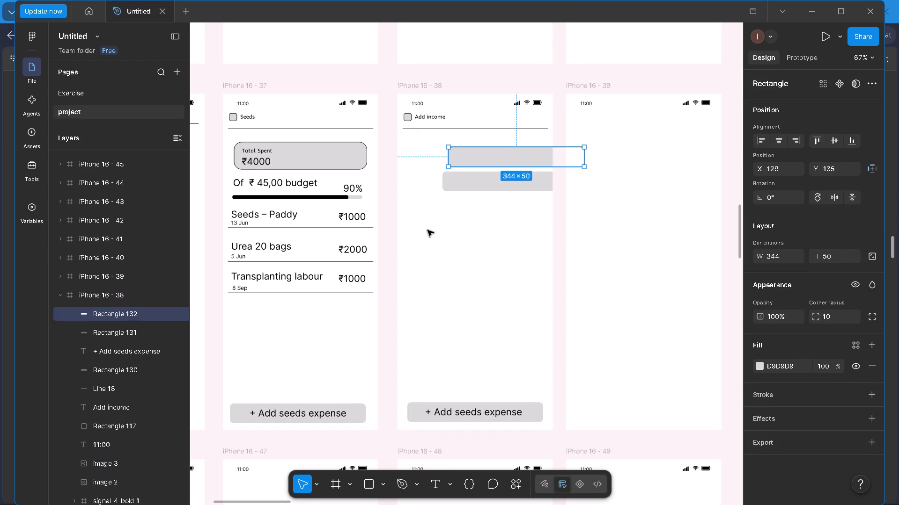
pyautogui.click(479, 92)
pyautogui.rightClick(433, 254)
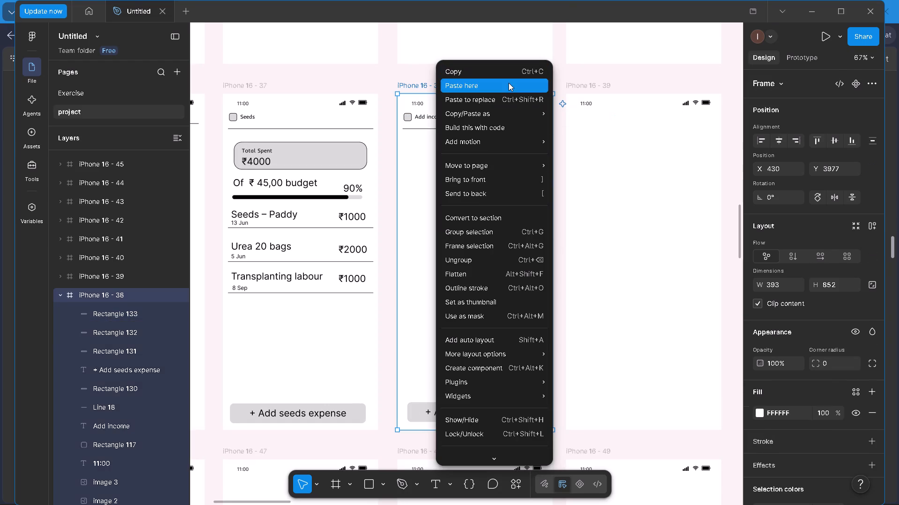
pyautogui.click(508, 83)
pyautogui.rightClick(432, 251)
pyautogui.click(485, 83)
pyautogui.rightClick(425, 281)
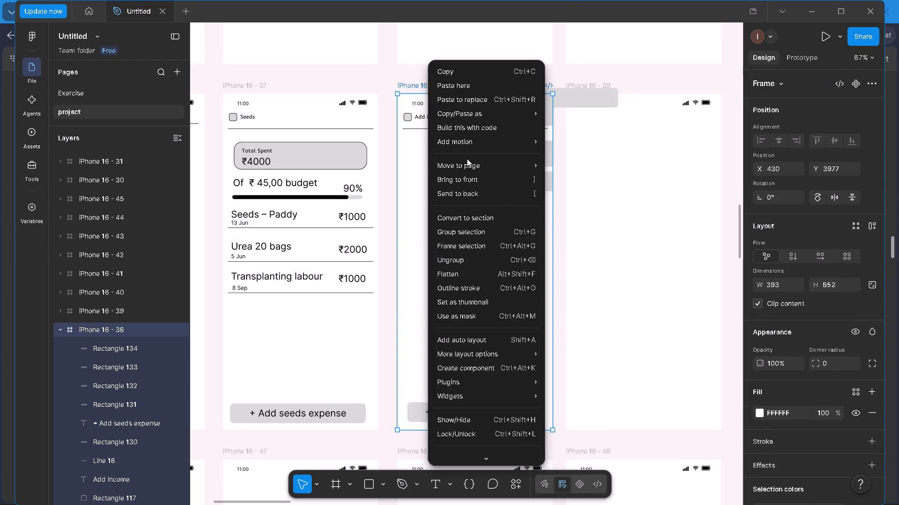
pyautogui.click(498, 84)
# Spread the six pasted rectangles into a loose vertical column between the Add income header line and the bottom button.
pyautogui.click(455, 234)
pyautogui.moveTo(500, 155); pyautogui.dragTo(462, 213)
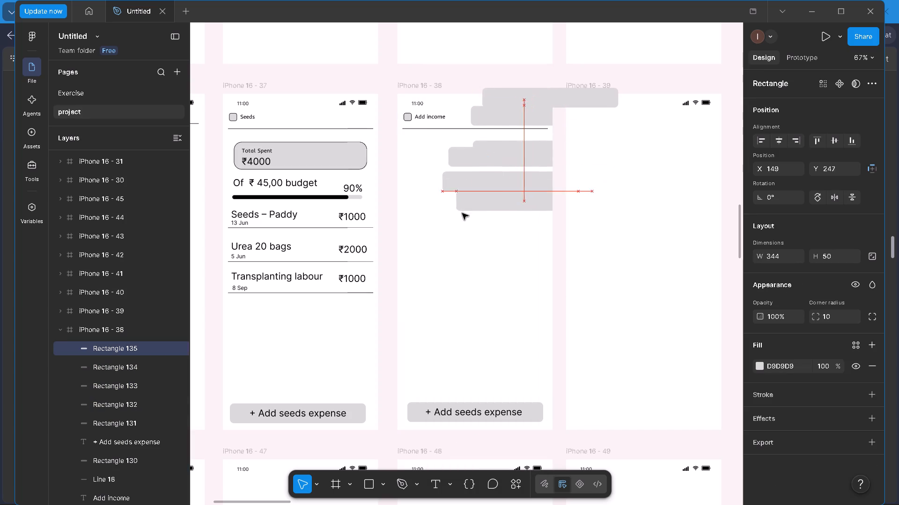
pyautogui.moveTo(462, 213); pyautogui.dragTo(417, 305)
pyautogui.moveTo(465, 185); pyautogui.dragTo(433, 249)
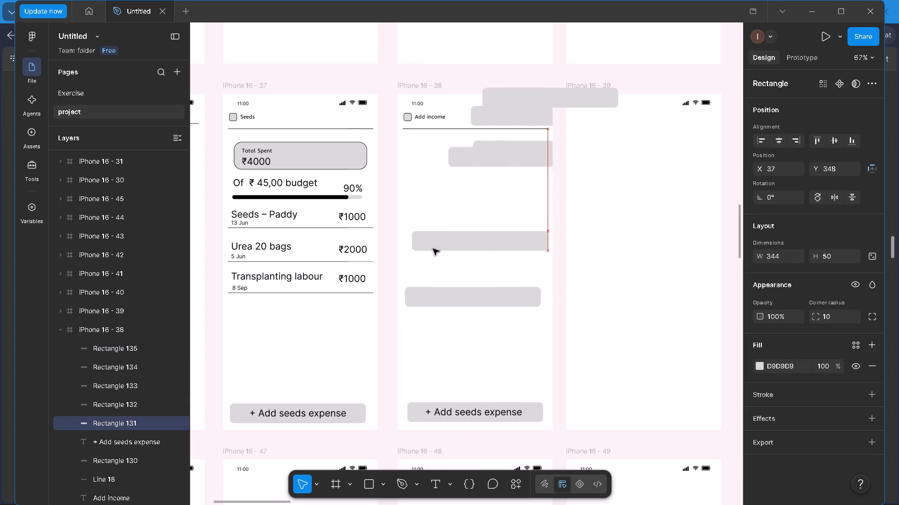
pyautogui.moveTo(433, 249); pyautogui.dragTo(433, 252)
pyautogui.click(433, 252)
pyautogui.moveTo(480, 158); pyautogui.dragTo(424, 224)
pyautogui.moveTo(482, 141); pyautogui.dragTo(439, 192)
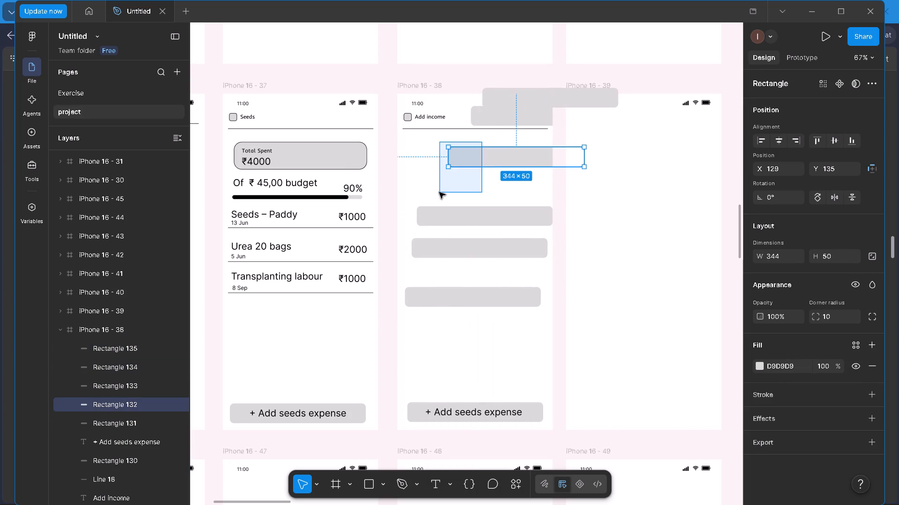
pyautogui.moveTo(439, 192); pyautogui.dragTo(440, 188)
pyautogui.doubleClick(474, 181)
pyautogui.moveTo(479, 160); pyautogui.dragTo(443, 183)
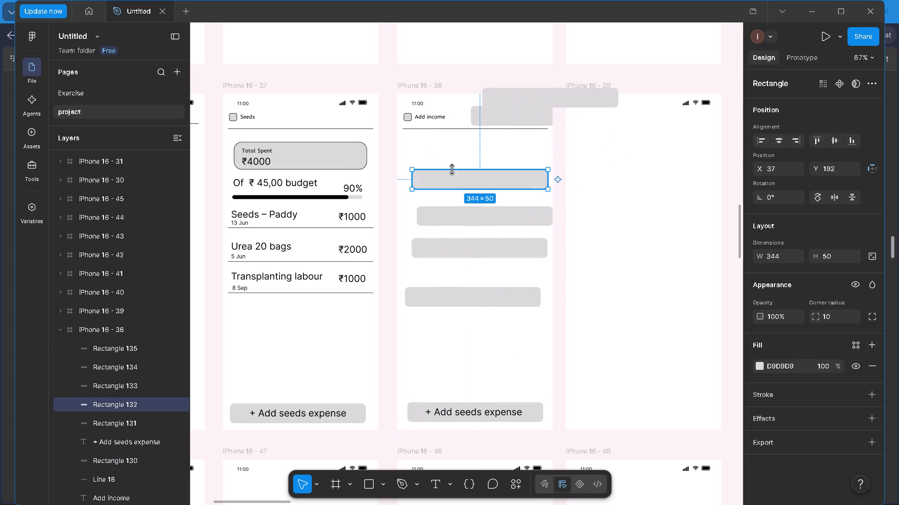
pyautogui.moveTo(511, 119); pyautogui.dragTo(446, 159)
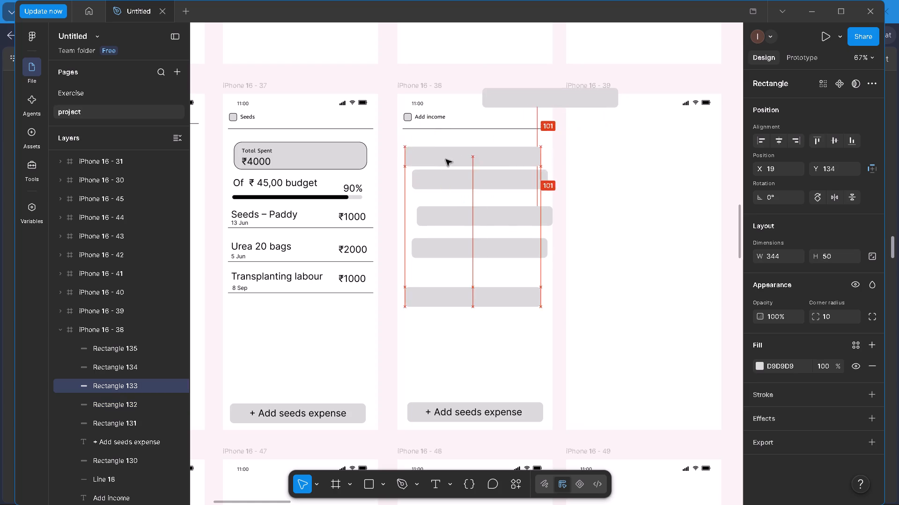
pyautogui.moveTo(446, 159); pyautogui.dragTo(451, 156)
pyautogui.moveTo(501, 103); pyautogui.dragTo(425, 331)
pyautogui.moveTo(421, 328); pyautogui.dragTo(420, 342)
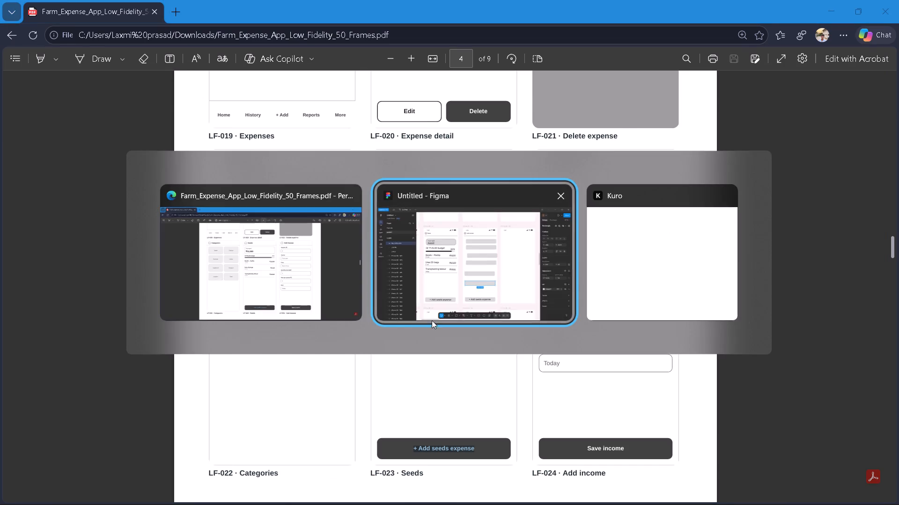
pyautogui.moveTo(476, 252); pyautogui.dragTo(467, 264)
pyautogui.click(467, 264)
# Align the top two field rectangles at X 19, with the first at about Y 152 and the second at about Y 235.
pyautogui.moveTo(480, 157); pyautogui.dragTo(479, 157)
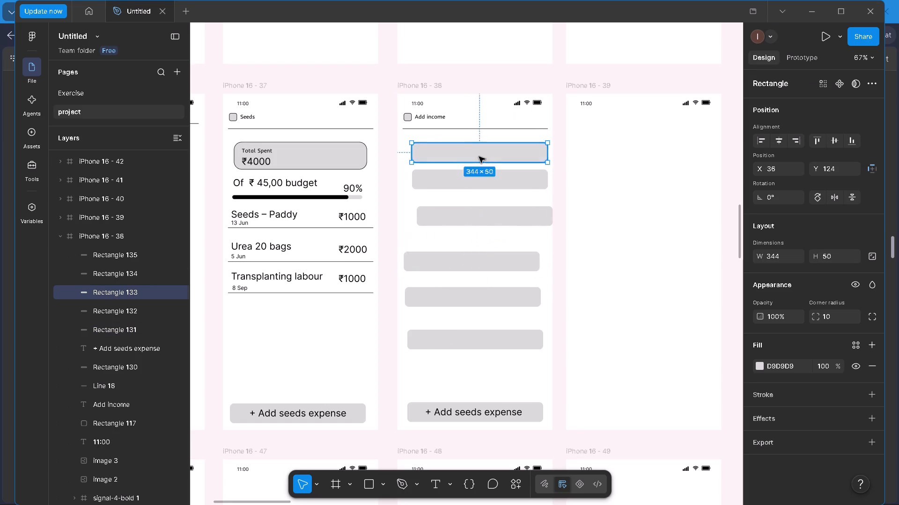
pyautogui.moveTo(479, 157); pyautogui.dragTo(473, 157)
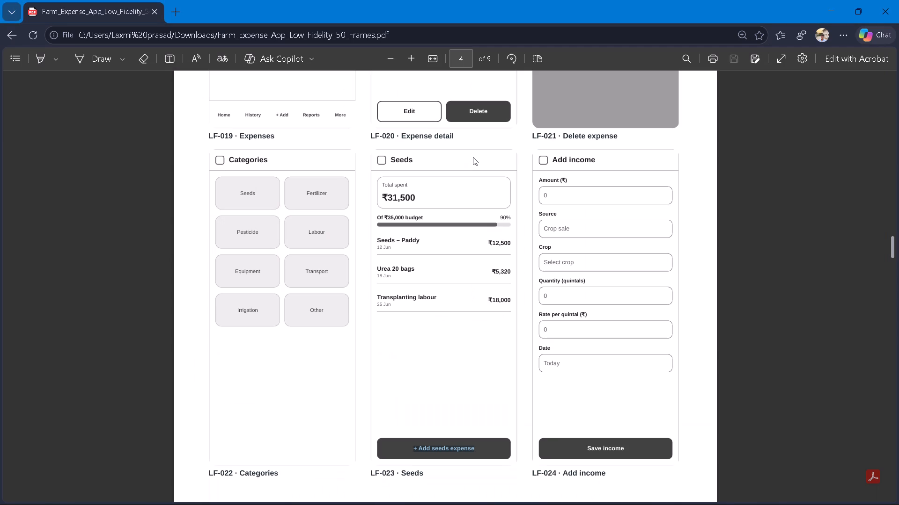
pyautogui.moveTo(480, 155); pyautogui.dragTo(482, 164)
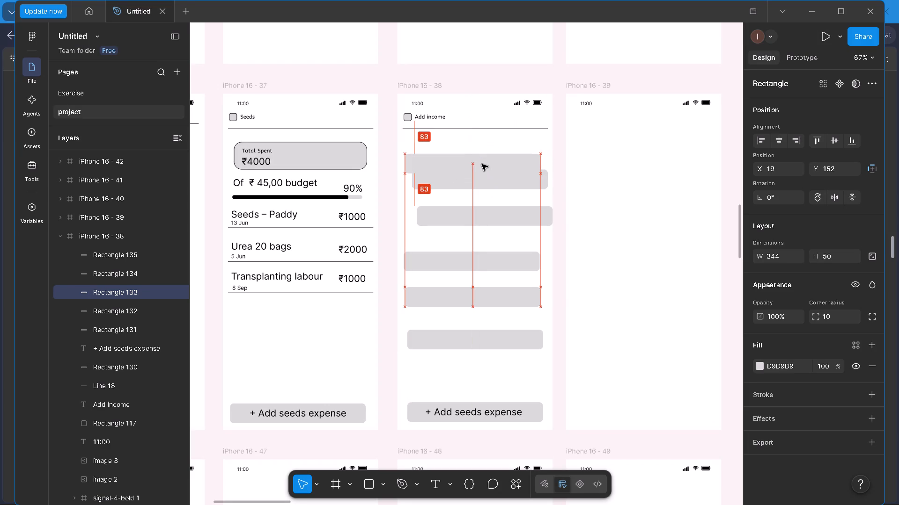
pyautogui.moveTo(482, 164); pyautogui.dragTo(482, 162)
pyautogui.click(482, 162)
pyautogui.moveTo(497, 180); pyautogui.dragTo(486, 195)
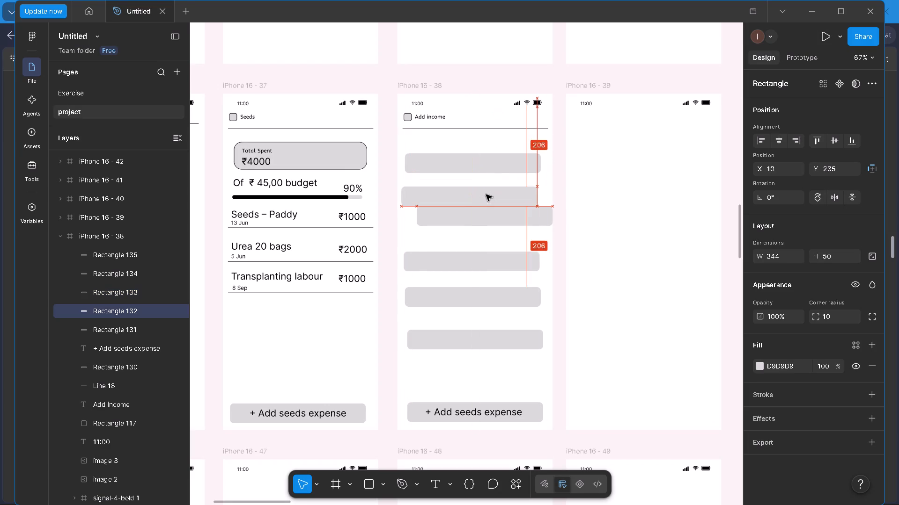
pyautogui.moveTo(486, 195); pyautogui.dragTo(490, 195)
pyautogui.click(490, 195)
# Move the third field rectangle into line beneath the first two at X 19, Y 321.
pyautogui.click(509, 225)
pyautogui.moveTo(509, 225); pyautogui.dragTo(501, 230)
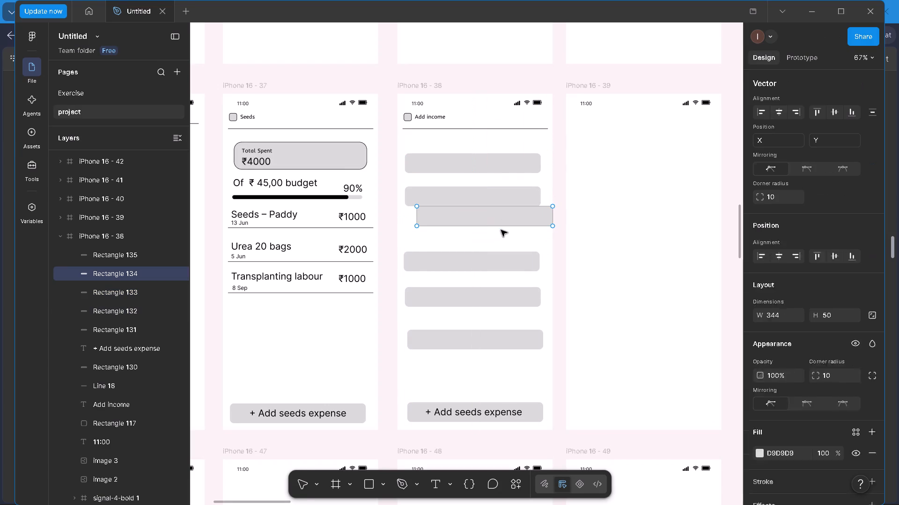
pyautogui.moveTo(501, 230); pyautogui.dragTo(489, 236)
pyautogui.click(489, 236)
pyautogui.click(593, 451)
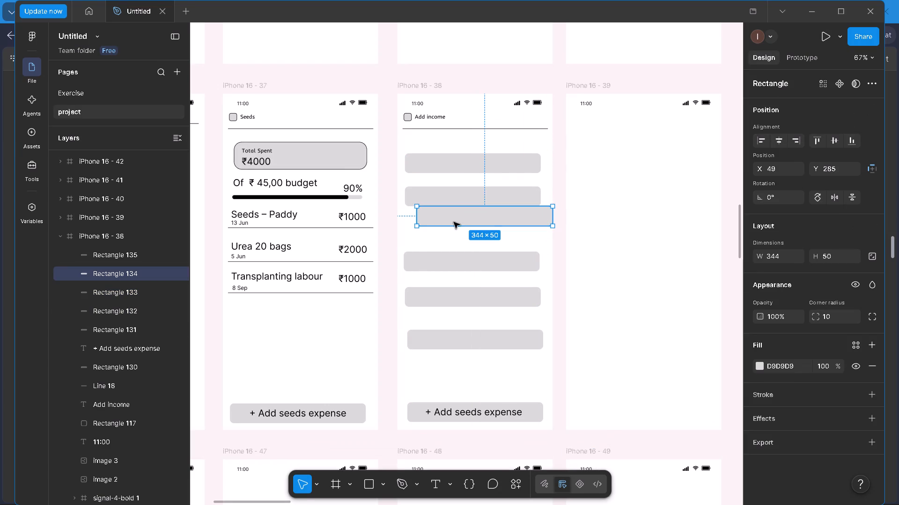
pyautogui.moveTo(454, 220); pyautogui.dragTo(443, 236)
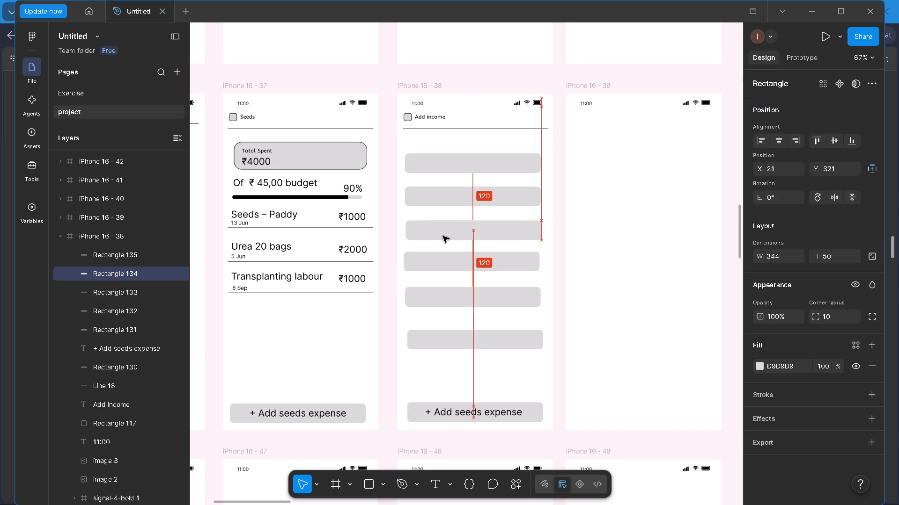
pyautogui.moveTo(443, 236); pyautogui.dragTo(442, 236)
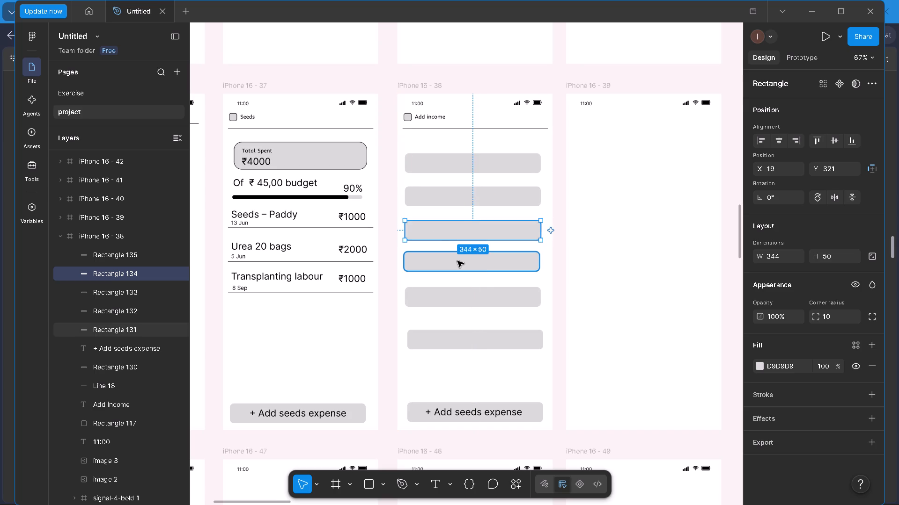
# Move the fourth and fifth field rectangles into line with the others at X 19, with the fifth at Y 495.
pyautogui.click(457, 261)
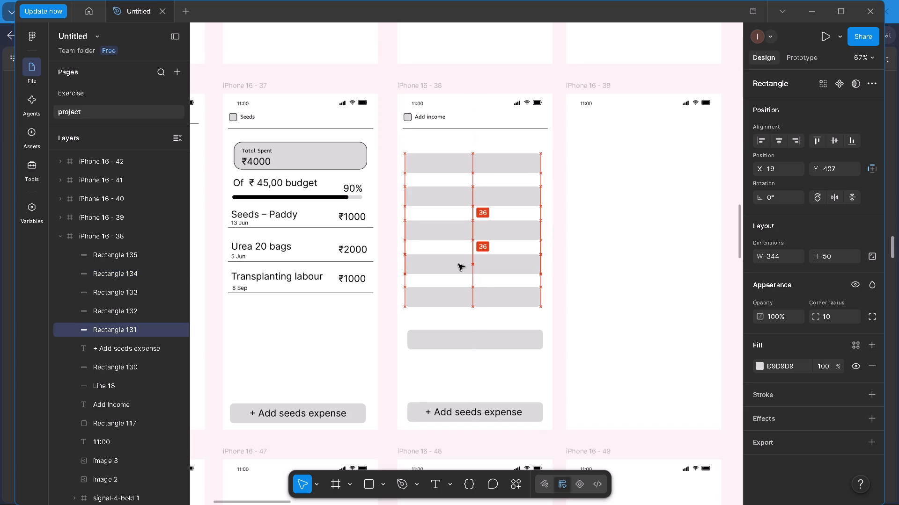
pyautogui.click(458, 264)
pyautogui.click(460, 297)
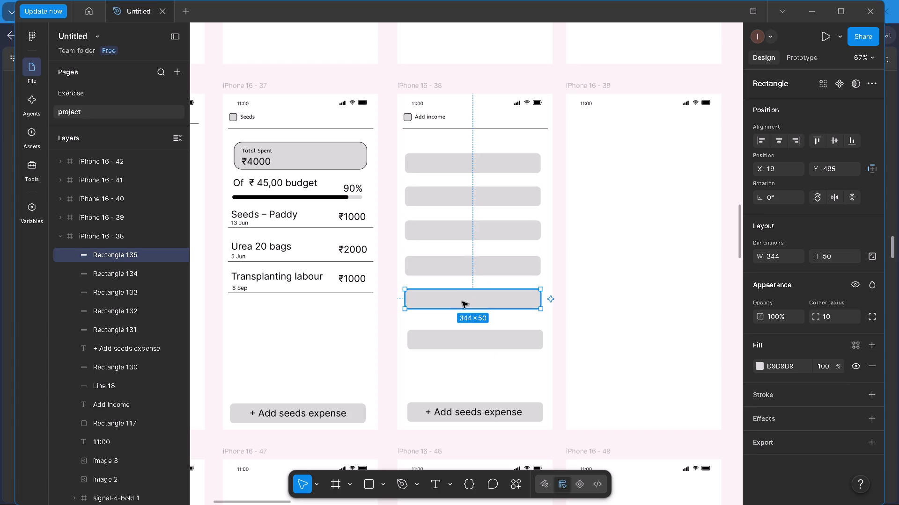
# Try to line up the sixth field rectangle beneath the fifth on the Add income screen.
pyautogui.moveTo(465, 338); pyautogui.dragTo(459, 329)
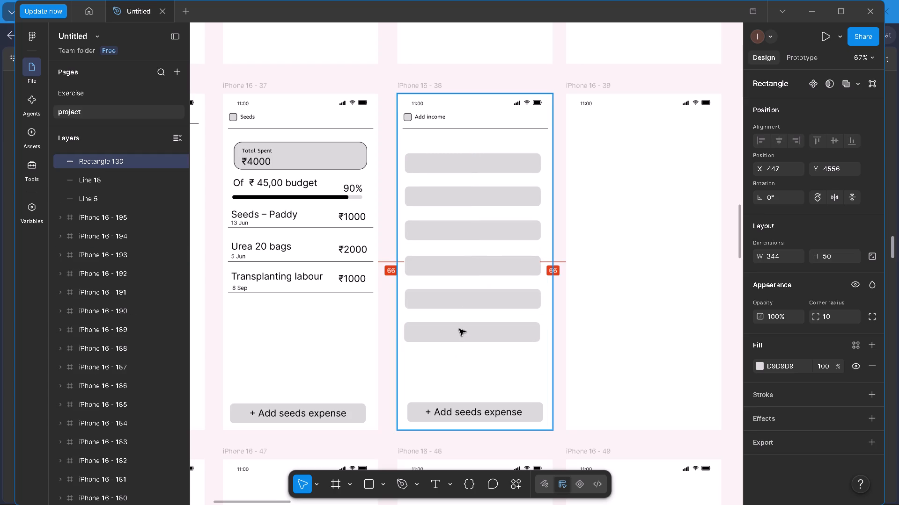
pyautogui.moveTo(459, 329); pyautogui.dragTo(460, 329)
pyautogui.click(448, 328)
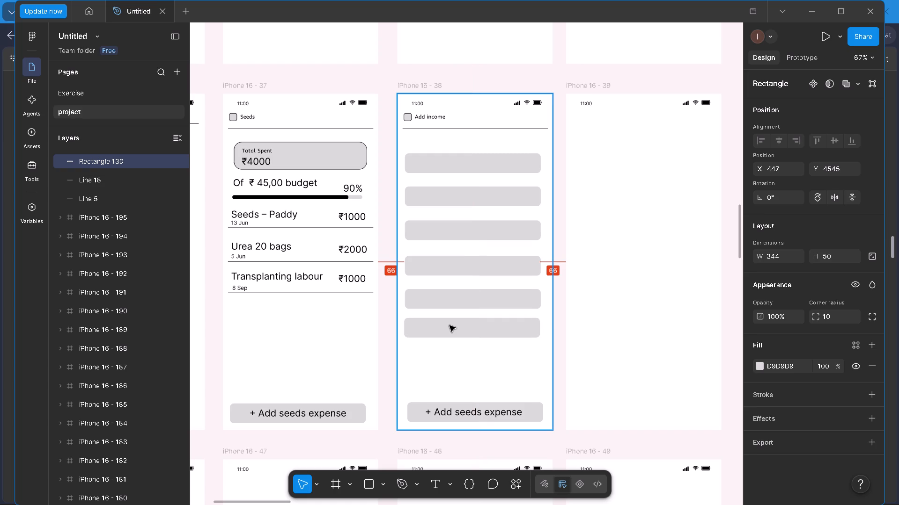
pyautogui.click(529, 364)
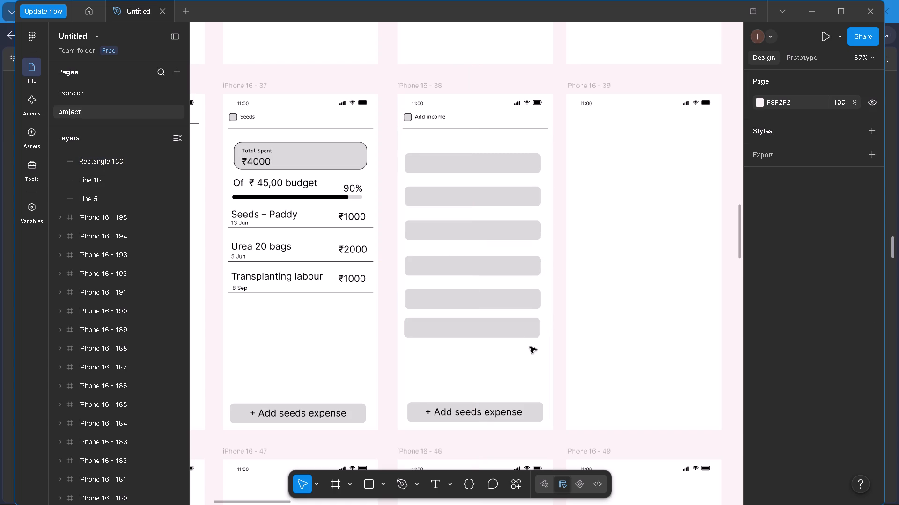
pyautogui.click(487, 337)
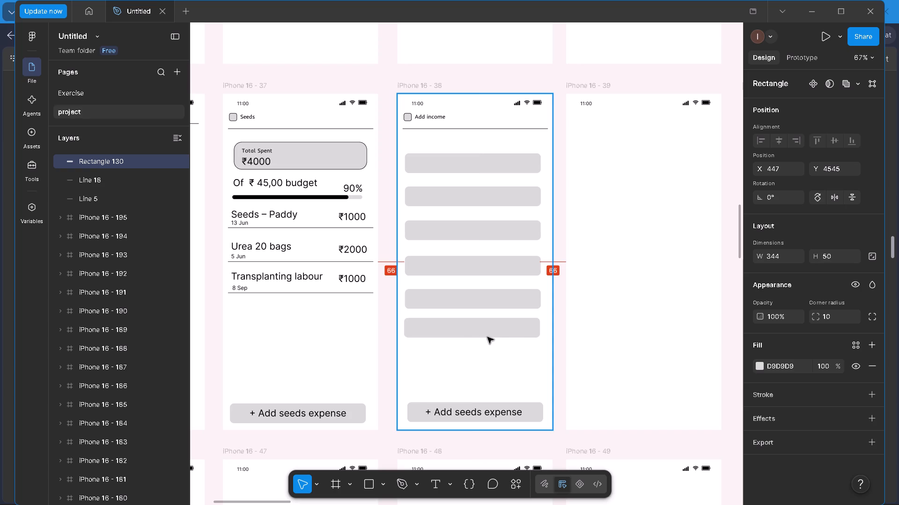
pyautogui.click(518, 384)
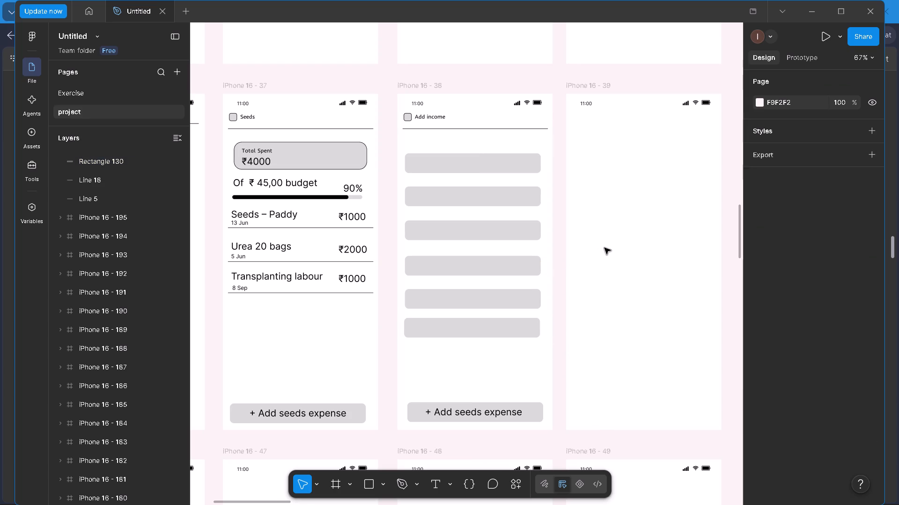
# Shift the second field rectangle slightly to X 19, Y 237.
pyautogui.click(483, 204)
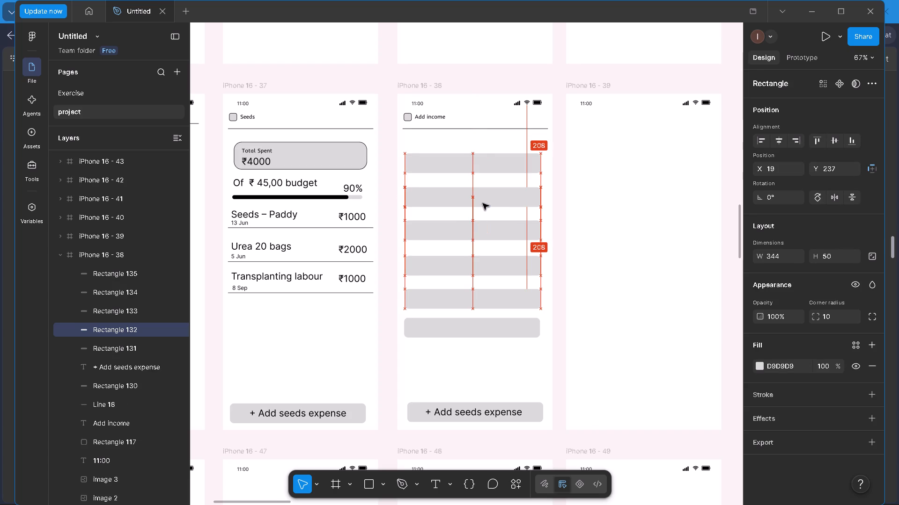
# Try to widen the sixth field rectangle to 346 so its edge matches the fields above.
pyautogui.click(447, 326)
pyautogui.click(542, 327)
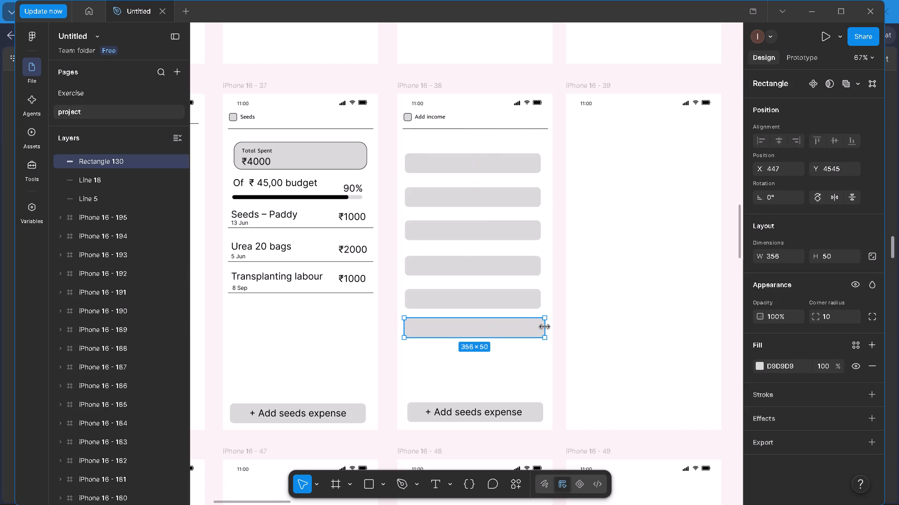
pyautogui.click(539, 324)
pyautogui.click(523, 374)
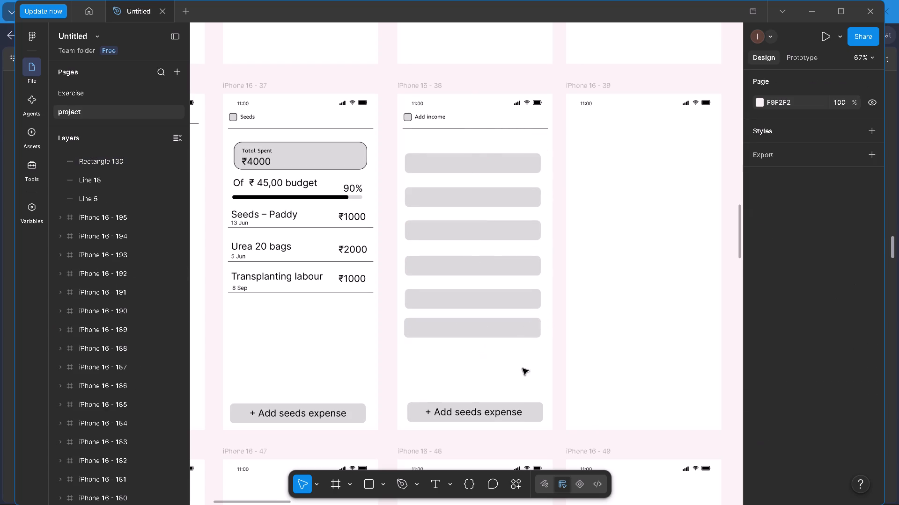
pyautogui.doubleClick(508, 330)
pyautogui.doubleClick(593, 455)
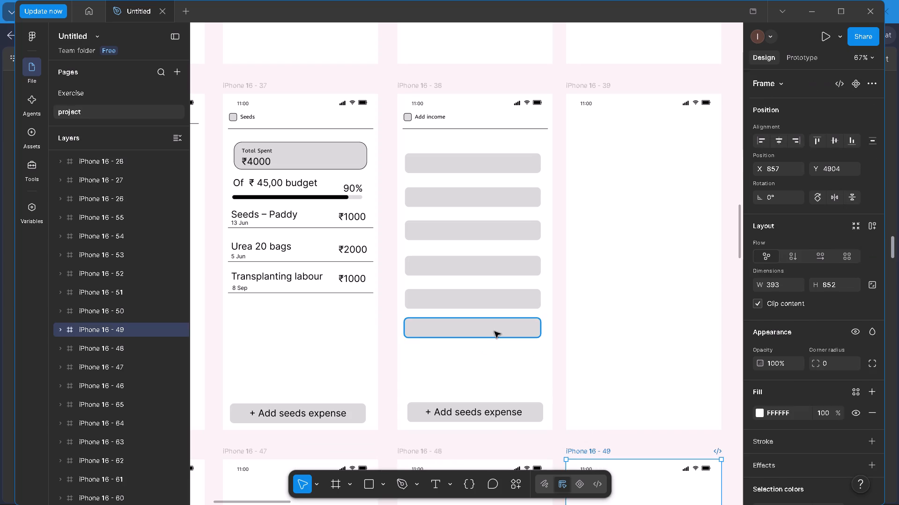
# Delete the misaligned sixth field rectangle and replace it with a copy of the fifth, lined up beneath it.
pyautogui.rightClick(494, 332)
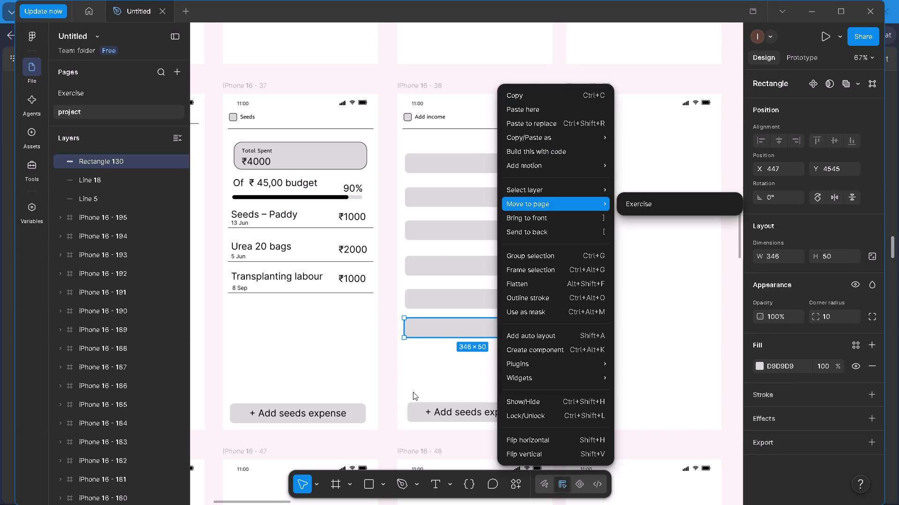
pyautogui.click(447, 369)
pyautogui.press('Delete')
pyautogui.rightClick(452, 298)
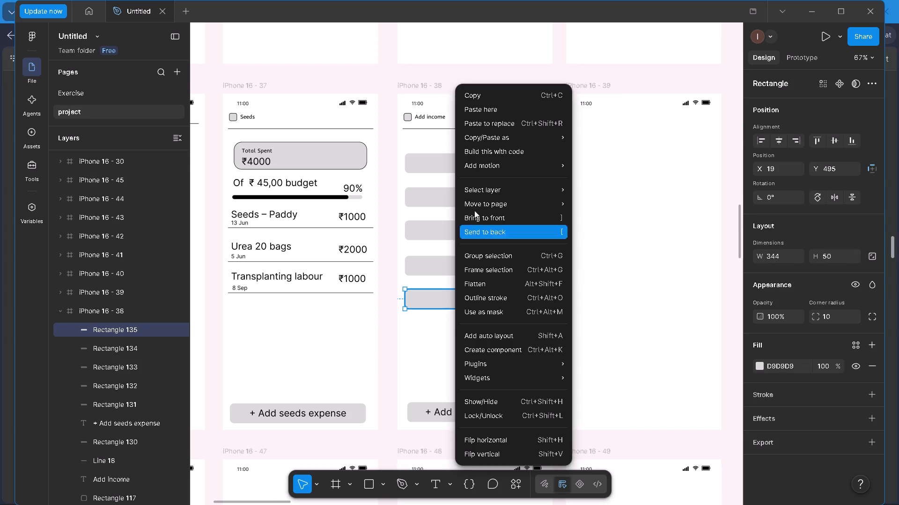
pyautogui.click(499, 99)
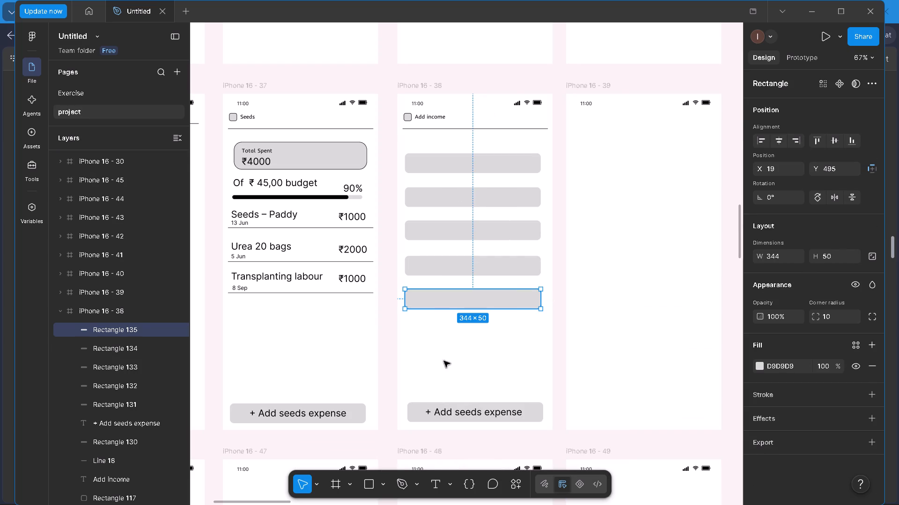
pyautogui.rightClick(445, 351)
pyautogui.click(480, 86)
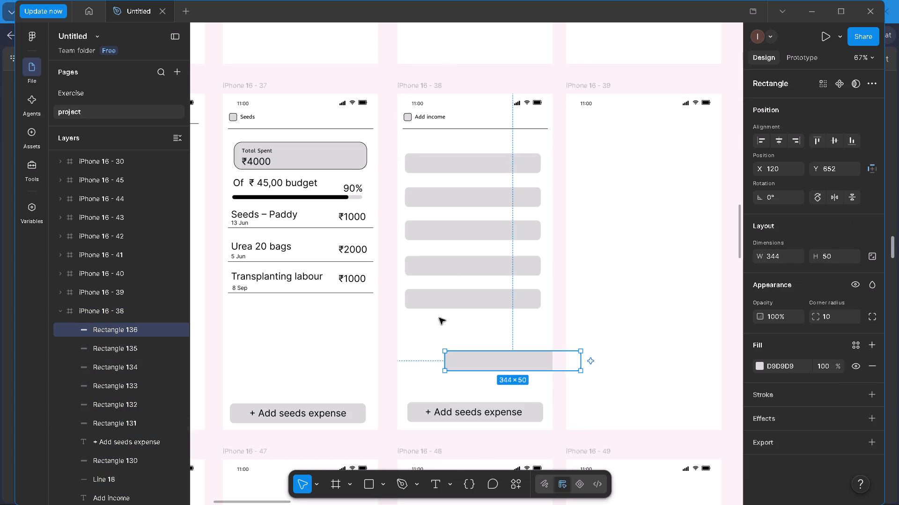
pyautogui.moveTo(462, 361); pyautogui.dragTo(422, 332)
pyautogui.click(454, 393)
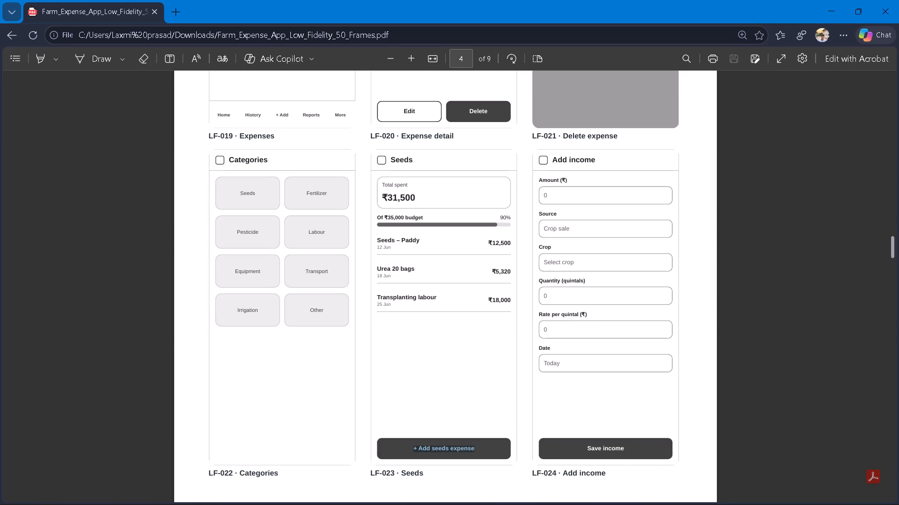
# Switch to the PDF and copy the "Amount (₹)" label from the Add income wireframe.
pyautogui.moveTo(538, 180); pyautogui.dragTo(575, 177)
pyautogui.click(575, 177)
pyautogui.hotkey('ctrl', 'c')
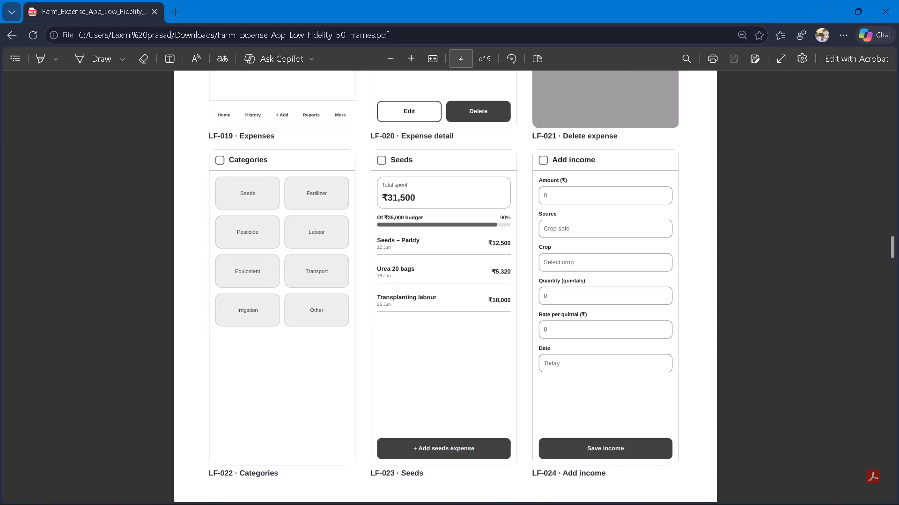
pyautogui.moveTo(537, 180); pyautogui.dragTo(576, 183)
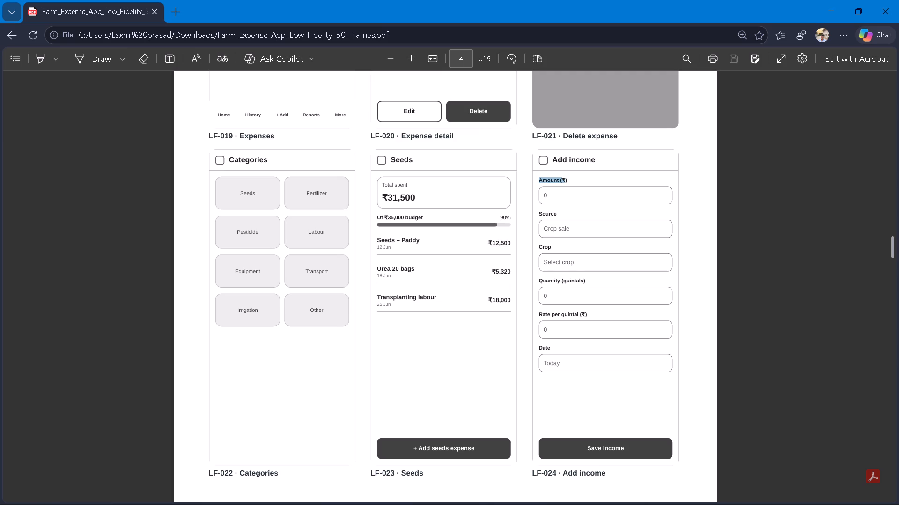
pyautogui.moveTo(576, 183); pyautogui.dragTo(570, 181)
pyautogui.hotkey('ctrl', 'c')
pyautogui.click(570, 181)
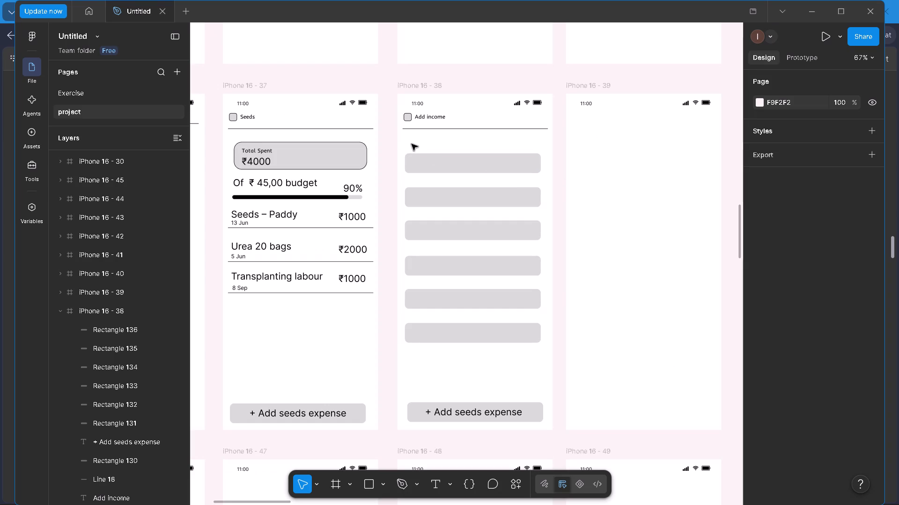
# Back in Figma, paste the copied "Amount (₹)" label as text above the first field at about X 32, Y 120.
pyautogui.press('t')
pyautogui.doubleClick(411, 141)
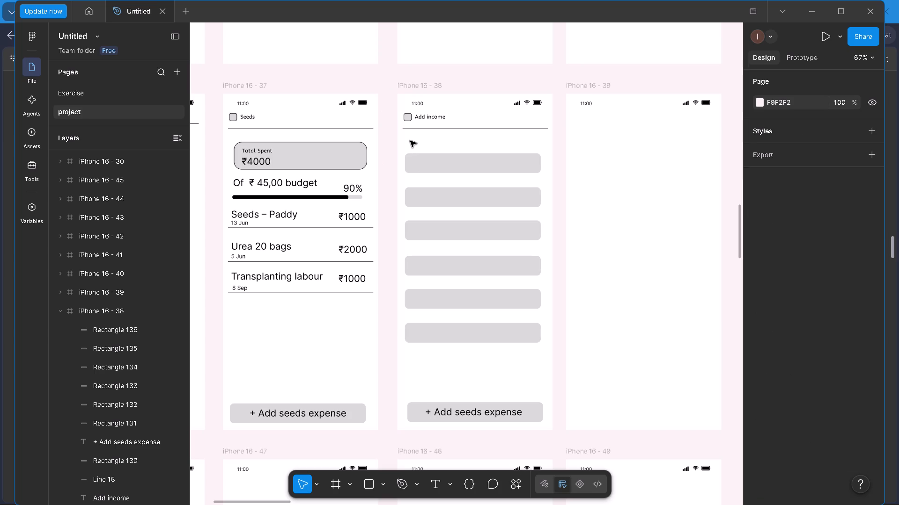
pyautogui.press('t')
pyautogui.doubleClick(410, 141)
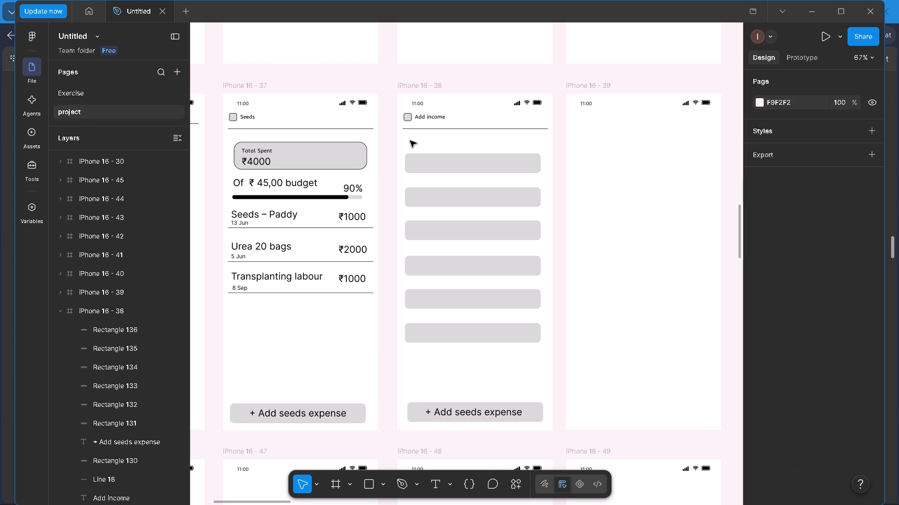
pyautogui.press('t')
pyautogui.doubleClick(410, 141)
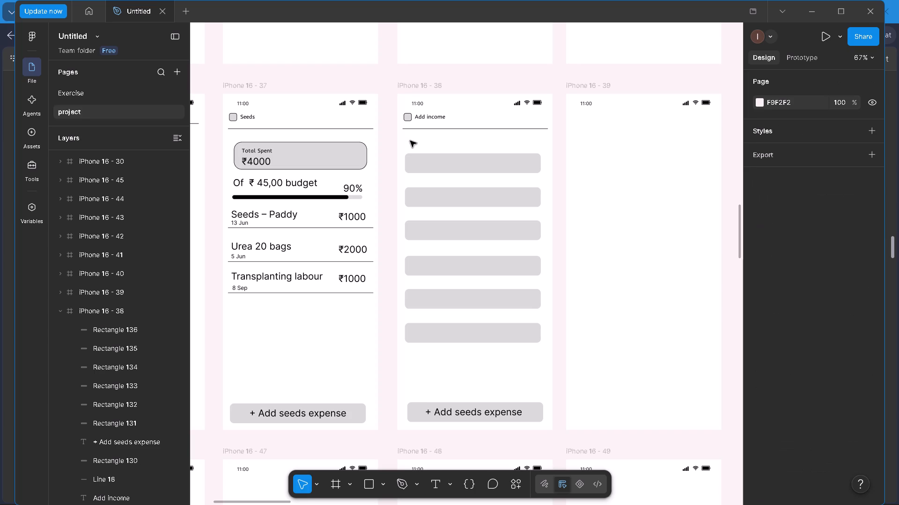
pyautogui.press('t')
pyautogui.click(410, 141)
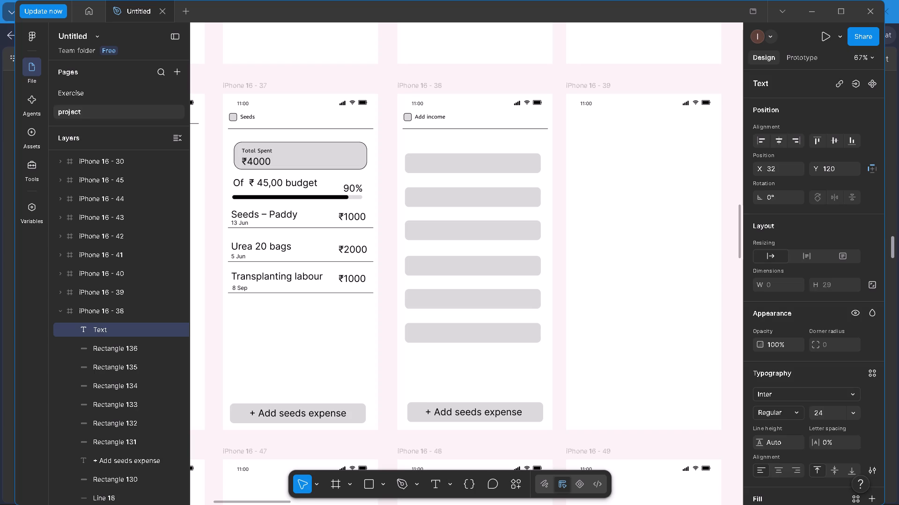
pyautogui.hotkey('ctrl', 'v')
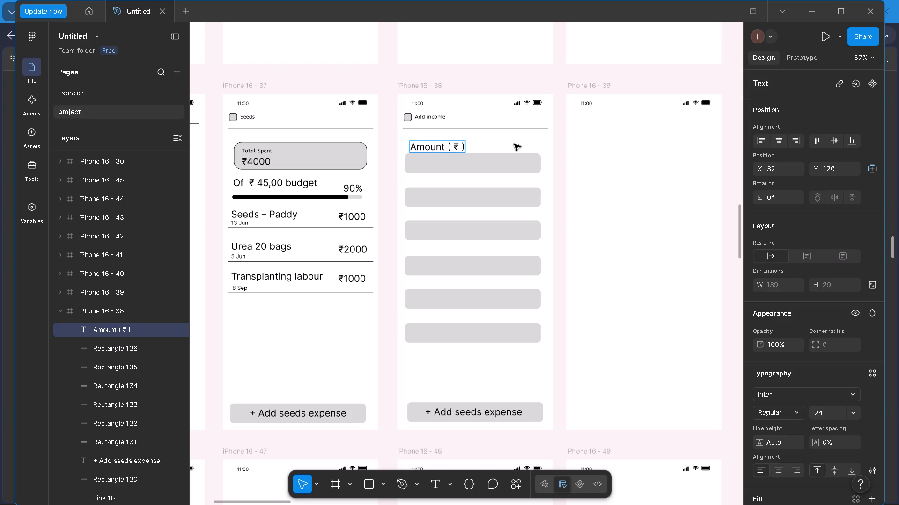
pyautogui.doubleClick(514, 143)
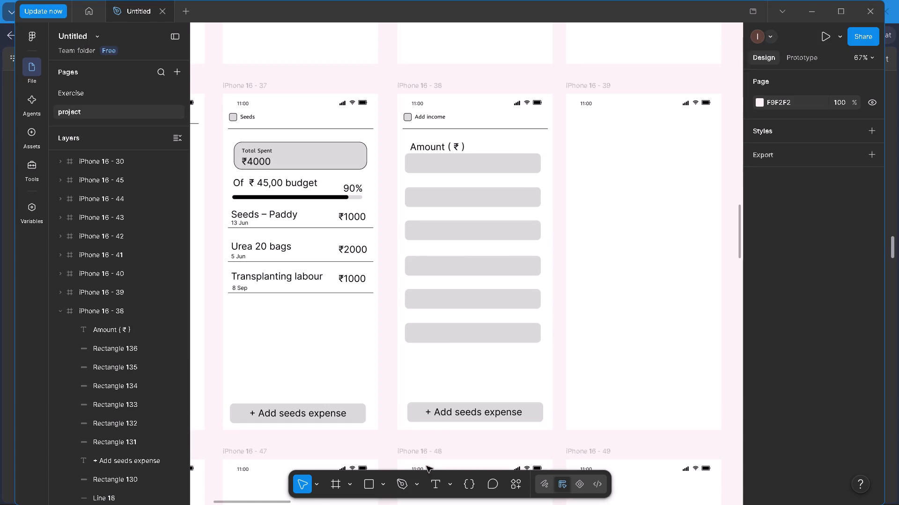
# Add the text label "Source" above the second field at about X 34, Y 216.
pyautogui.click(433, 480)
pyautogui.click(411, 179)
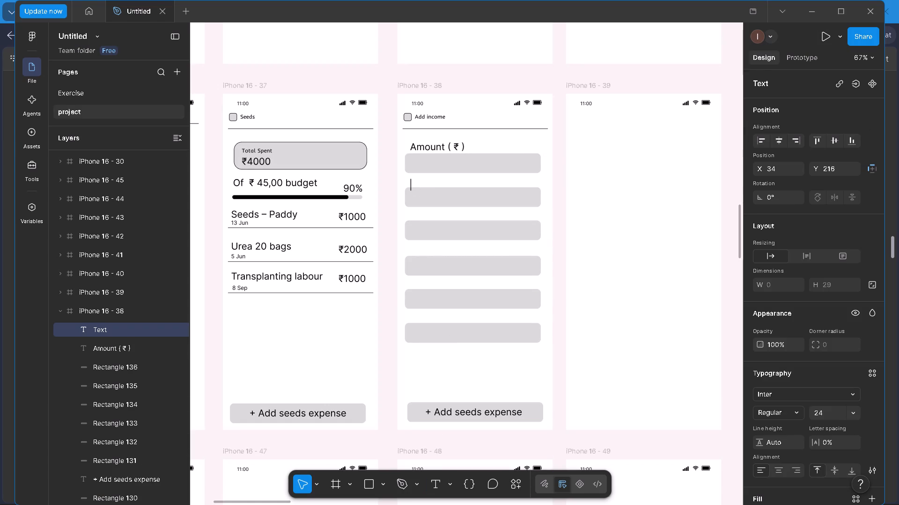
pyautogui.write('Source')
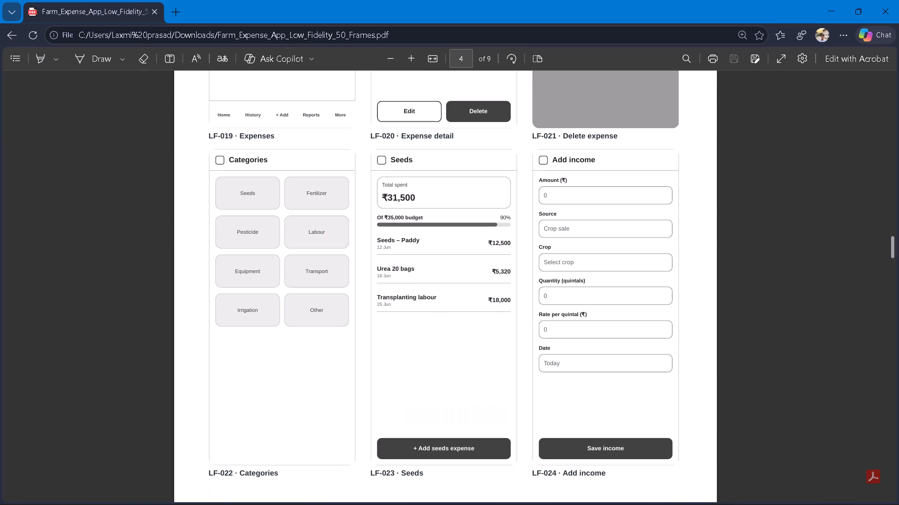
# Add the text label "Crop" above the third field at about X 37, Y 299.
pyautogui.click(433, 481)
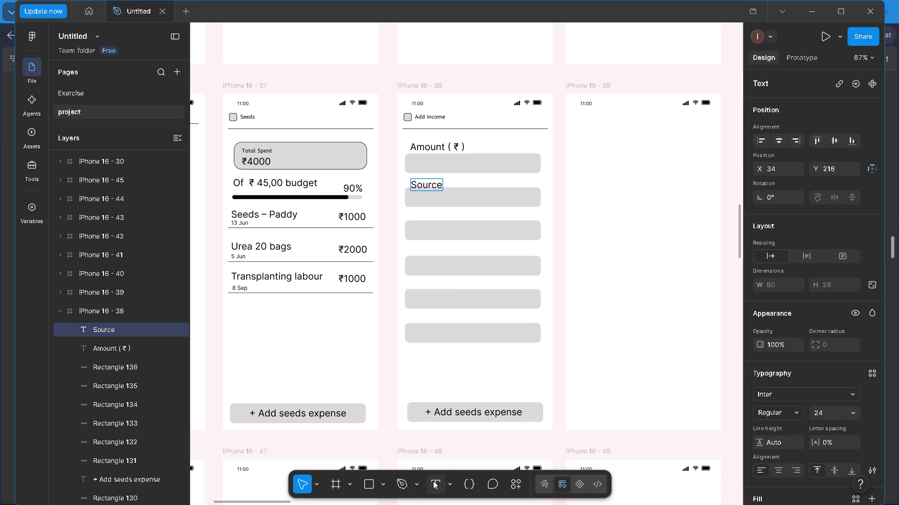
pyautogui.click(412, 211)
pyautogui.write('Crop')
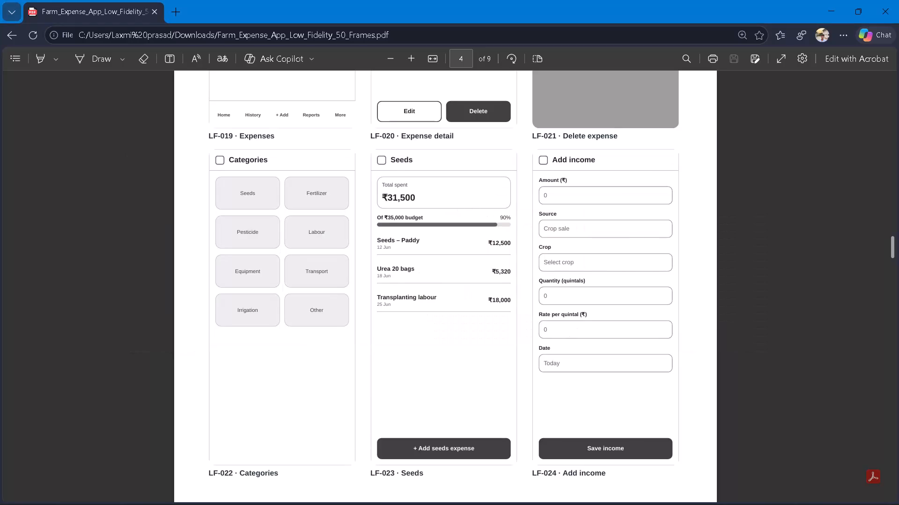
# Copy the "Quantity (quintals)" label from the PDF and paste it as text above the fourth field in Figma.
pyautogui.moveTo(537, 278); pyautogui.dragTo(584, 274)
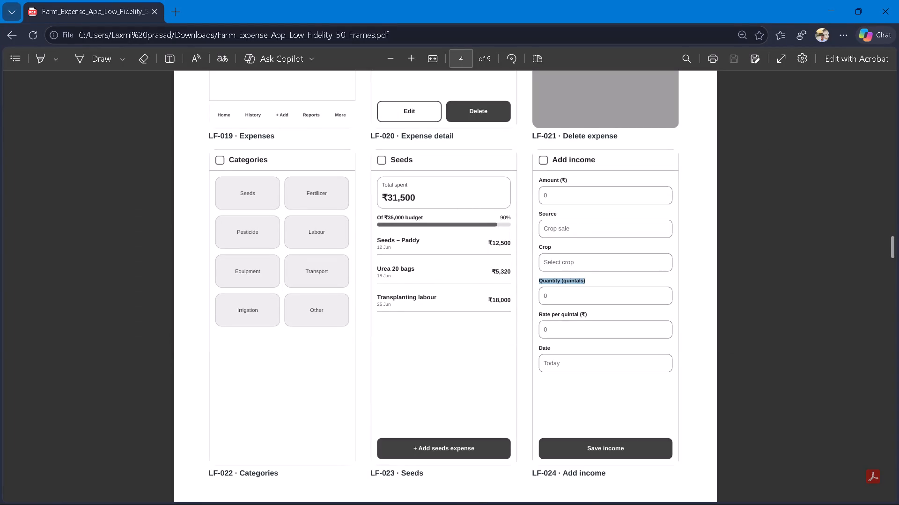
pyautogui.moveTo(584, 274); pyautogui.dragTo(584, 273)
pyautogui.hotkey('ctrl', 'c')
pyautogui.click(584, 273)
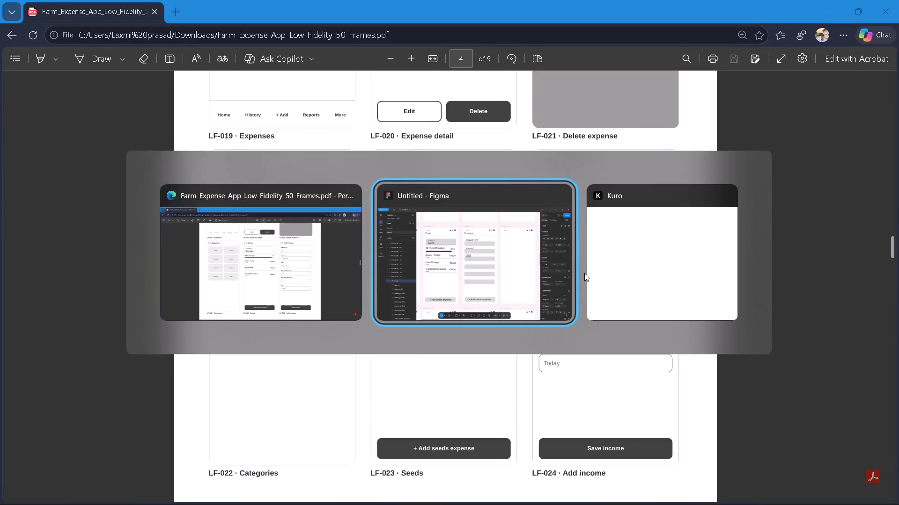
pyautogui.click(435, 479)
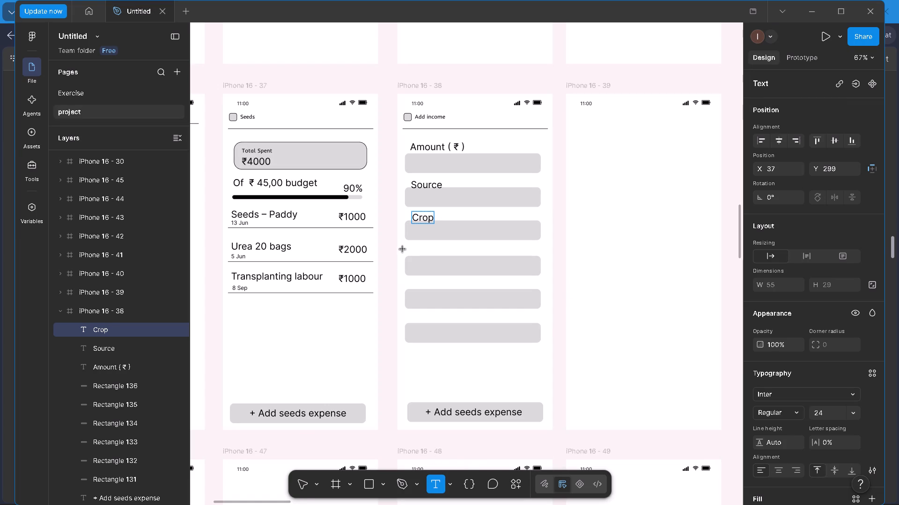
pyautogui.doubleClick(413, 245)
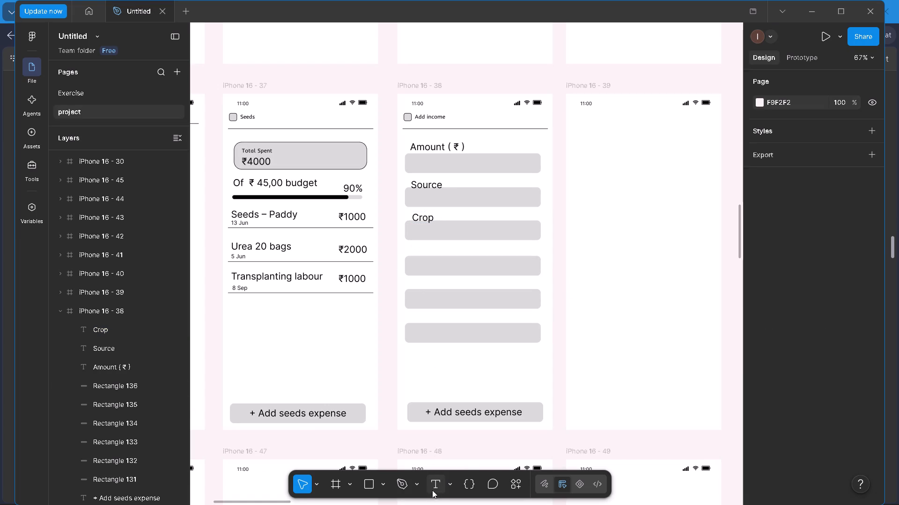
pyautogui.click(433, 486)
pyautogui.click(410, 246)
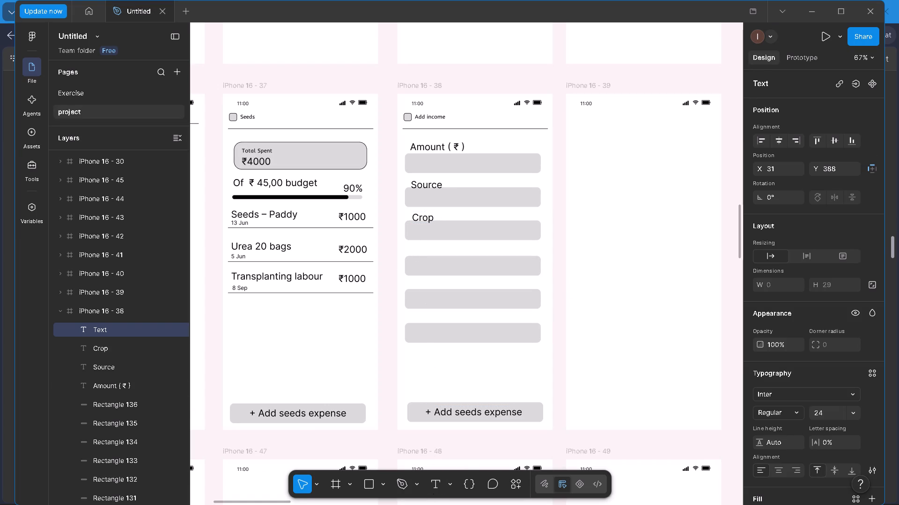
pyautogui.hotkey('ctrl', 'v')
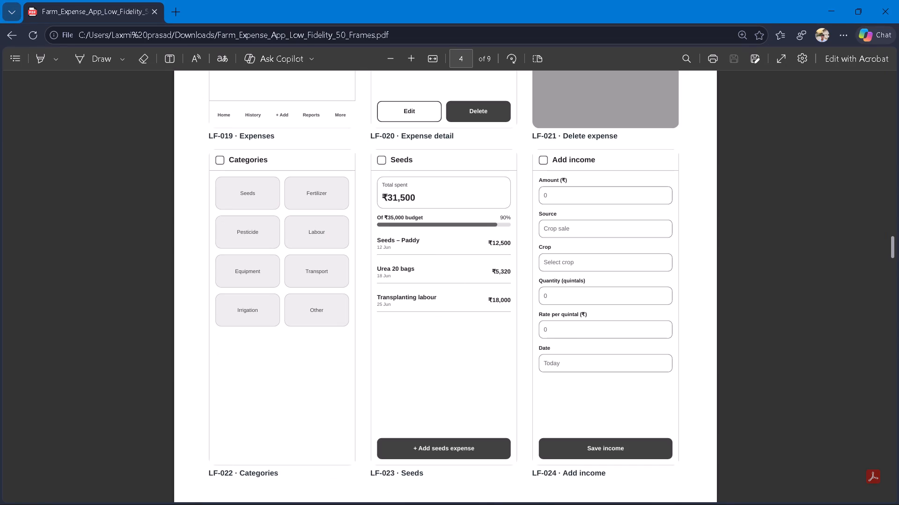
# Copy the "Rate per quintal (₹)" label from the PDF and paste it above the fifth field in Figma at about X 32, Y 471.
pyautogui.moveTo(538, 310); pyautogui.dragTo(589, 310)
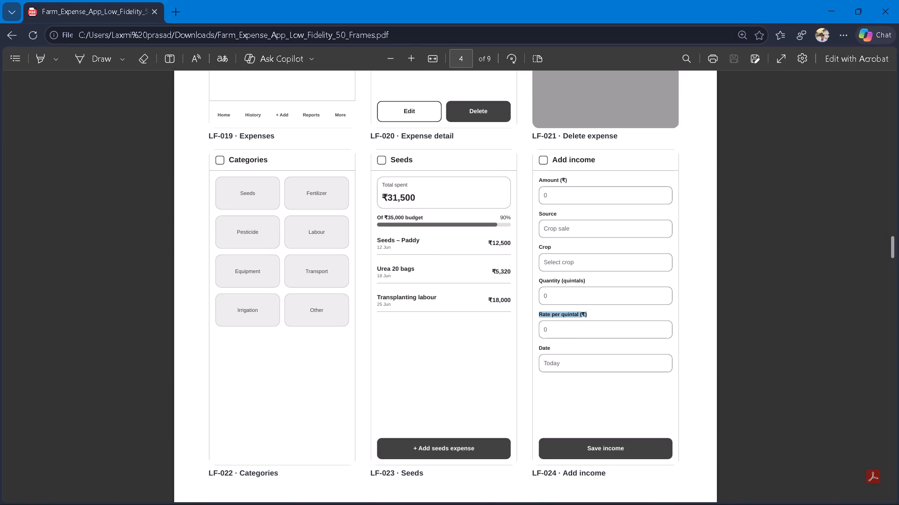
pyautogui.moveTo(589, 310); pyautogui.dragTo(588, 310)
pyautogui.hotkey('ctrl', 'c')
pyautogui.click(588, 310)
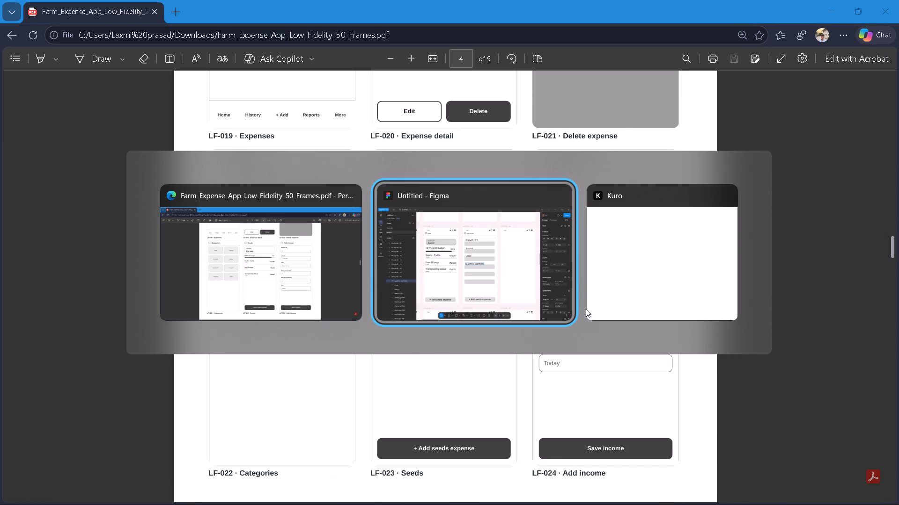
pyautogui.doubleClick(435, 477)
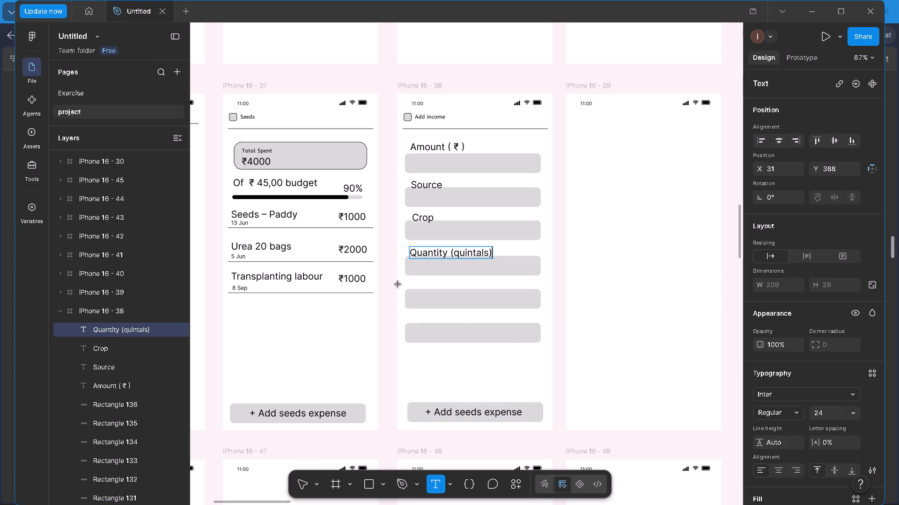
pyautogui.click(410, 279)
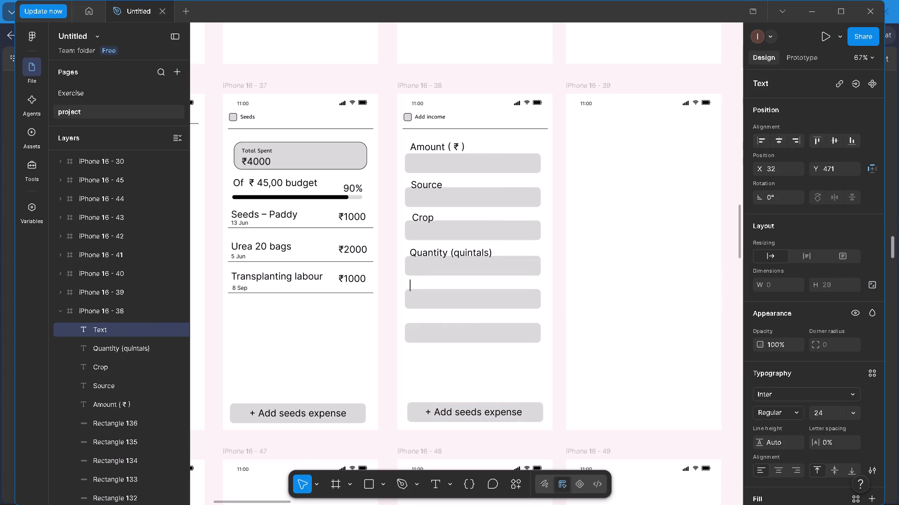
pyautogui.hotkey('ctrl', 'v')
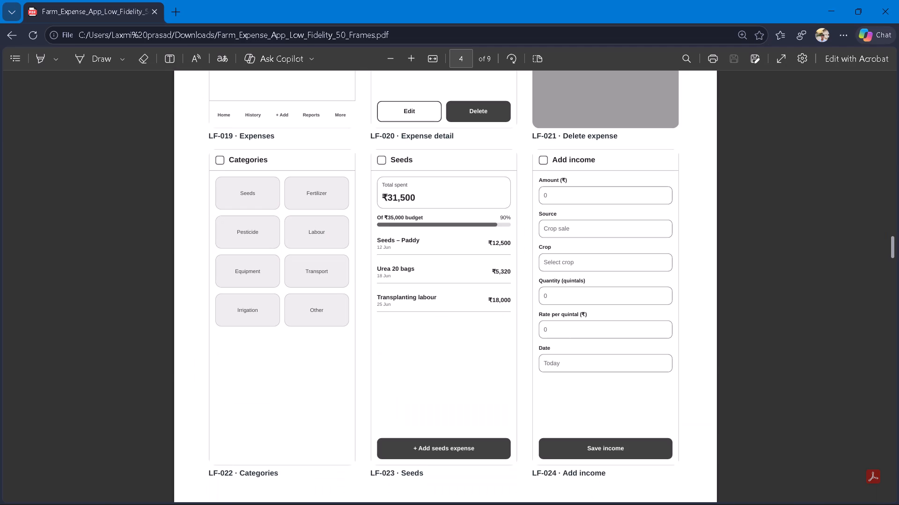
# Copy the "Date" label from the Add income wireframe in the PDF.
pyautogui.moveTo(538, 347); pyautogui.dragTo(557, 348)
pyautogui.hotkey('ctrl', 'c')
pyautogui.keyDown('ctrl'); pyautogui.click(557, 348); pyautogui.keyUp('ctrl')
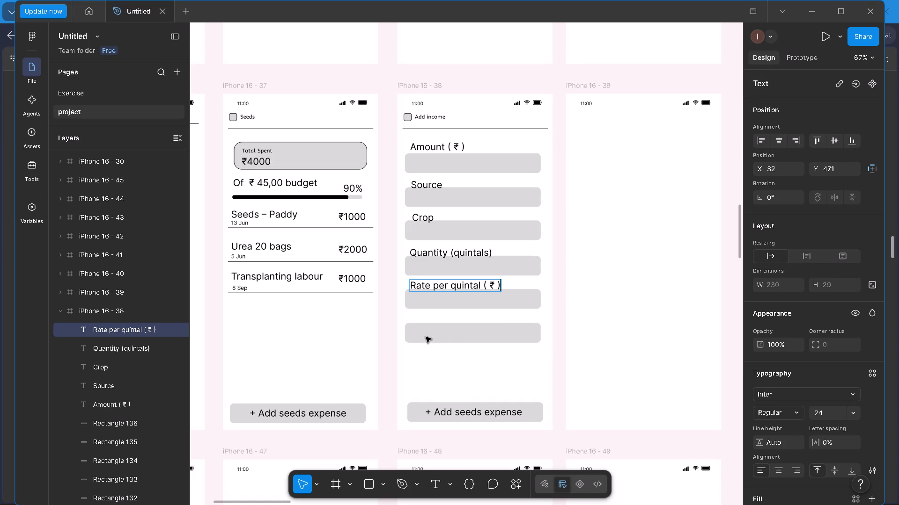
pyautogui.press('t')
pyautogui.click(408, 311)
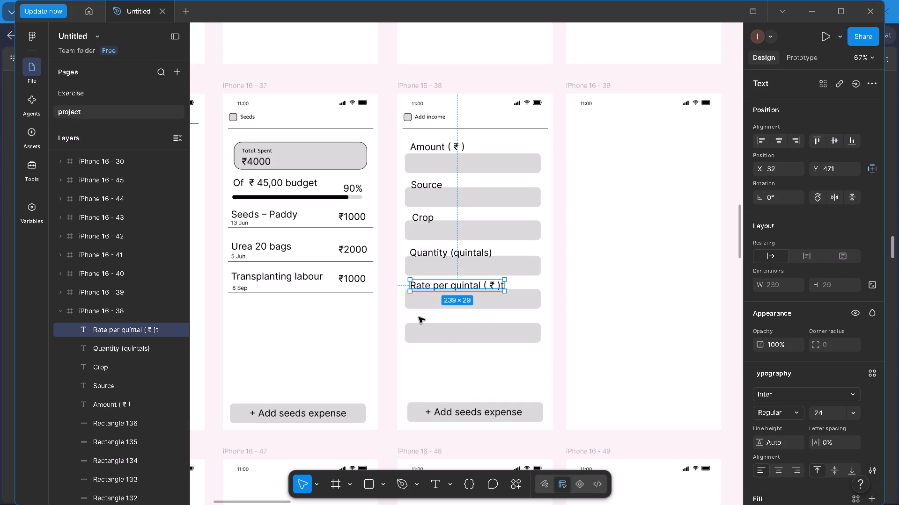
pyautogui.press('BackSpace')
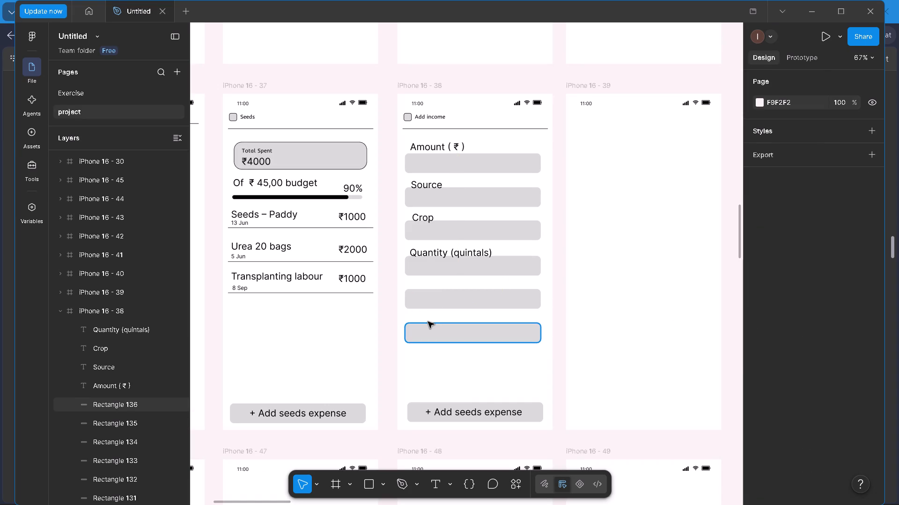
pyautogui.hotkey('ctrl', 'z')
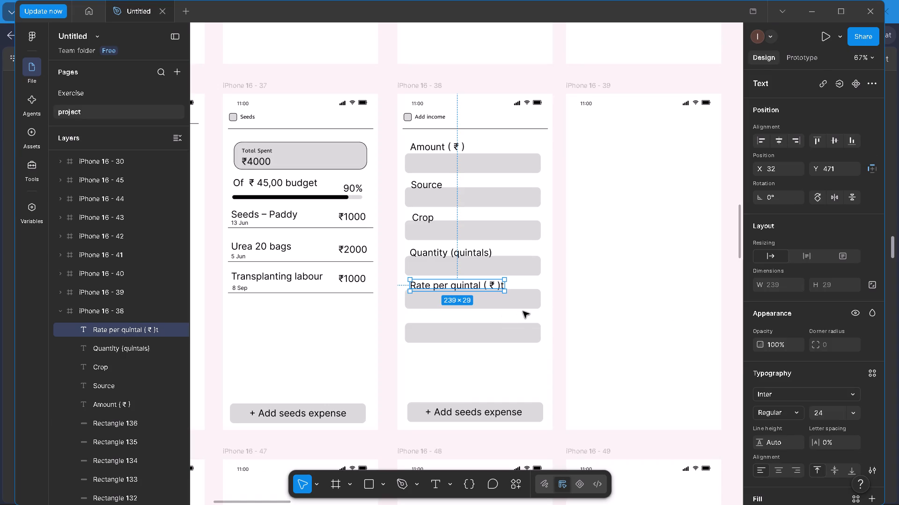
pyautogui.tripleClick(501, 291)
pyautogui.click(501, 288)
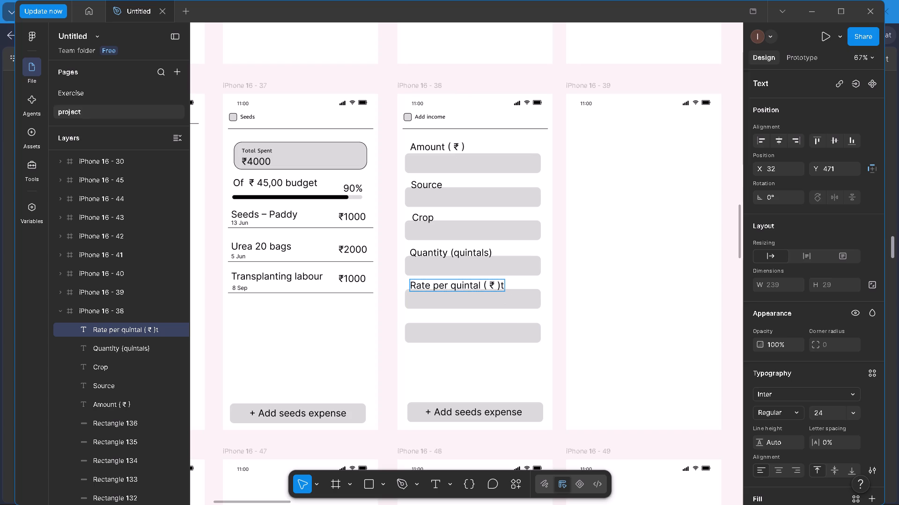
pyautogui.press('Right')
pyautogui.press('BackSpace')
# Paste the copied "Date" label as a new text above the sixth field at about X 60, Y 556.
pyautogui.doubleClick(409, 310)
pyautogui.click(422, 323)
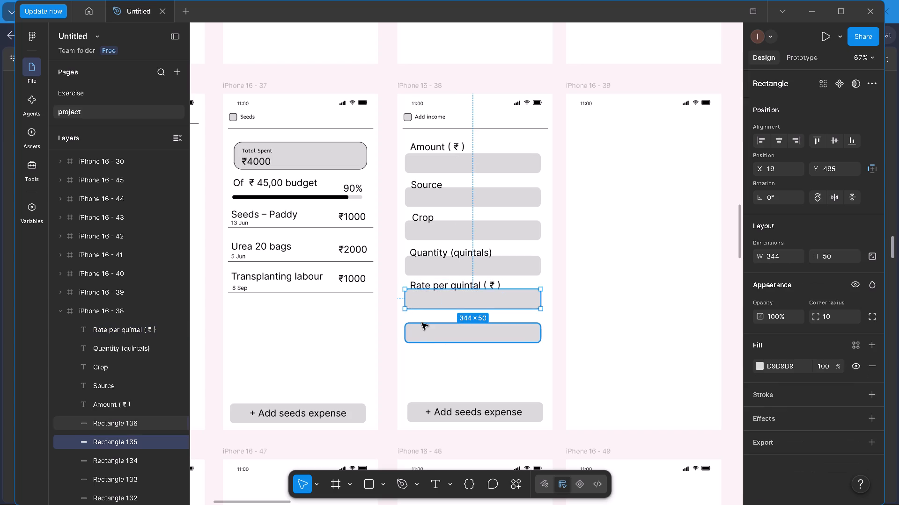
pyautogui.click(422, 318)
pyautogui.doubleClick(421, 313)
pyautogui.press('t')
pyautogui.doubleClick(421, 313)
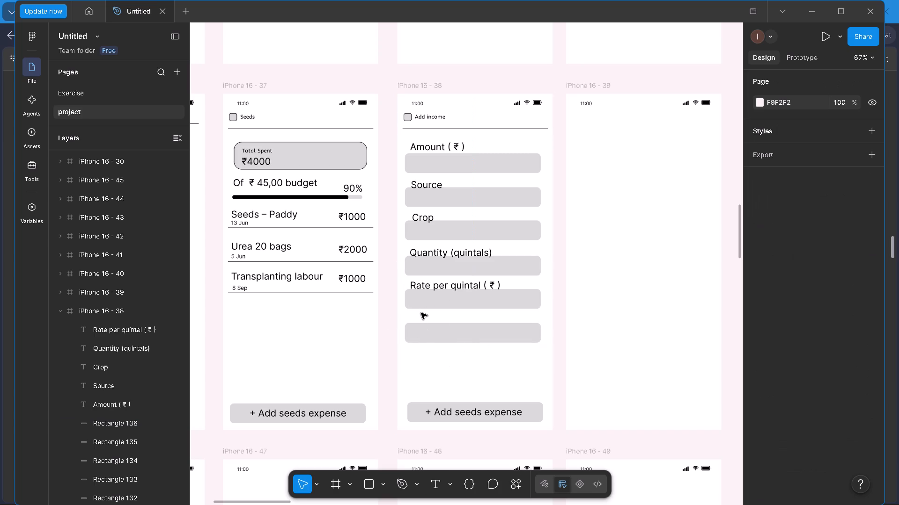
pyautogui.press('t')
pyautogui.doubleClick(421, 313)
pyautogui.press('t')
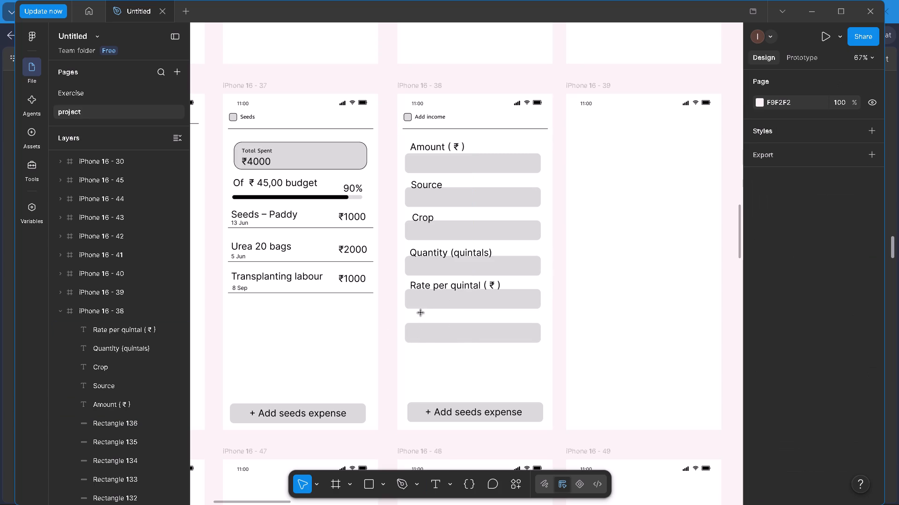
pyautogui.doubleClick(421, 313)
pyautogui.press('t')
pyautogui.click(421, 313)
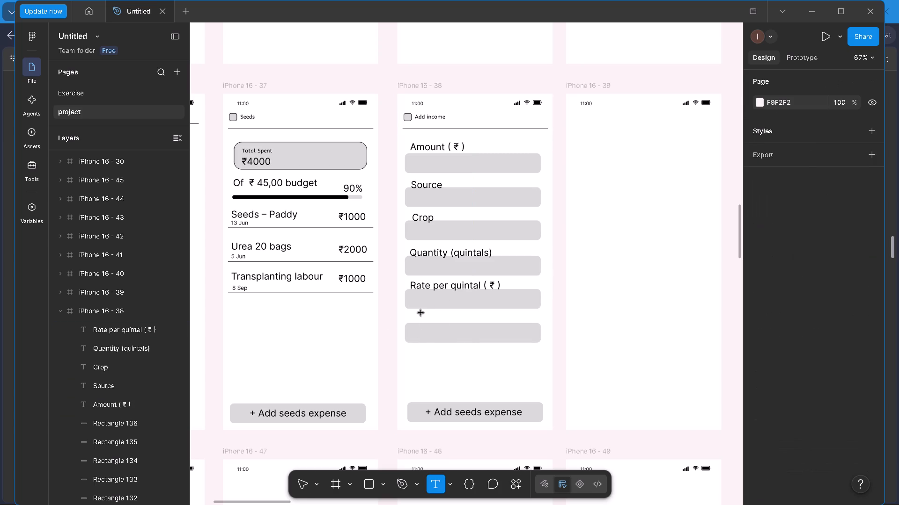
pyautogui.hotkey('ctrl', 'v')
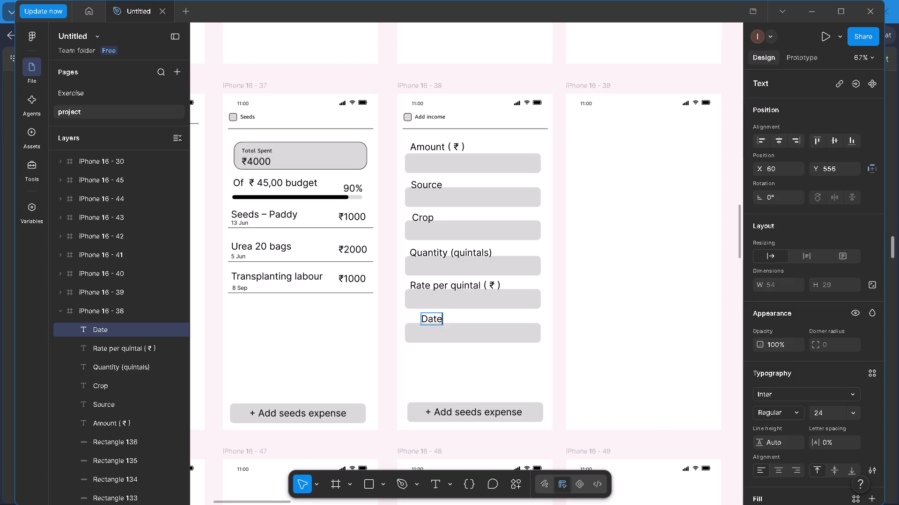
pyautogui.doubleClick(452, 363)
# Reposition the Source, Crop, Quantity, Rate per quintal and Date labels just above their fields, with Date at about X 36, Y 552.
pyautogui.moveTo(428, 316); pyautogui.dragTo(418, 312)
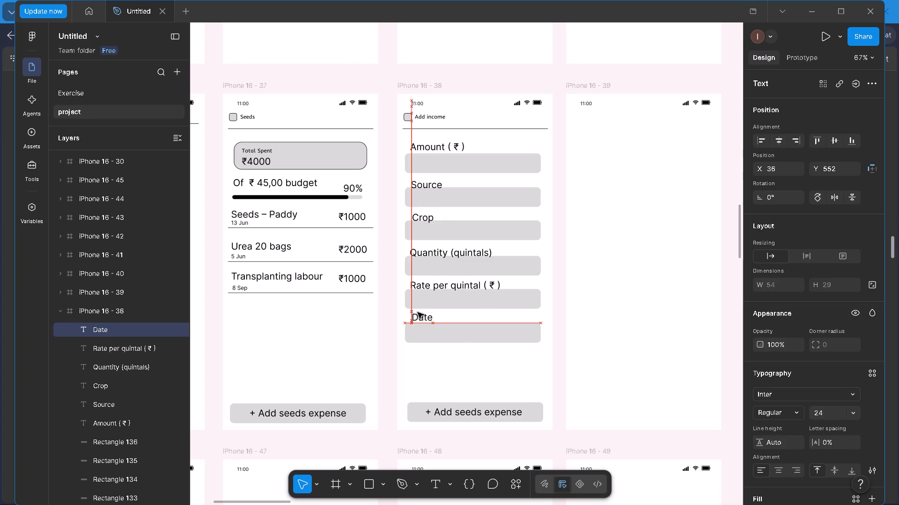
pyautogui.moveTo(418, 312); pyautogui.dragTo(417, 311)
pyautogui.moveTo(420, 184); pyautogui.dragTo(415, 176)
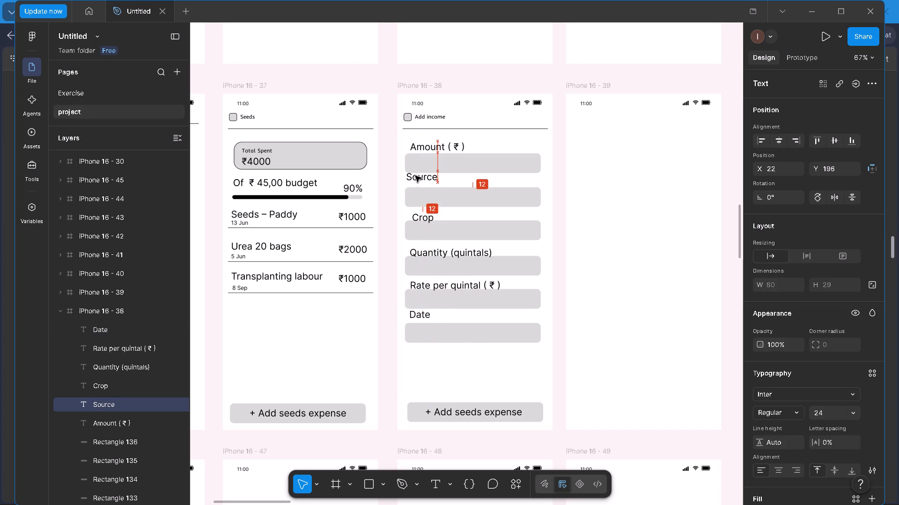
pyautogui.moveTo(415, 176); pyautogui.dragTo(420, 179)
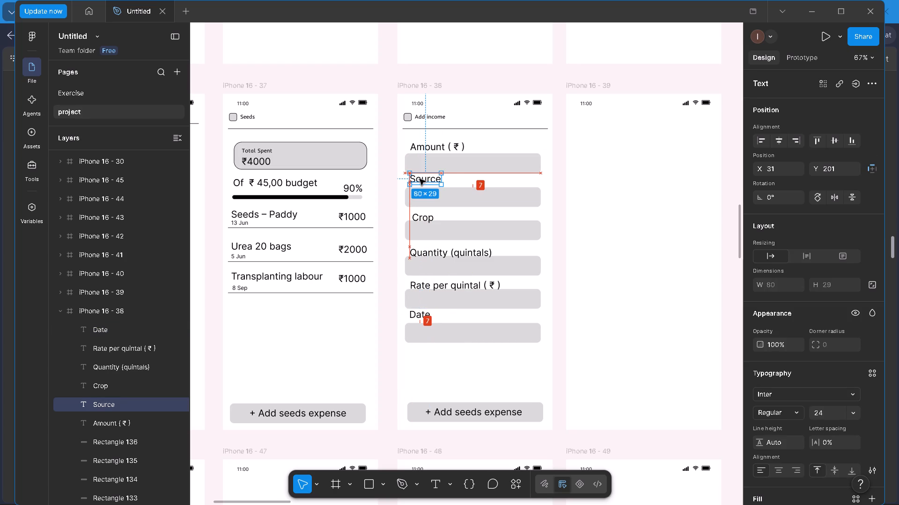
pyautogui.moveTo(420, 179); pyautogui.dragTo(420, 179)
pyautogui.moveTo(424, 215); pyautogui.dragTo(423, 209)
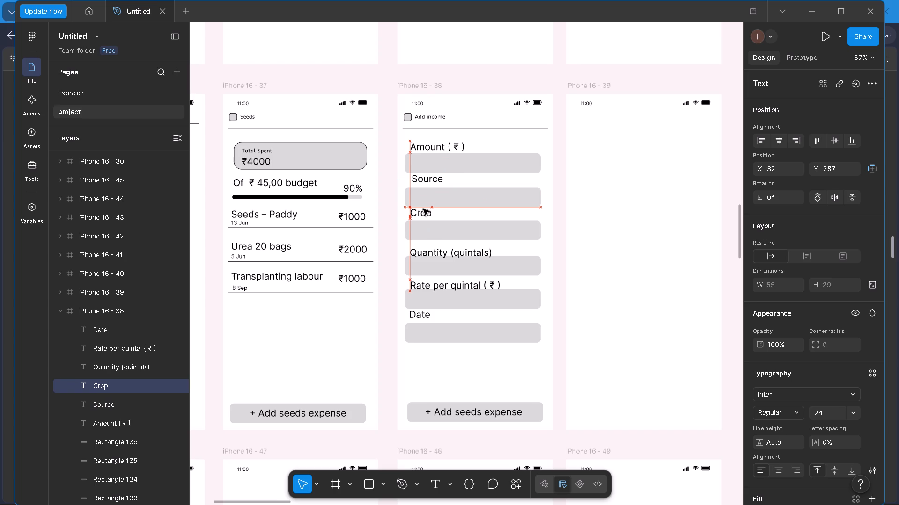
pyautogui.moveTo(423, 209); pyautogui.dragTo(422, 209)
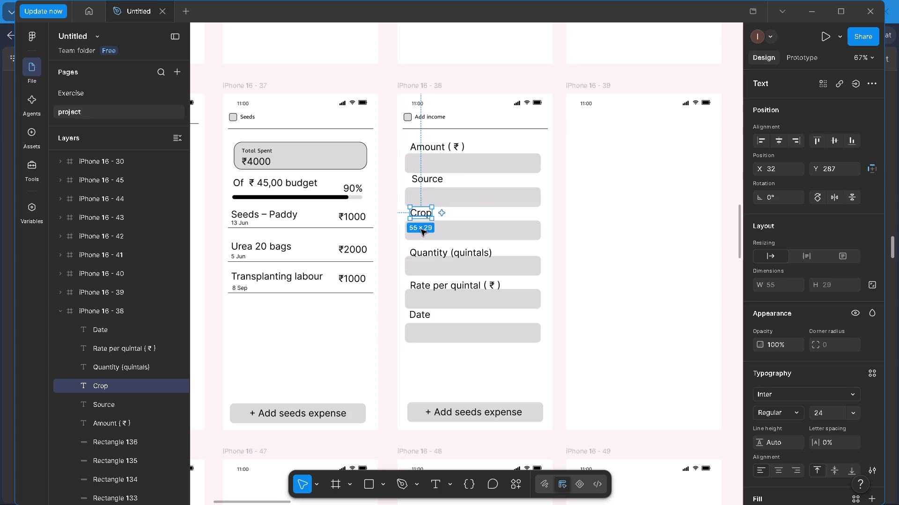
pyautogui.moveTo(422, 251); pyautogui.dragTo(423, 246)
pyautogui.moveTo(424, 283); pyautogui.dragTo(424, 281)
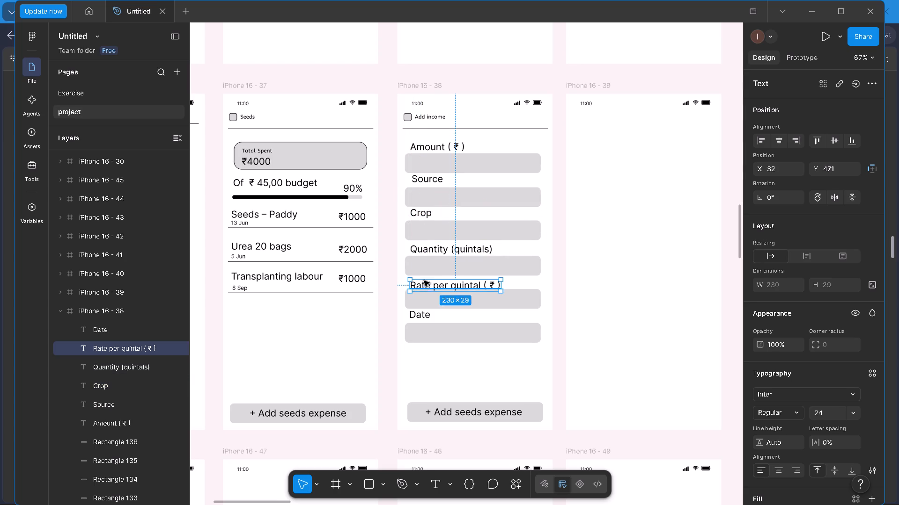
pyautogui.moveTo(424, 281); pyautogui.dragTo(423, 279)
pyautogui.click(418, 314)
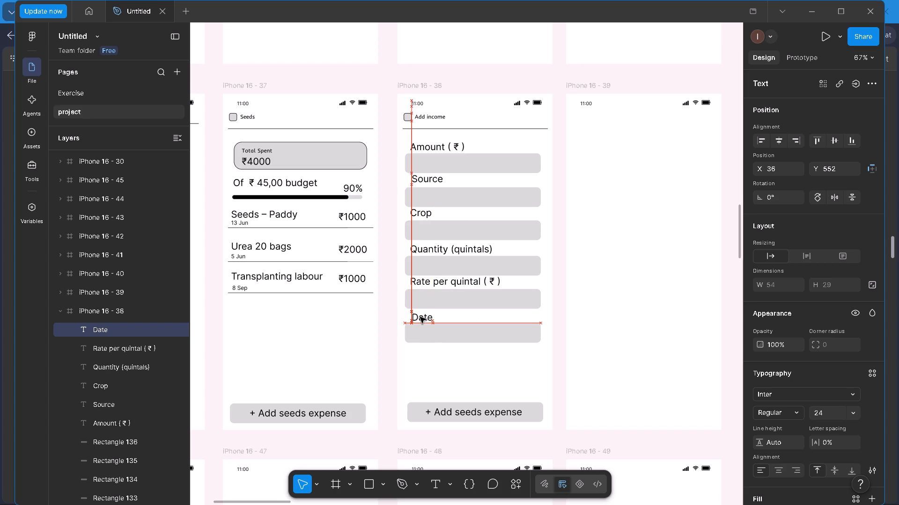
pyautogui.click(435, 356)
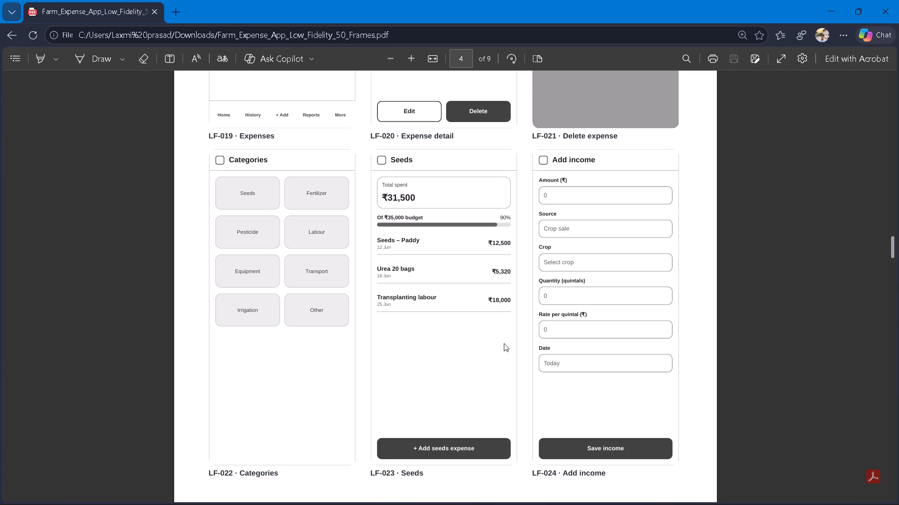
# Select all six form field rectangles on the Add income screen and add a stroke to them.
pyautogui.doubleClick(485, 173)
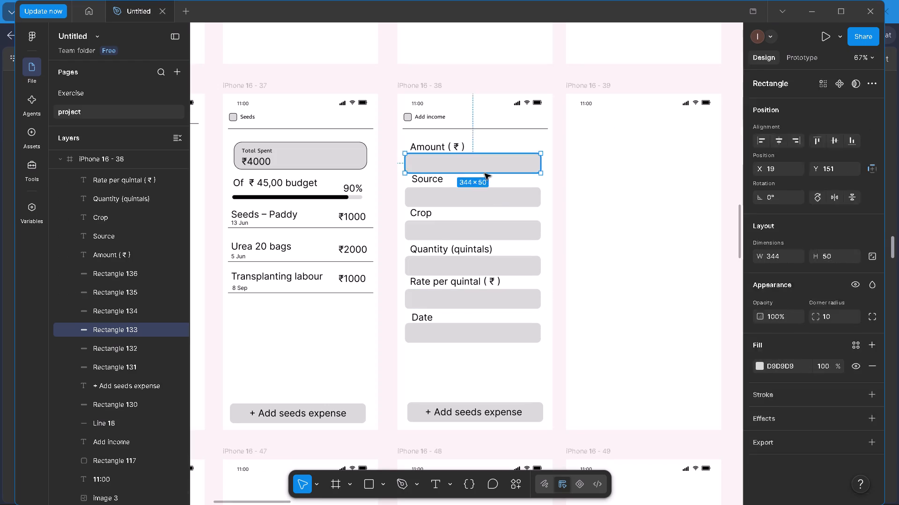
pyautogui.doubleClick(589, 450)
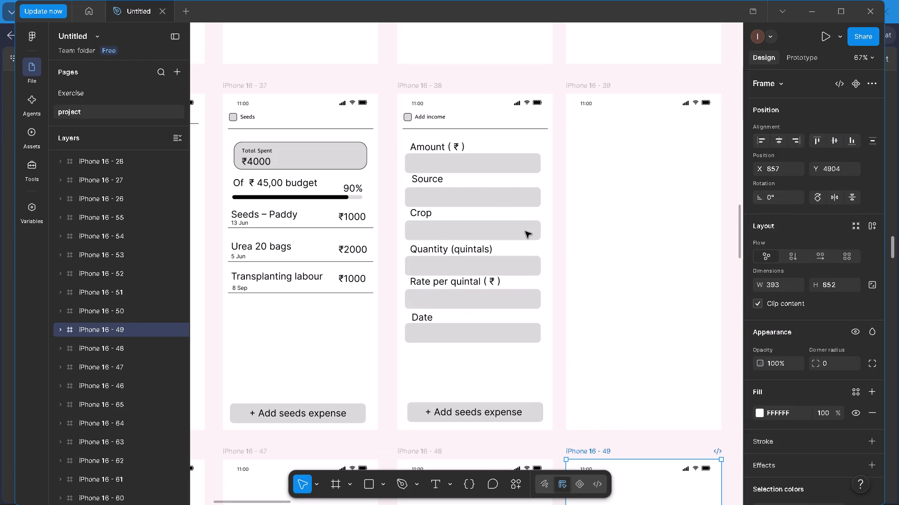
pyautogui.moveTo(546, 145); pyautogui.dragTo(525, 311)
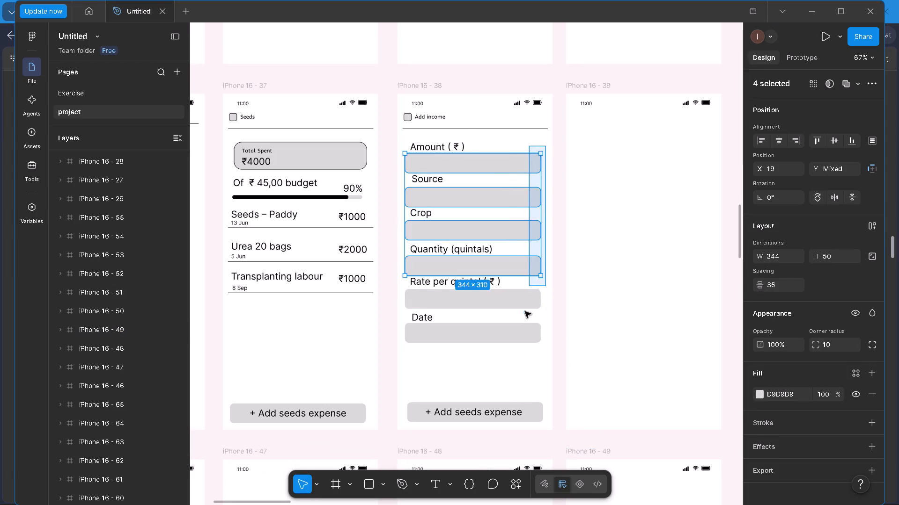
pyautogui.moveTo(525, 311); pyautogui.dragTo(516, 356)
pyautogui.click(871, 425)
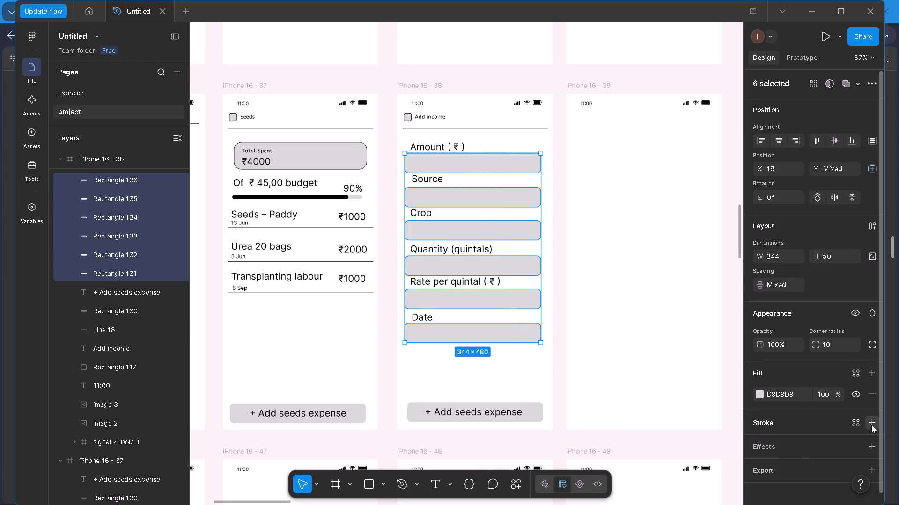
pyautogui.click(501, 367)
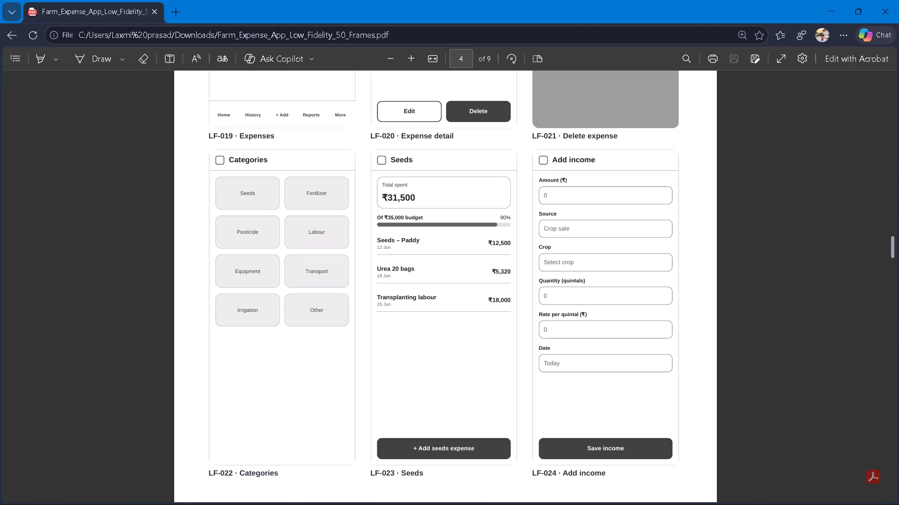
# Examine the Income, Income detail and History wireframes on page 5 of the PDF.
pyautogui.keyDown('ctrl'); pyautogui.scroll(-4, 535, 340); pyautogui.keyUp('ctrl')
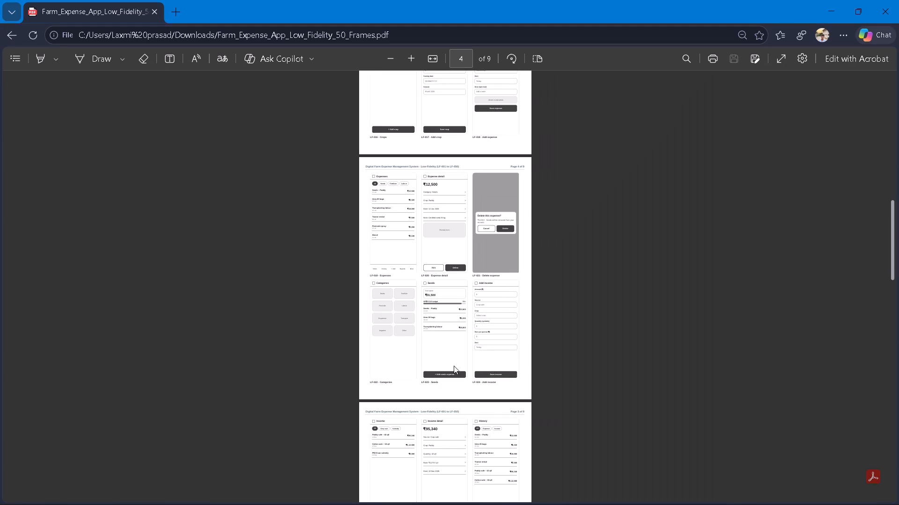
pyautogui.keyDown('ctrl'); pyautogui.scroll(-2, 413, 394); pyautogui.keyUp('ctrl')
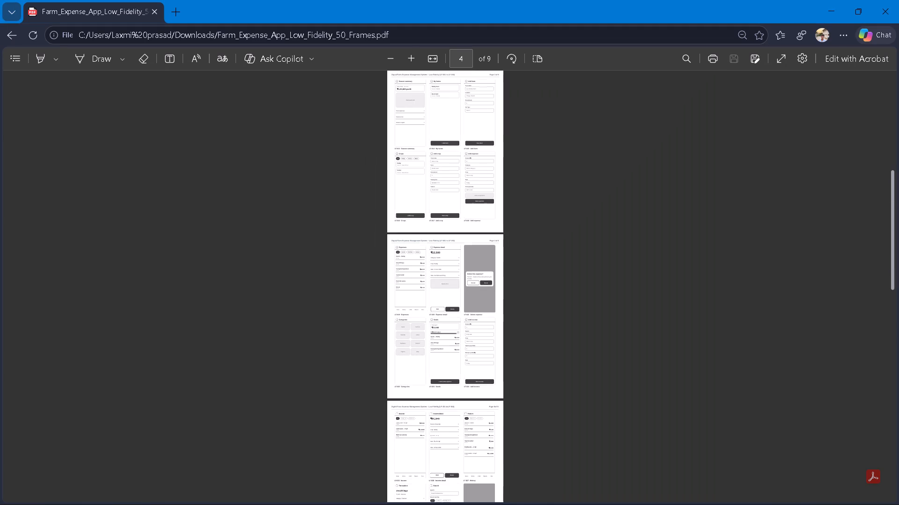
pyautogui.scroll(-3, 405, 428)
pyautogui.keyDown('ctrl'); pyautogui.scroll(5, 406, 290); pyautogui.keyUp('ctrl')
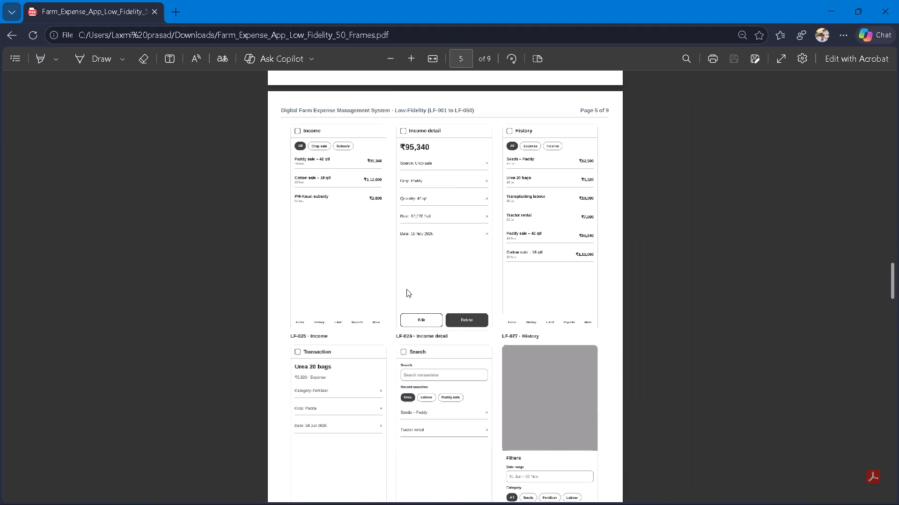
pyautogui.keyDown('ctrl'); pyautogui.scroll(2, 406, 289); pyautogui.keyUp('ctrl')
pyautogui.press('h')
pyautogui.moveTo(332, 277); pyautogui.dragTo(328, 304)
pyautogui.click(328, 304)
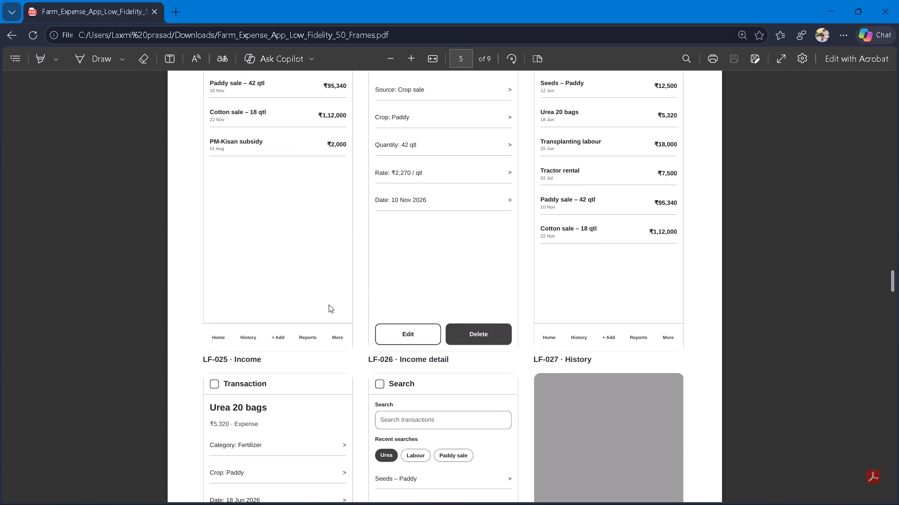
pyautogui.scroll(2, 366, 285)
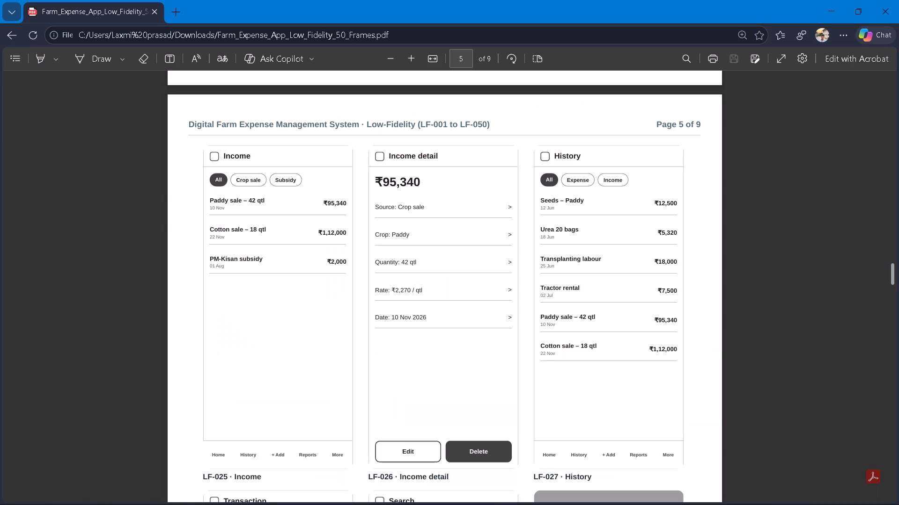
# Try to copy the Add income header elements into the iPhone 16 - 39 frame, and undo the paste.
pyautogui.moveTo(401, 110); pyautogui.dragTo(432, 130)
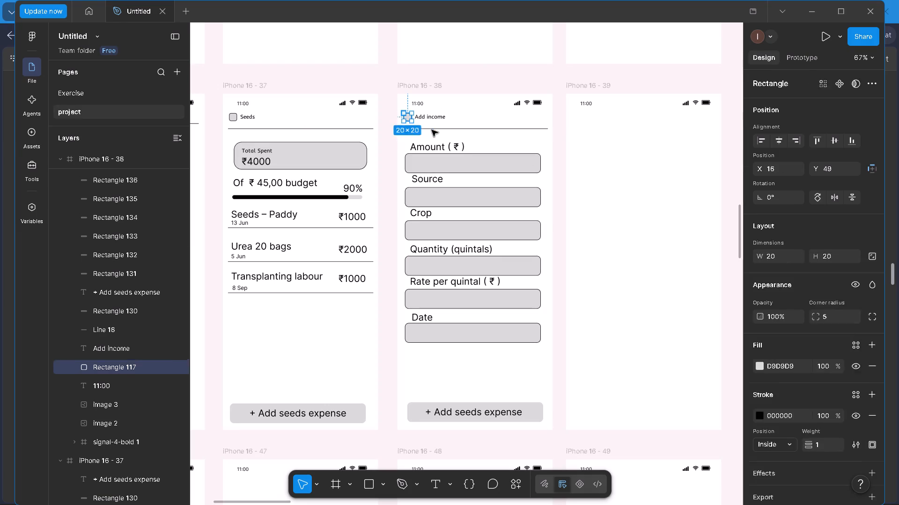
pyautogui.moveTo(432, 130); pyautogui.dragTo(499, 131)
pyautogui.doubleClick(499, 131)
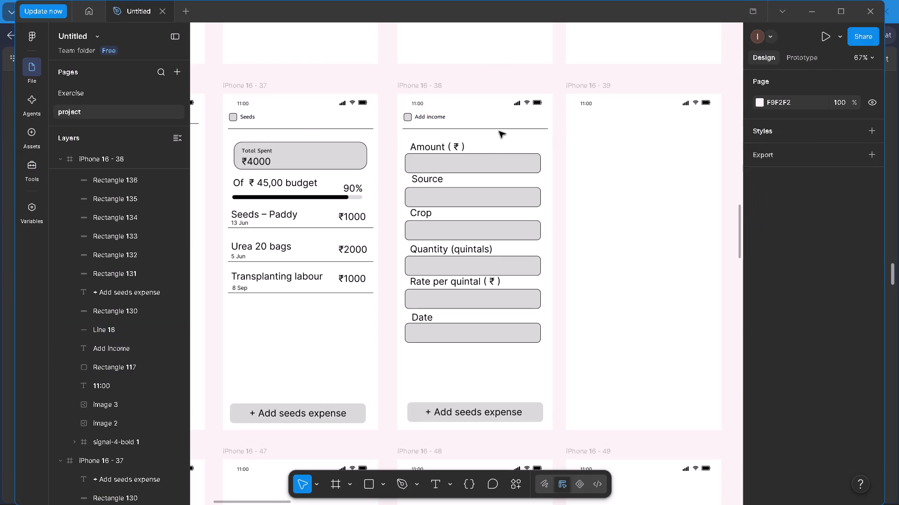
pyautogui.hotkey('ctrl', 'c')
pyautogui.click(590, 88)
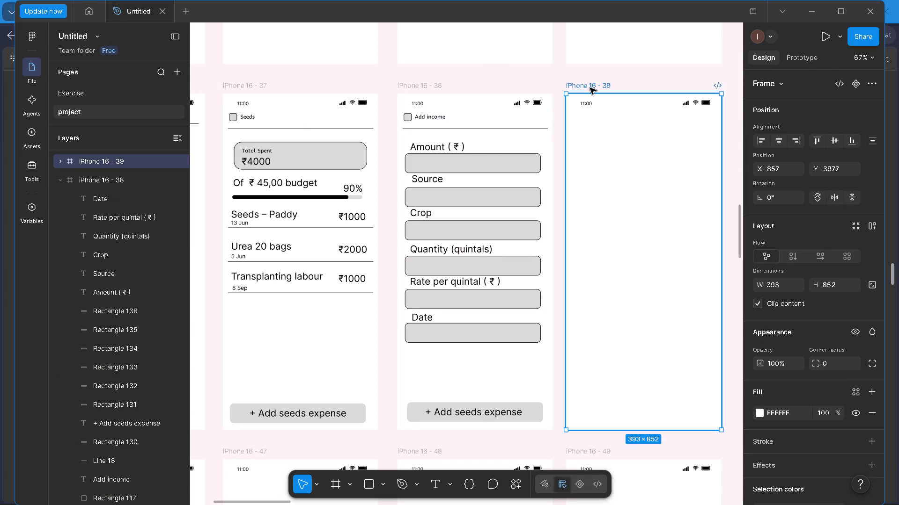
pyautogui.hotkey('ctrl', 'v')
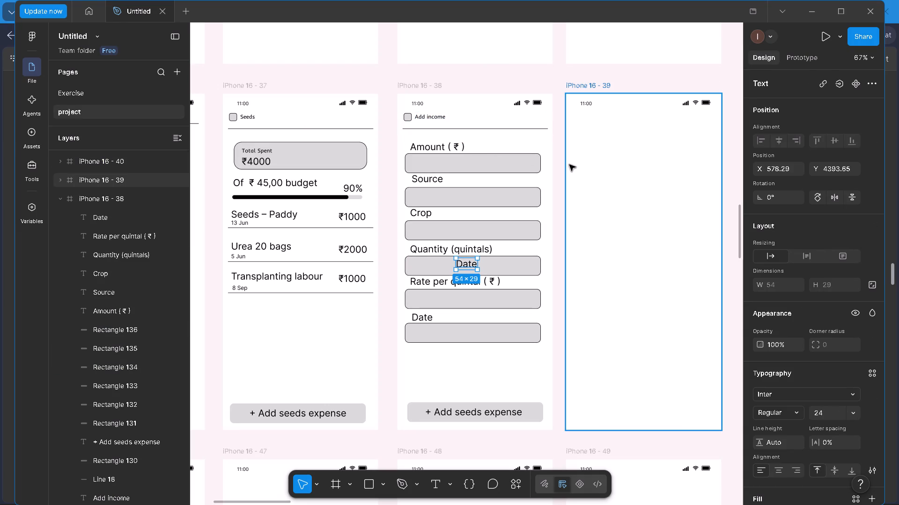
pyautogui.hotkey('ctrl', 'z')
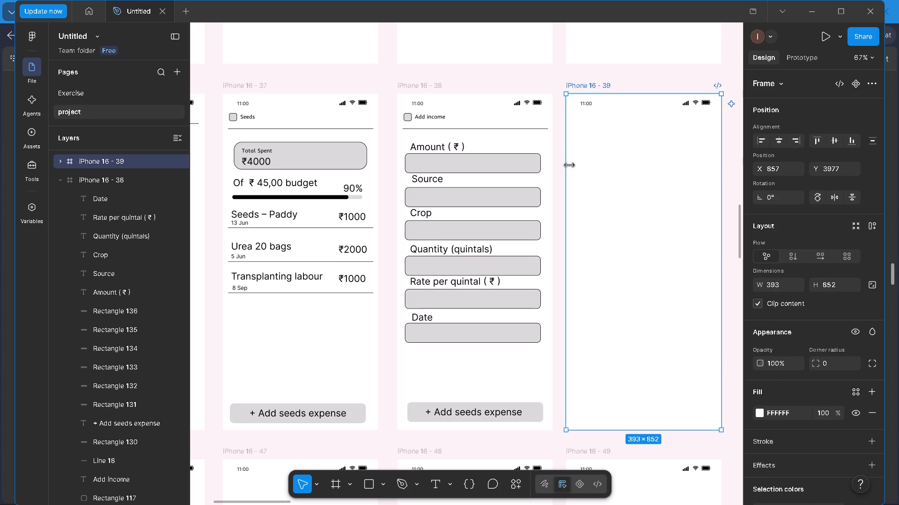
# Copy the checkbox, "Add income" title and divider line from the iPhone 16 - 38 frame.
pyautogui.click(405, 109)
pyautogui.moveTo(402, 107); pyautogui.dragTo(472, 136)
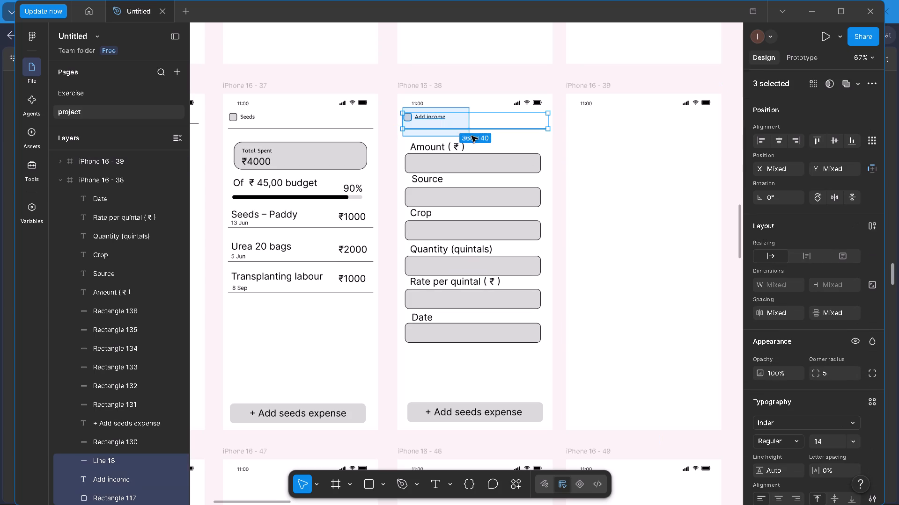
pyautogui.moveTo(472, 136); pyautogui.dragTo(482, 136)
pyautogui.tripleClick(482, 136)
pyautogui.moveTo(403, 110); pyautogui.dragTo(465, 139)
pyautogui.hotkey('ctrl', 'c')
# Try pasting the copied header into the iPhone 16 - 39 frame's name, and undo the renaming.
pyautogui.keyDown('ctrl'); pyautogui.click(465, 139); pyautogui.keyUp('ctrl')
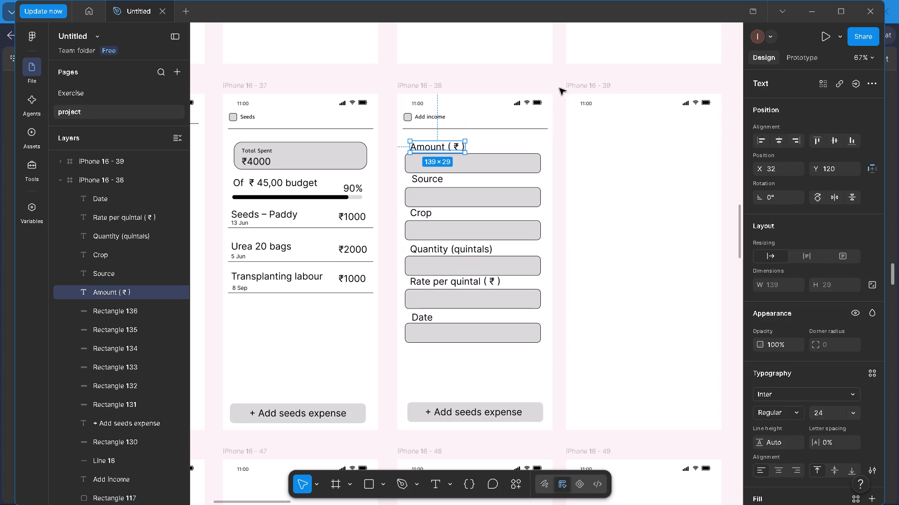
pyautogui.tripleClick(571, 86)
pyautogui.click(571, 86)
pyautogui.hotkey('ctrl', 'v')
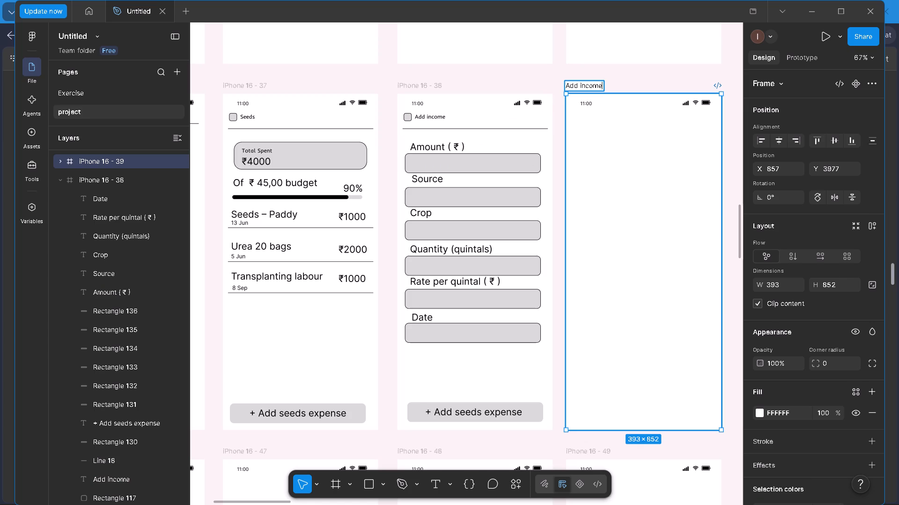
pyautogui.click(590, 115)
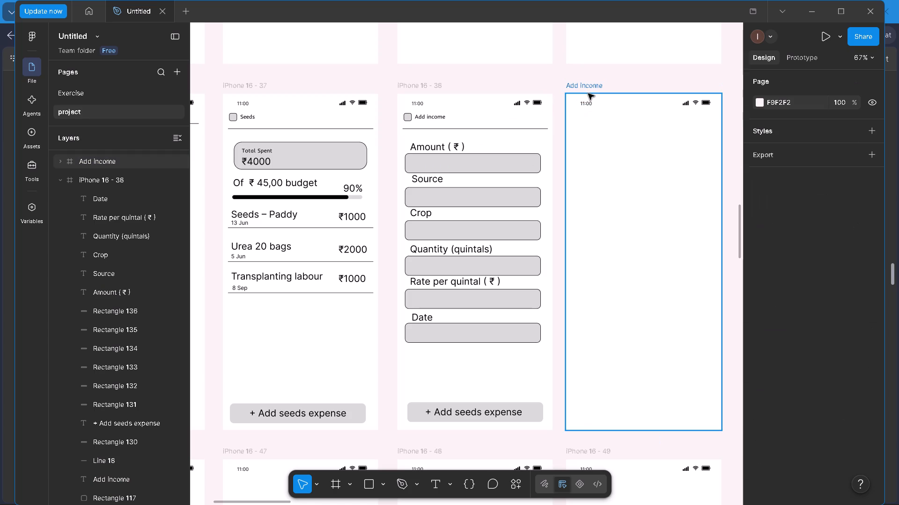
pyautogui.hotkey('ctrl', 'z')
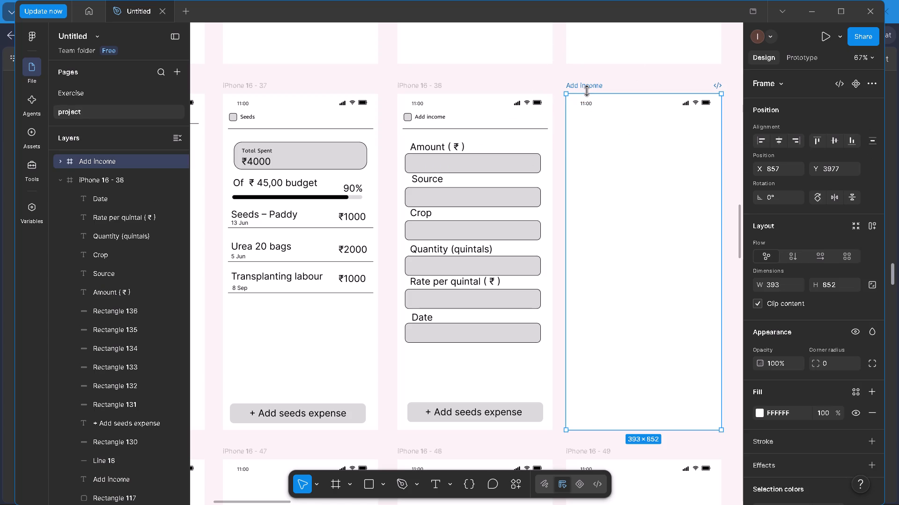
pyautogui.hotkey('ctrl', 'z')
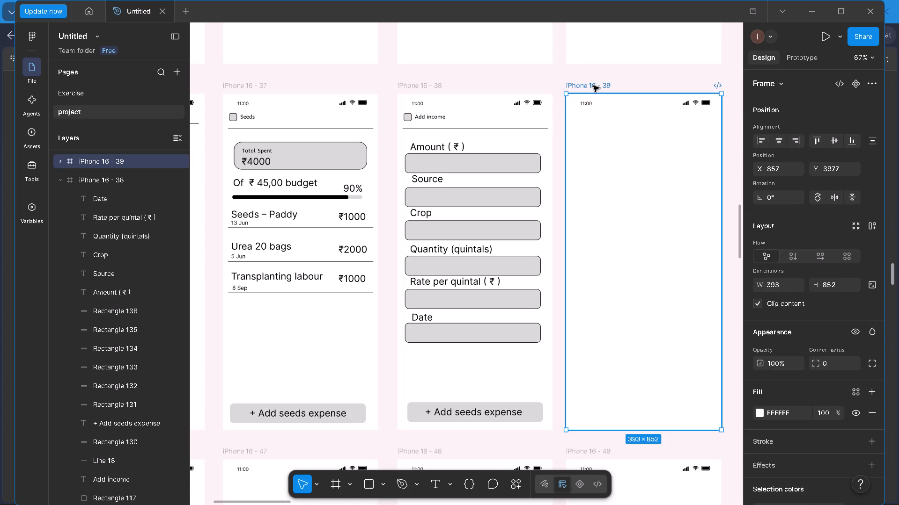
# Paste the copied checkbox, title and divider line into the iPhone 16 - 39 frame.
pyautogui.hotkey('ctrl', 'v')
pyautogui.click(590, 153)
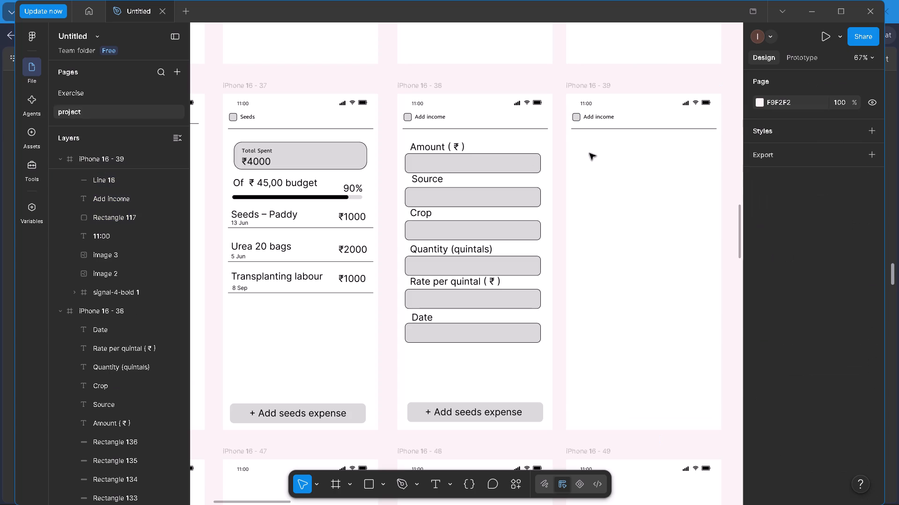
# Shorten the pasted header title in the iPhone 16 - 39 frame to "income".
pyautogui.click(603, 119)
pyautogui.doubleClick(603, 119)
pyautogui.click(597, 117)
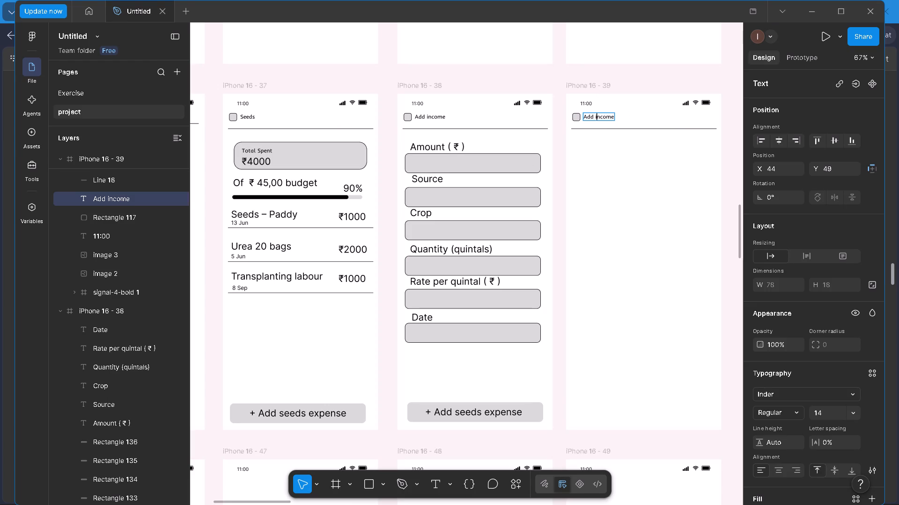
pyautogui.press('Left')
pyautogui.press('BackSpace')
pyautogui.press('BackSpace')
pyautogui.press('BackSpace')
pyautogui.press('BackSpace')
pyautogui.doubleClick(585, 158)
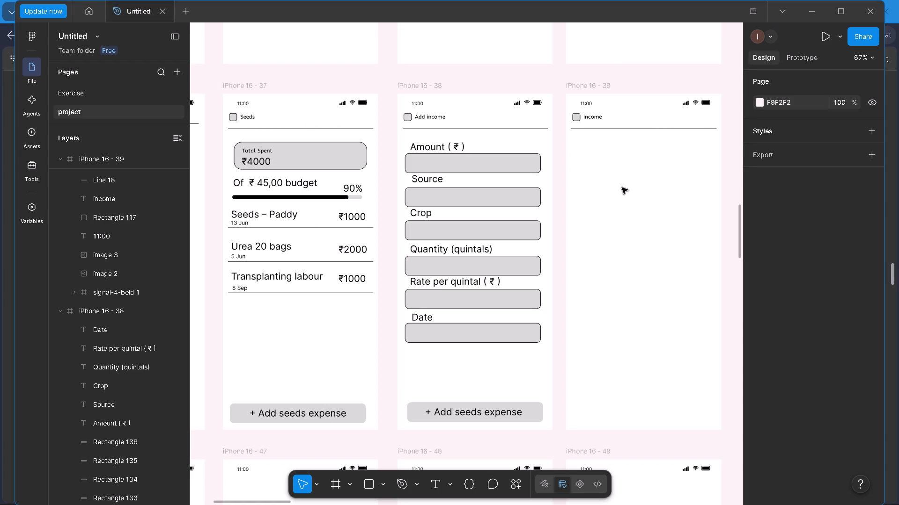
# Draw a 52 × 24 rectangle below the income header at about X 25, Y 113, with corner radius 30.
pyautogui.press('h')
pyautogui.moveTo(631, 184); pyautogui.dragTo(447, 203)
pyautogui.scroll(4, 443, 205)
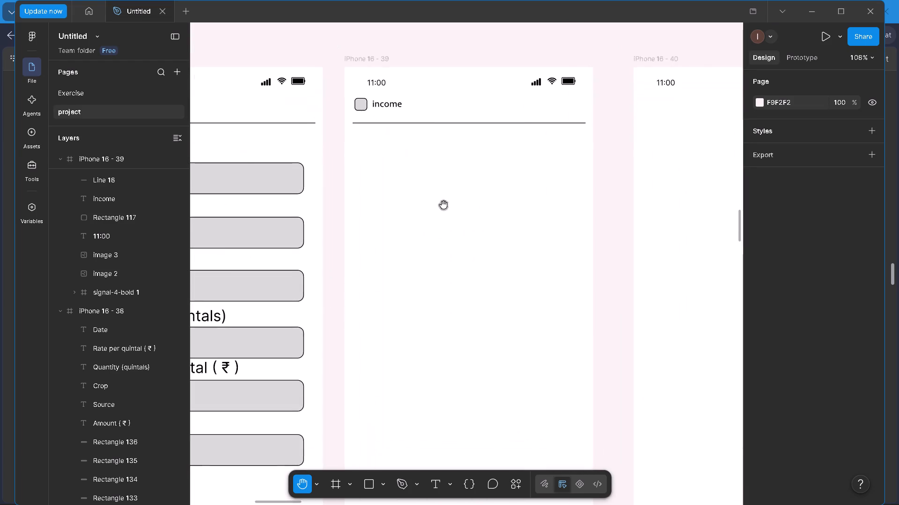
pyautogui.scroll(2, 443, 205)
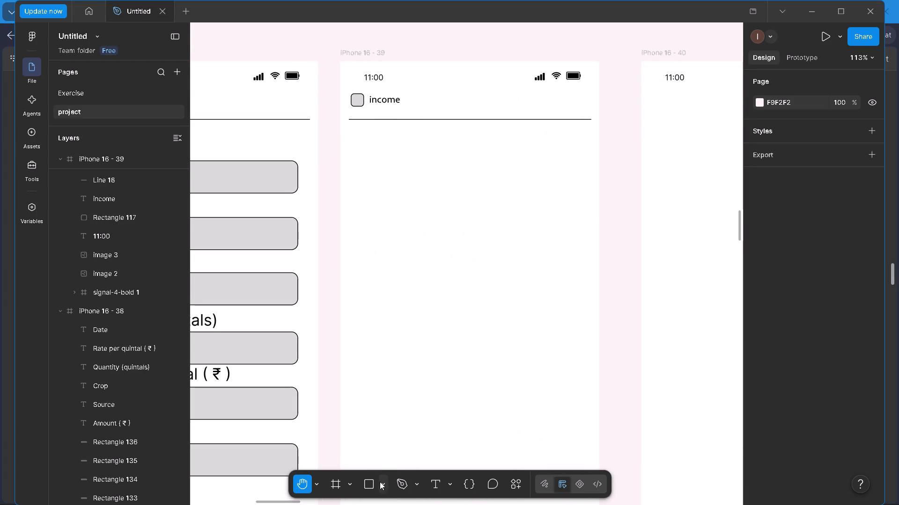
pyautogui.click(379, 483)
pyautogui.doubleClick(411, 378)
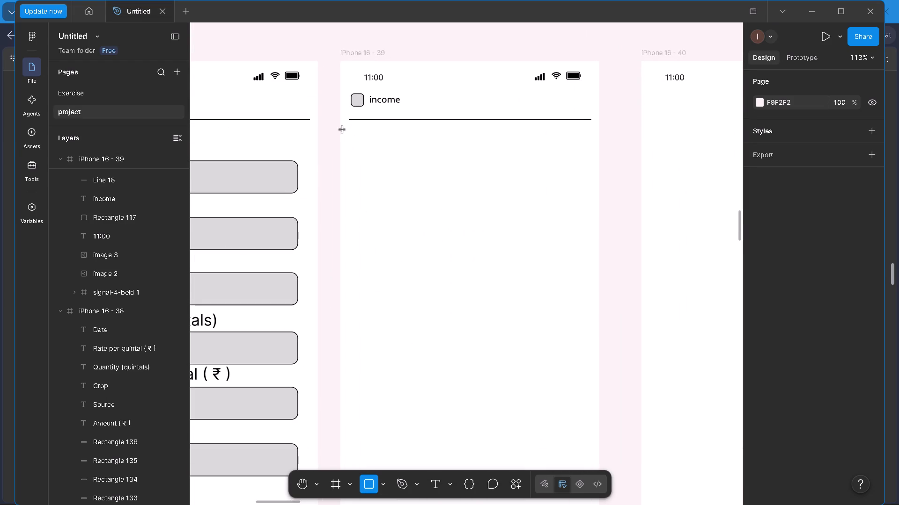
pyautogui.moveTo(357, 136); pyautogui.dragTo(391, 151)
pyautogui.click(391, 151)
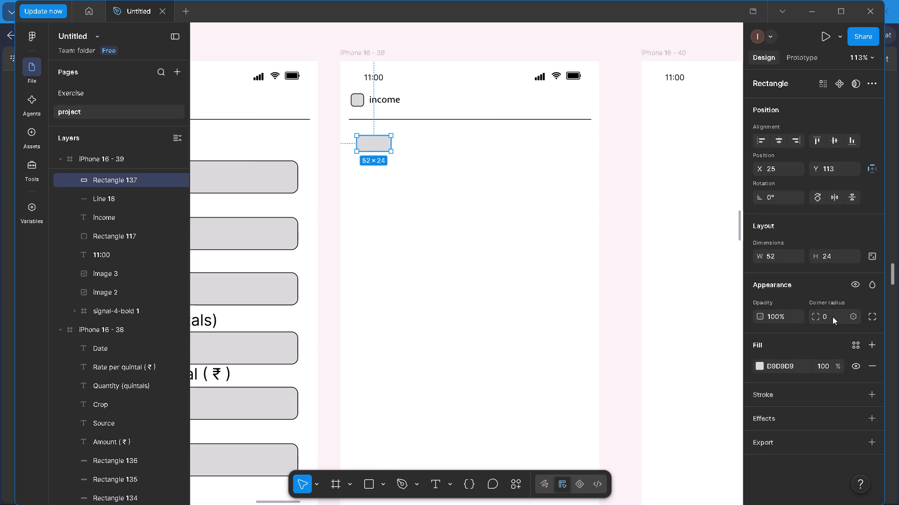
pyautogui.click(833, 317)
pyautogui.write('30')
pyautogui.press('Return')
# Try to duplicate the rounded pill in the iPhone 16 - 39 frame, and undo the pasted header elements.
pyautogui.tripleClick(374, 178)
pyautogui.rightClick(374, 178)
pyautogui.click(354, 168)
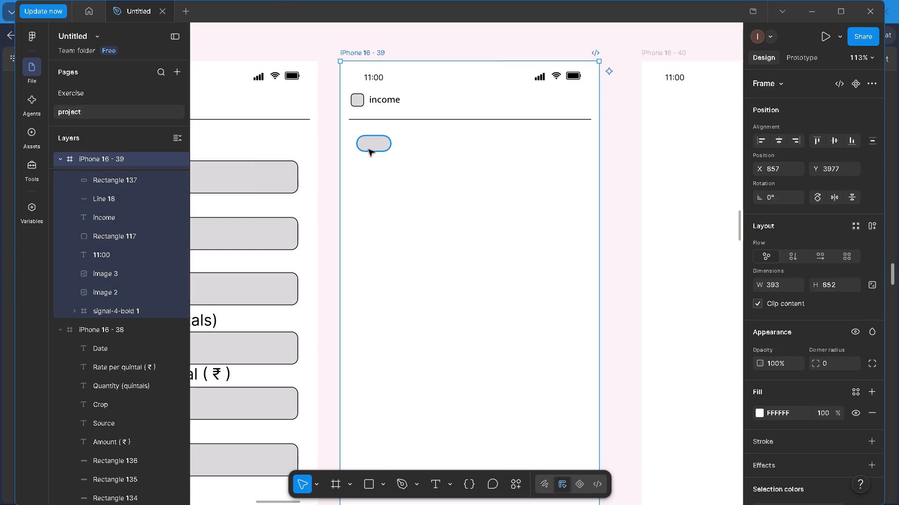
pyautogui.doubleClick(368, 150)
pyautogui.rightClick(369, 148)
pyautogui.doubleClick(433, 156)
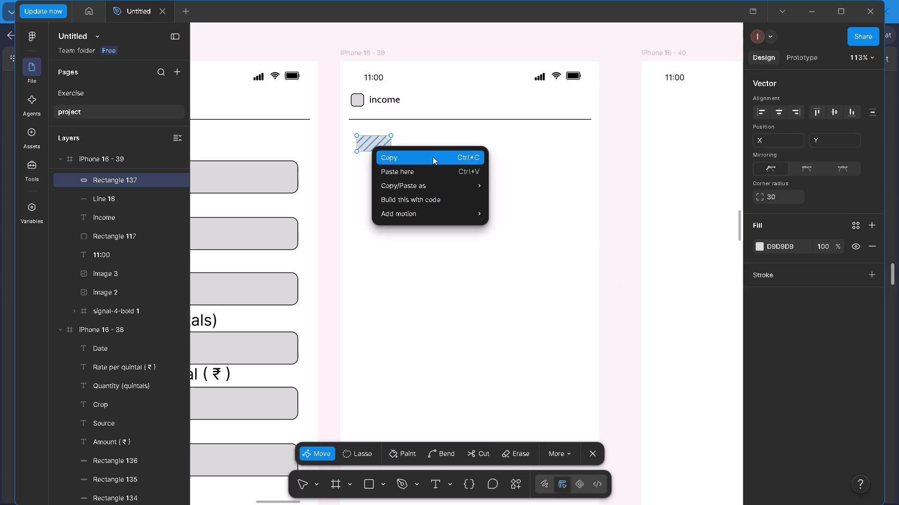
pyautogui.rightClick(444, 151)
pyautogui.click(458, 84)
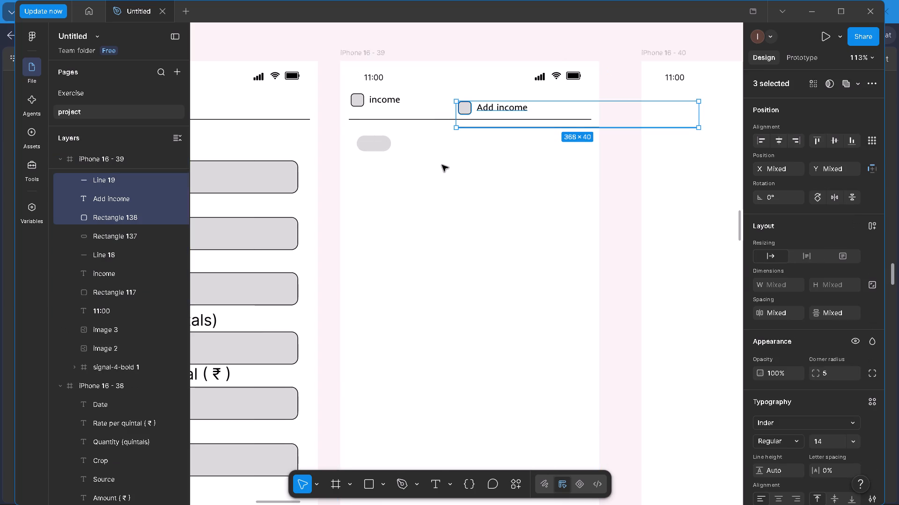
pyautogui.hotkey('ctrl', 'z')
# Copy the rounded pill and paste two duplicates into the iPhone 16 - 39 frame.
pyautogui.click(374, 143)
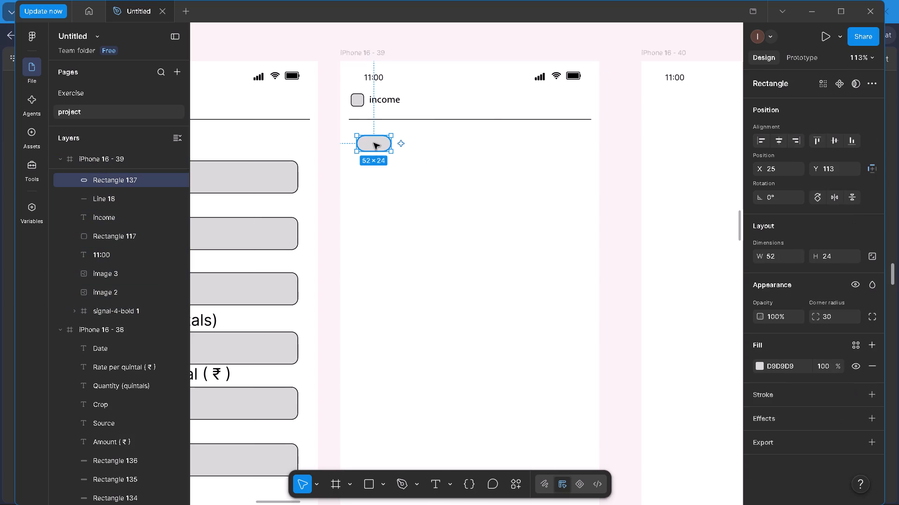
pyautogui.rightClick(374, 143)
pyautogui.doubleClick(392, 100)
pyautogui.rightClick(410, 162)
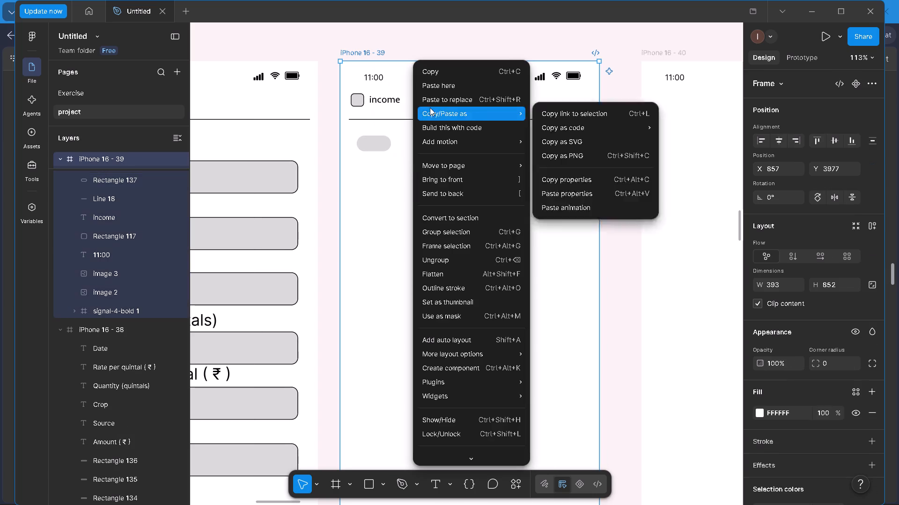
pyautogui.click(435, 87)
pyautogui.rightClick(475, 157)
pyautogui.click(500, 87)
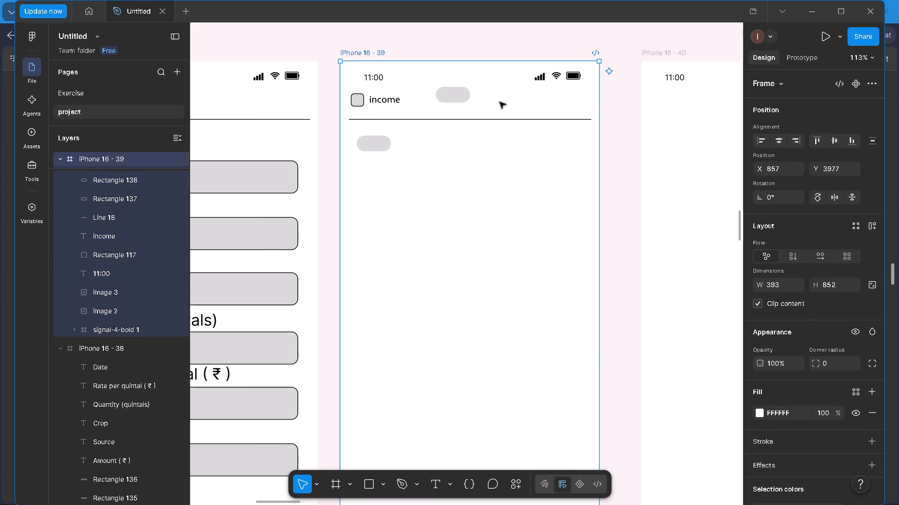
# Align one pill copy beside the original at X 105, Y 113 and widen it.
pyautogui.moveTo(451, 96); pyautogui.dragTo(425, 145)
pyautogui.click(425, 145)
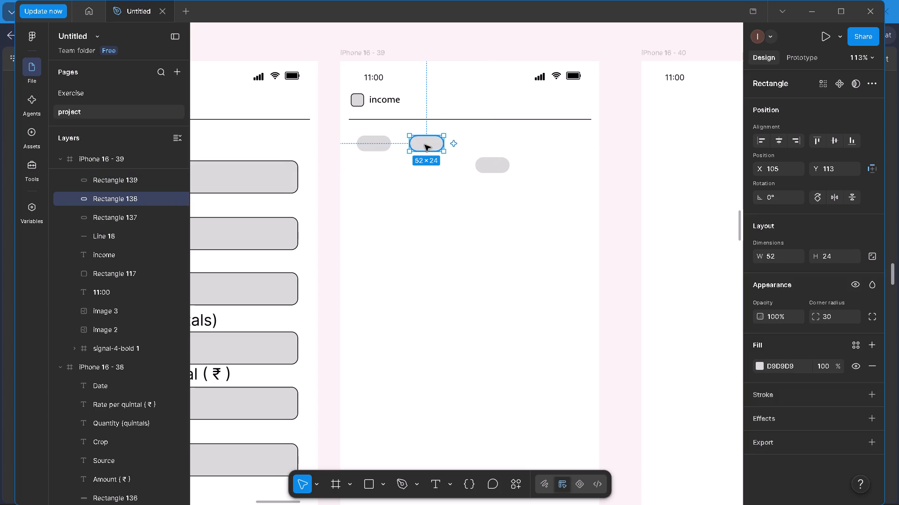
pyautogui.moveTo(445, 145); pyautogui.dragTo(465, 148)
# Align the other pill copy in the same row at X 204, Y 113 and widen it to 67.
pyautogui.moveTo(486, 162); pyautogui.dragTo(488, 146)
pyautogui.doubleClick(488, 146)
pyautogui.click(488, 141)
pyautogui.click(490, 191)
pyautogui.click(500, 181)
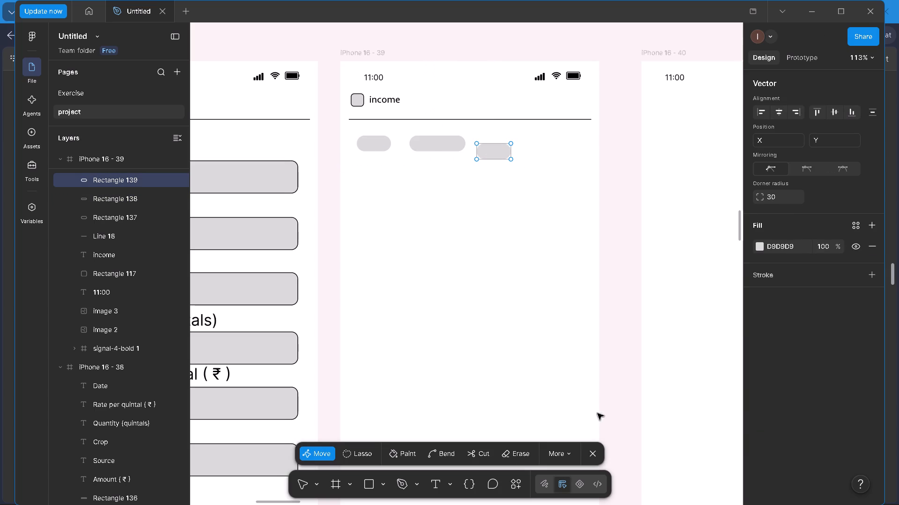
pyautogui.click(590, 445)
pyautogui.doubleClick(590, 452)
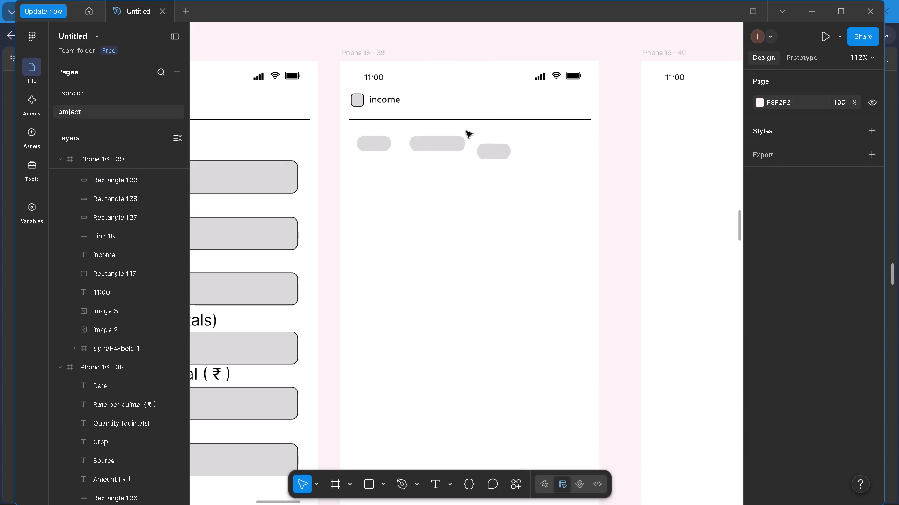
pyautogui.moveTo(500, 158); pyautogui.dragTo(498, 151)
pyautogui.moveTo(508, 144); pyautogui.dragTo(518, 144)
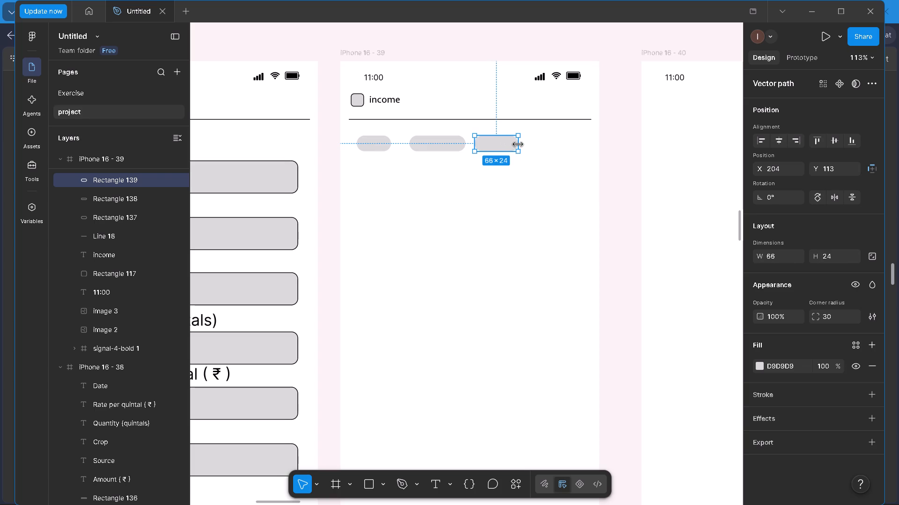
pyautogui.moveTo(518, 144); pyautogui.dragTo(519, 144)
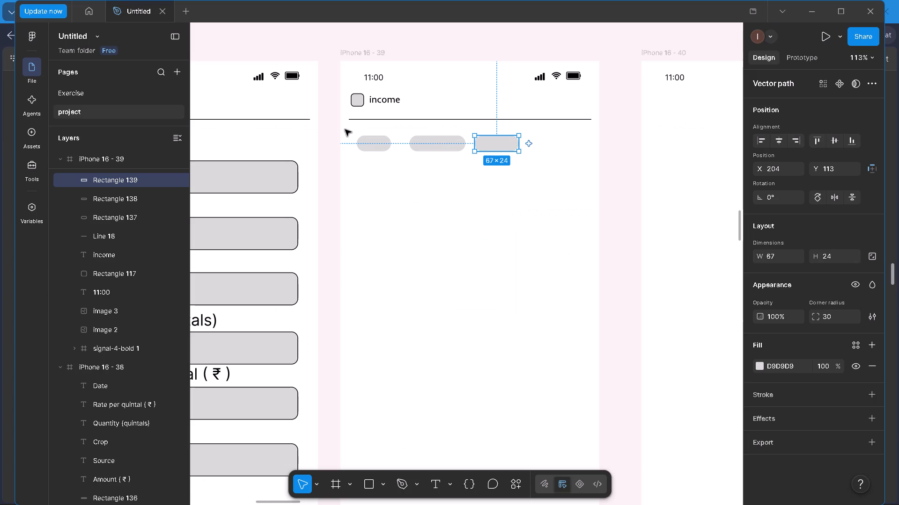
# Change the first pill's fill colour to black (000000).
pyautogui.click(372, 157)
pyautogui.click(379, 147)
pyautogui.click(762, 365)
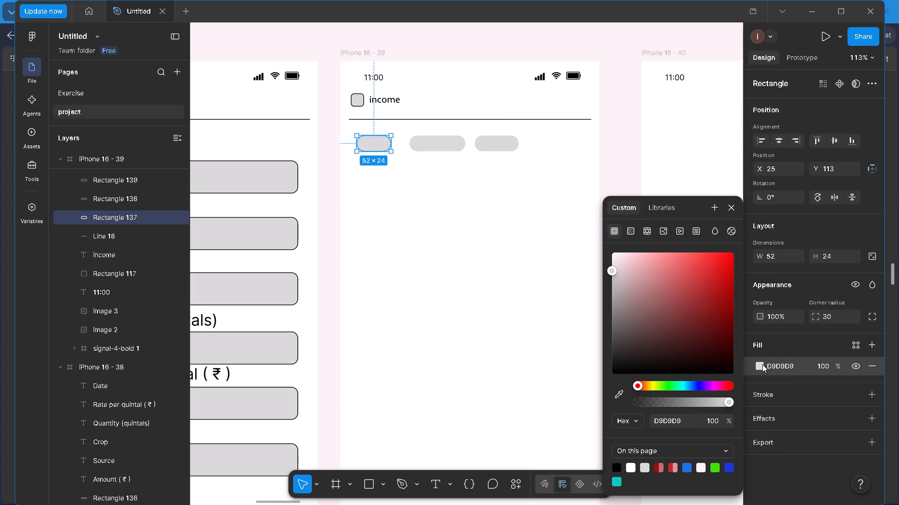
pyautogui.click(618, 466)
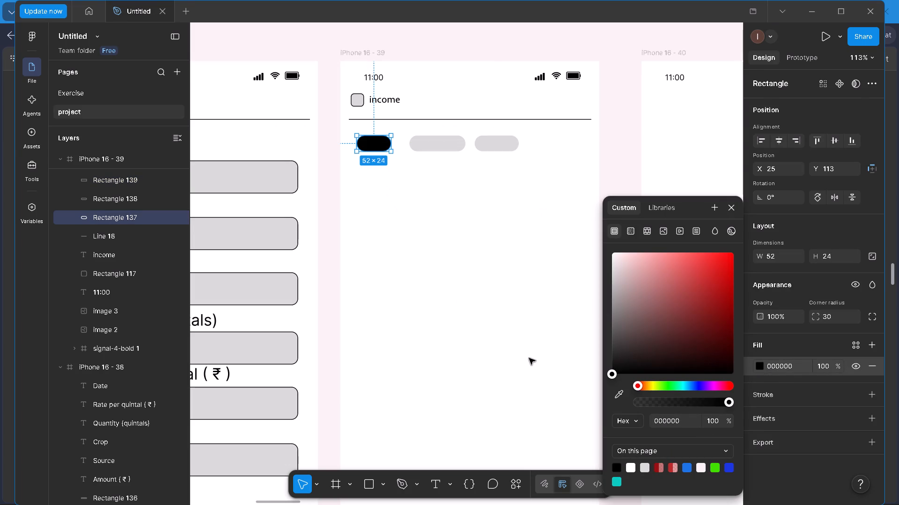
pyautogui.click(528, 357)
# Add an "All" text label and move it onto the black pill in the iPhone 16 - 39 frame.
pyautogui.click(376, 141)
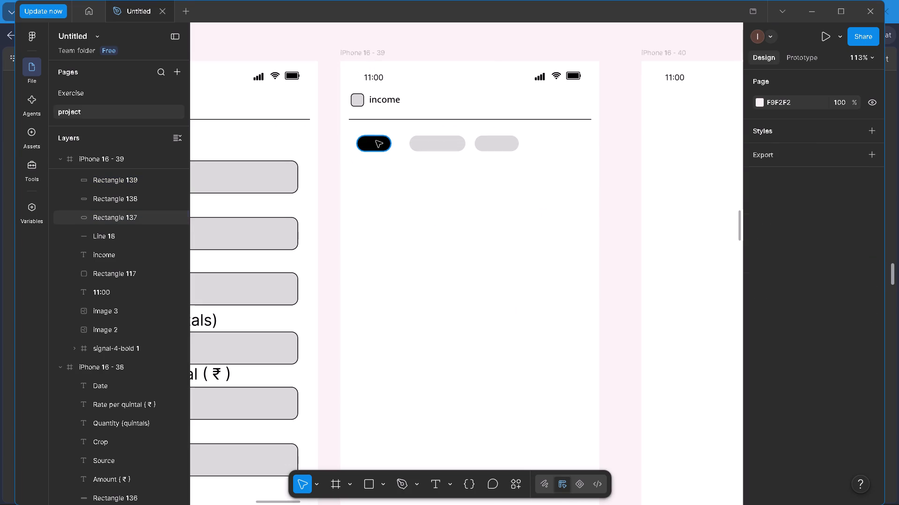
pyautogui.press('t')
pyautogui.click(367, 142)
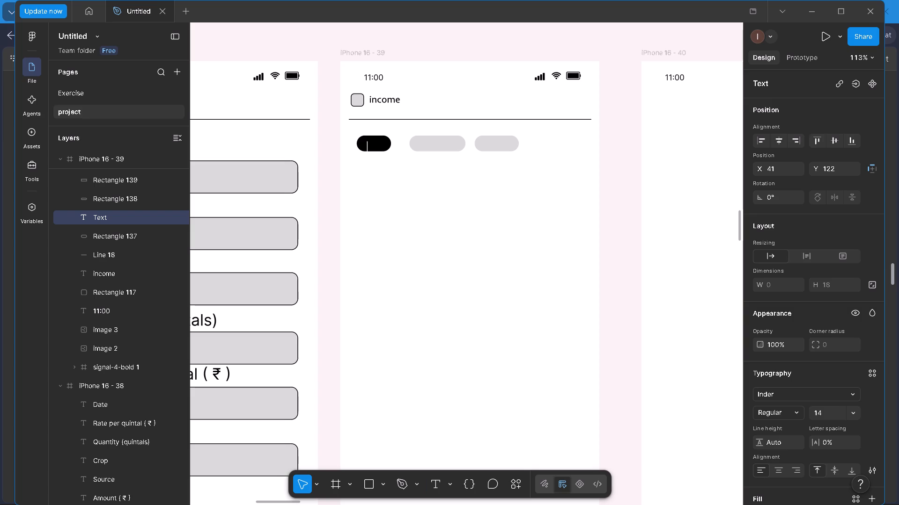
pyautogui.write('All')
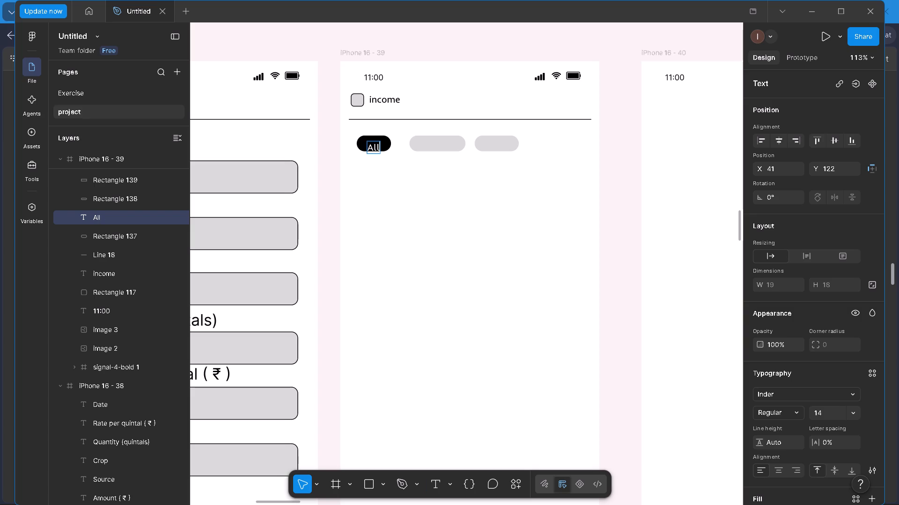
pyautogui.click(362, 175)
pyautogui.click(366, 176)
pyautogui.click(375, 146)
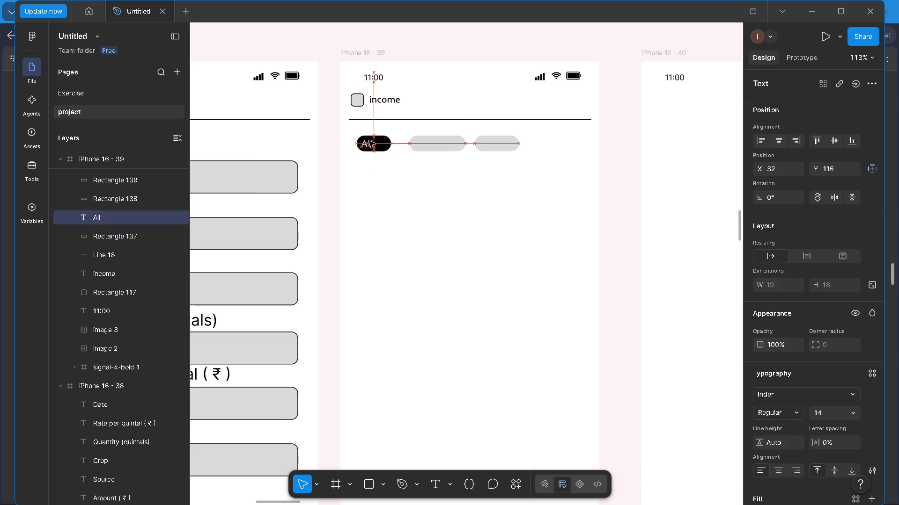
pyautogui.click(418, 188)
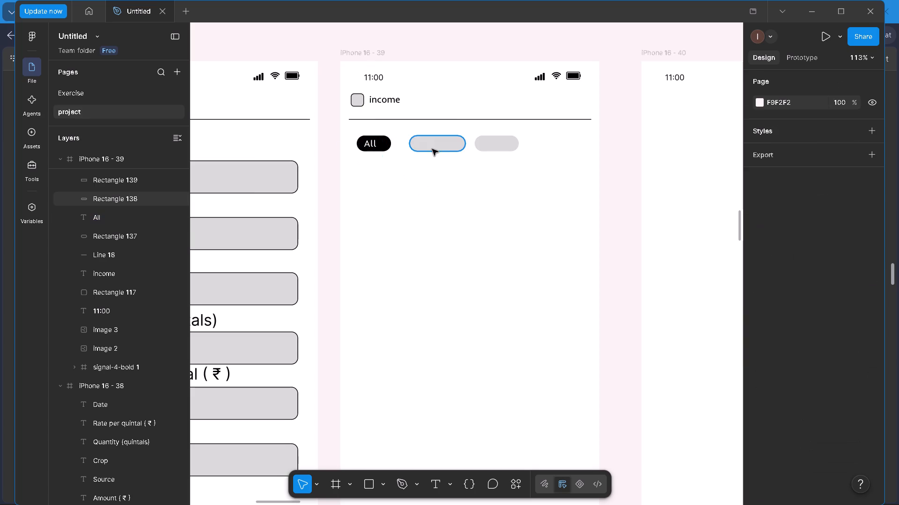
# Add an "Expense" text label on the middle grey pill.
pyautogui.click(426, 144)
pyautogui.press('t')
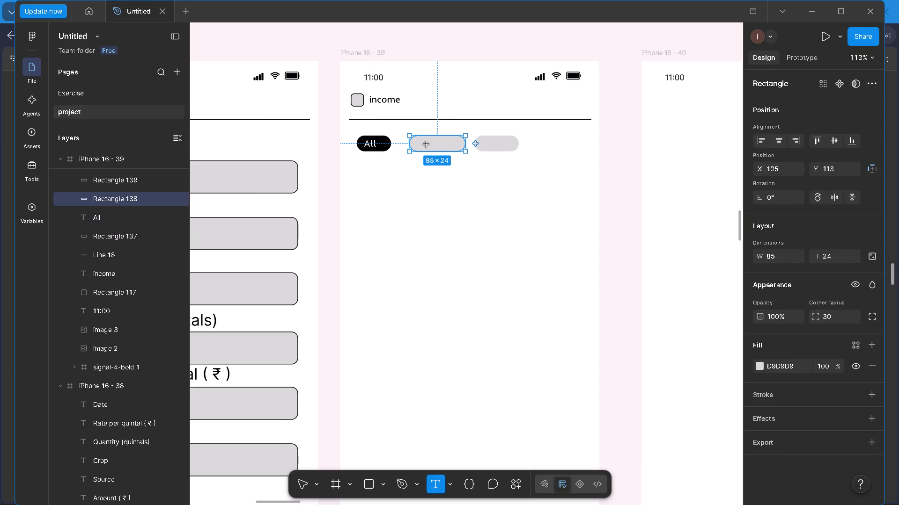
pyautogui.click(420, 142)
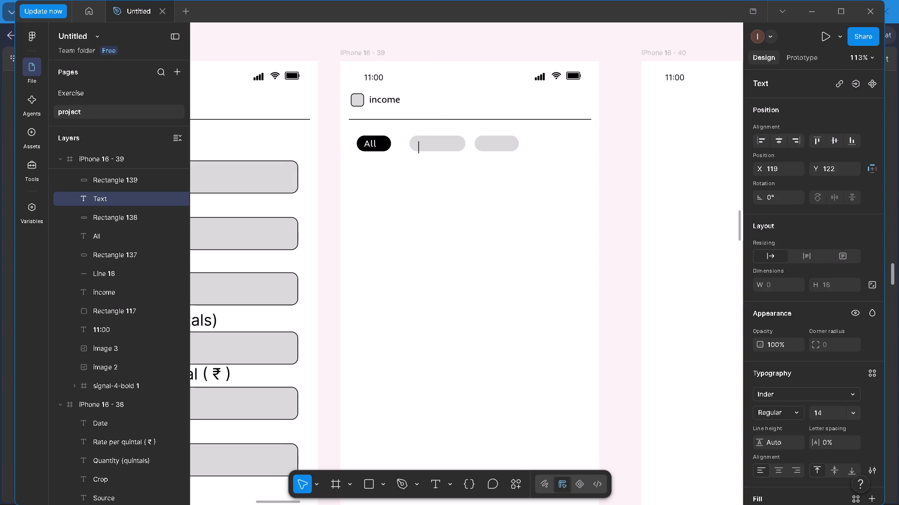
pyautogui.hotkey('shift', 'e')
pyautogui.write('xpem')
pyautogui.press('BackSpace')
pyautogui.write('nse')
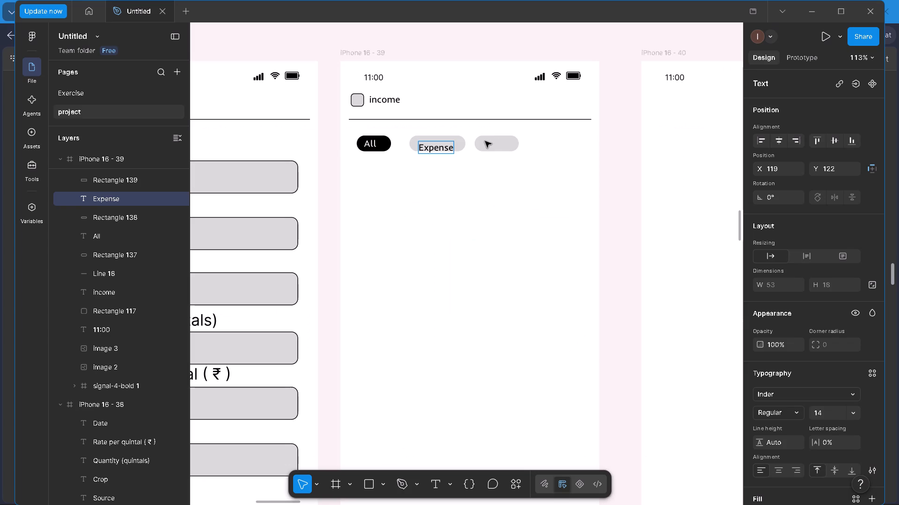
# Add an "Income" text label on the third pill of the filter row.
pyautogui.doubleClick(485, 143)
pyautogui.click(485, 143)
pyautogui.press('t')
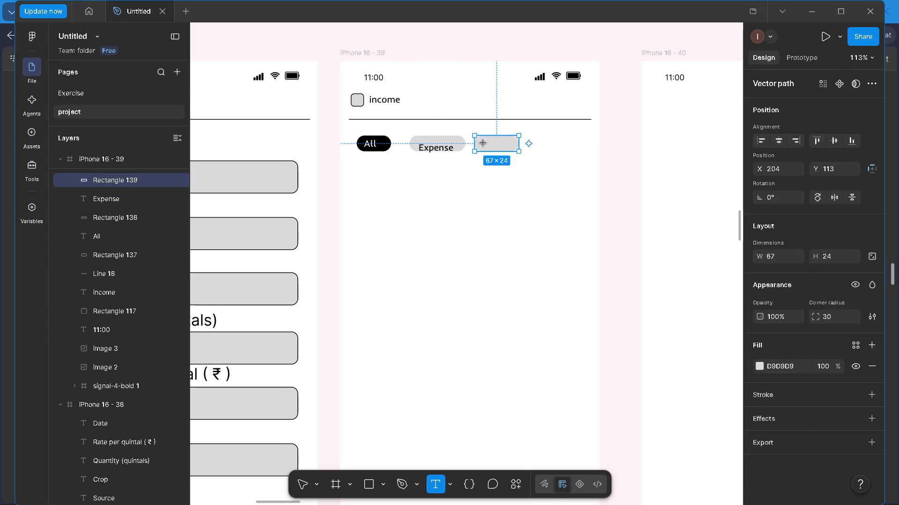
pyautogui.click(483, 143)
pyautogui.write('Income')
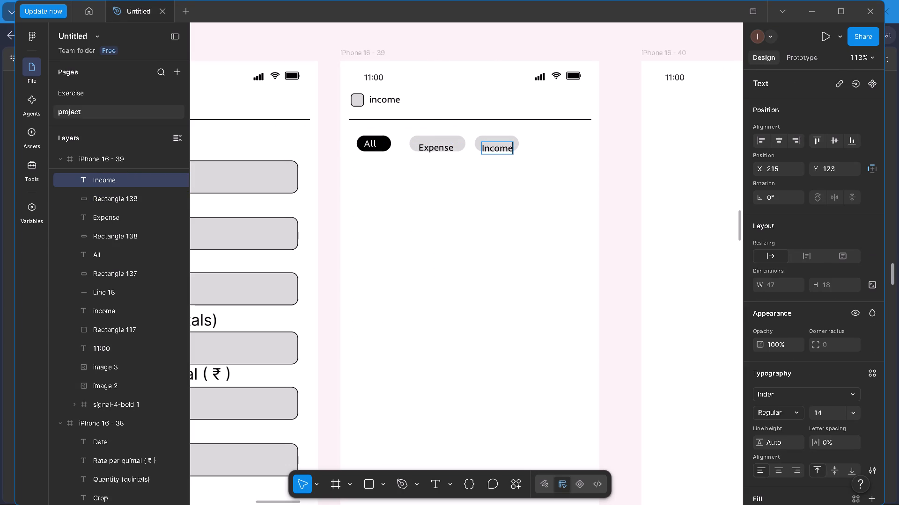
pyautogui.click(476, 230)
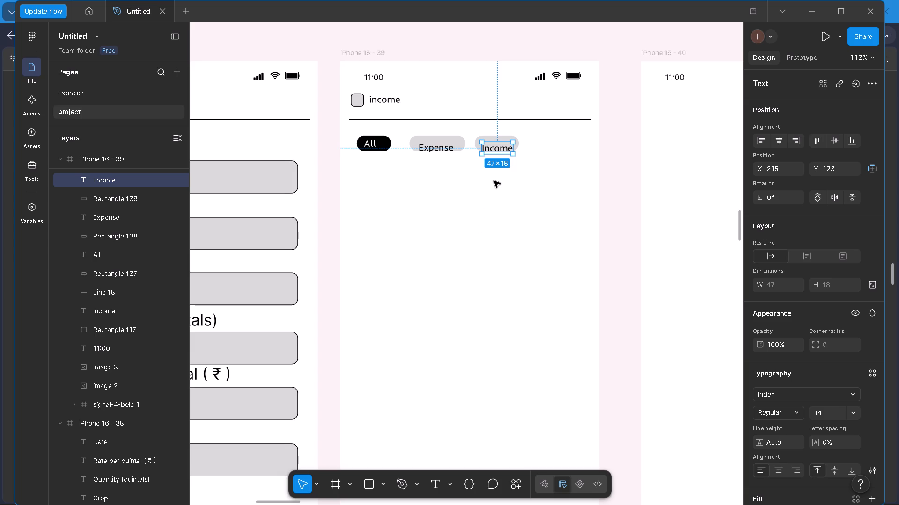
# Centre the labels vertically in their grey pills, with Expense at X 118, Y 116 and Income at X 214, Y 116.
pyautogui.keyDown('ctrl'); pyautogui.scroll(9, 496, 177); pyautogui.keyUp('ctrl')
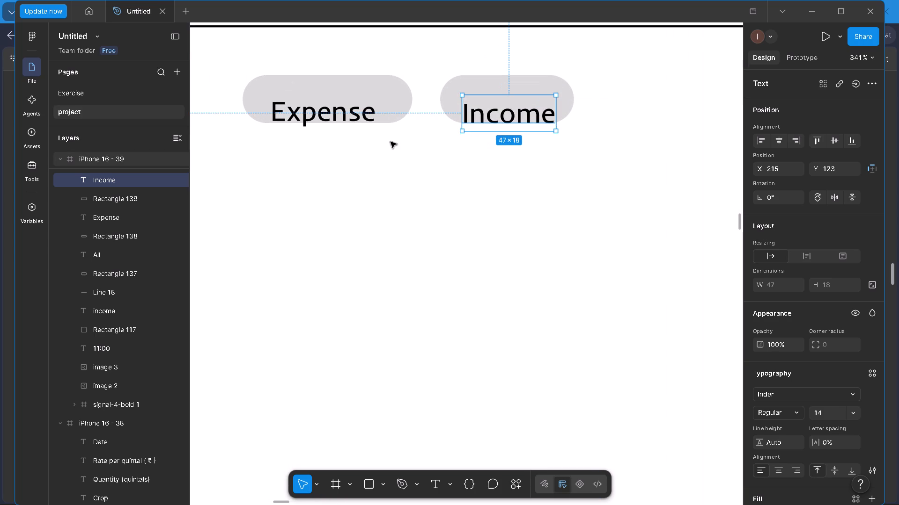
pyautogui.moveTo(345, 118); pyautogui.dragTo(346, 108)
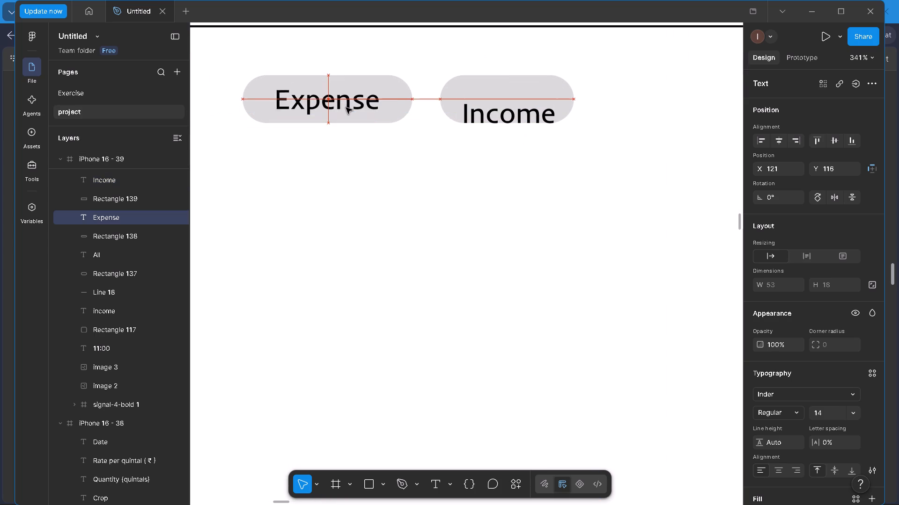
pyautogui.moveTo(346, 108); pyautogui.dragTo(343, 105)
pyautogui.click(343, 105)
pyautogui.moveTo(516, 117); pyautogui.dragTo(516, 114)
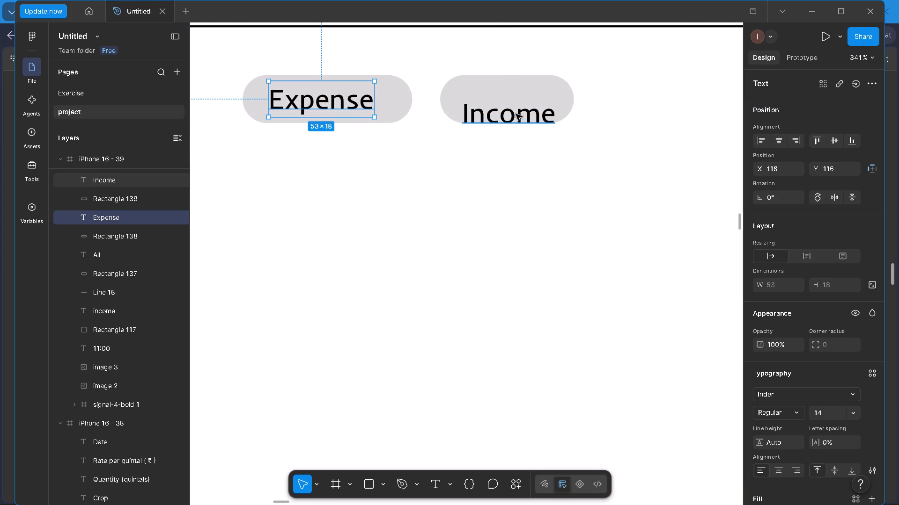
pyautogui.moveTo(516, 114); pyautogui.dragTo(514, 103)
pyautogui.click(514, 103)
# Nudge the "All" label slightly towards the centre of the black pill.
pyautogui.keyDown('ctrl'); pyautogui.scroll(-5, 487, 142); pyautogui.keyUp('ctrl')
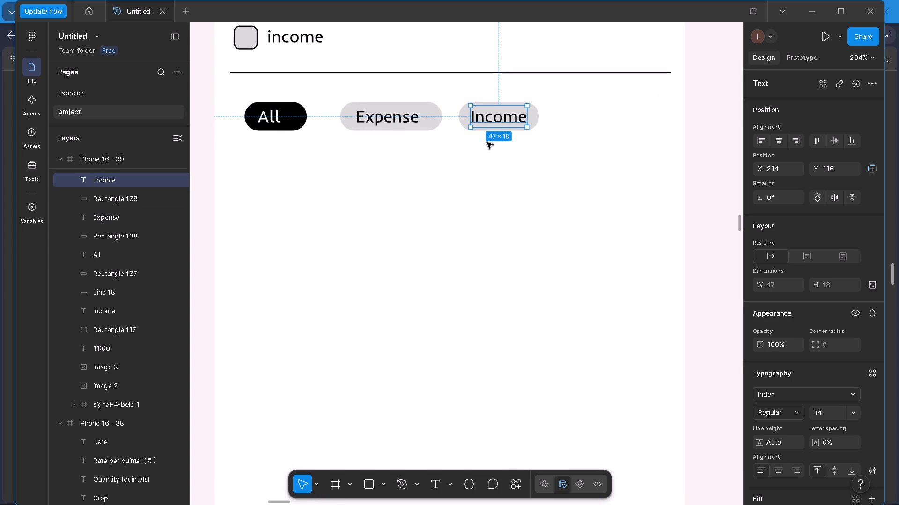
pyautogui.keyDown('ctrl'); pyautogui.scroll(-4, 487, 142); pyautogui.keyUp('ctrl')
pyautogui.keyDown('ctrl'); pyautogui.scroll(9, 352, 137); pyautogui.keyUp('ctrl')
pyautogui.click(357, 152)
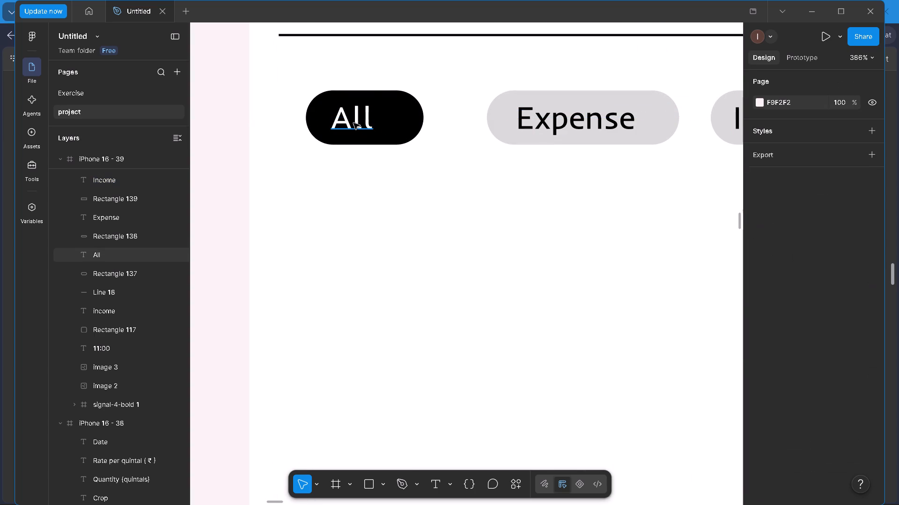
pyautogui.moveTo(353, 122); pyautogui.dragTo(358, 121)
pyautogui.click(367, 181)
# Copy the three transaction rows with their dates, amounts and divider lines from iPhone 16 - 37 and paste them into iPhone 16 - 39.
pyautogui.keyDown('ctrl'); pyautogui.scroll(-2, 364, 173); pyautogui.keyUp('ctrl')
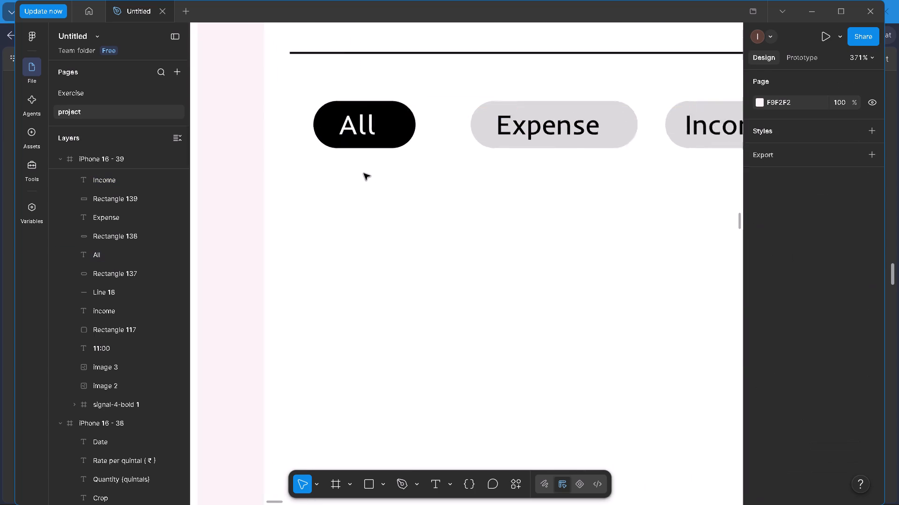
pyautogui.keyDown('ctrl'); pyautogui.scroll(-9, 364, 173); pyautogui.keyUp('ctrl')
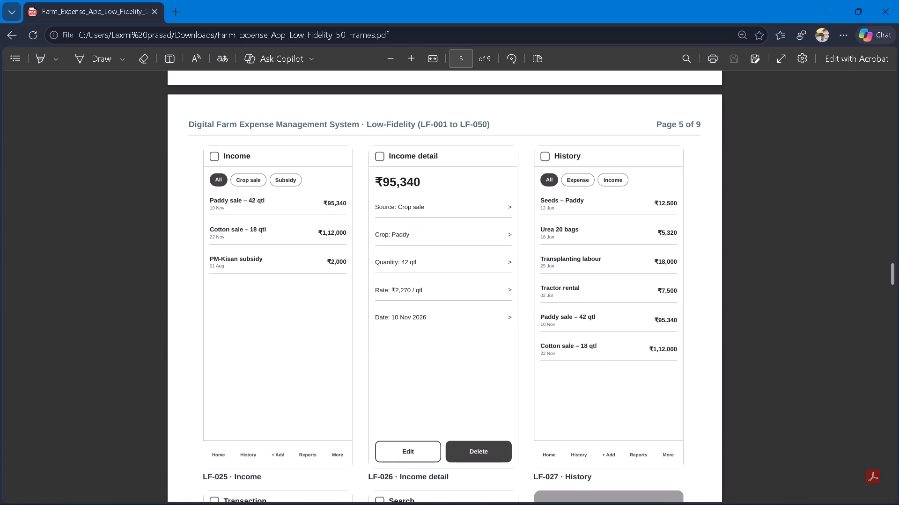
pyautogui.keyDown('ctrl'); pyautogui.scroll(-8, 274, 210); pyautogui.keyUp('ctrl')
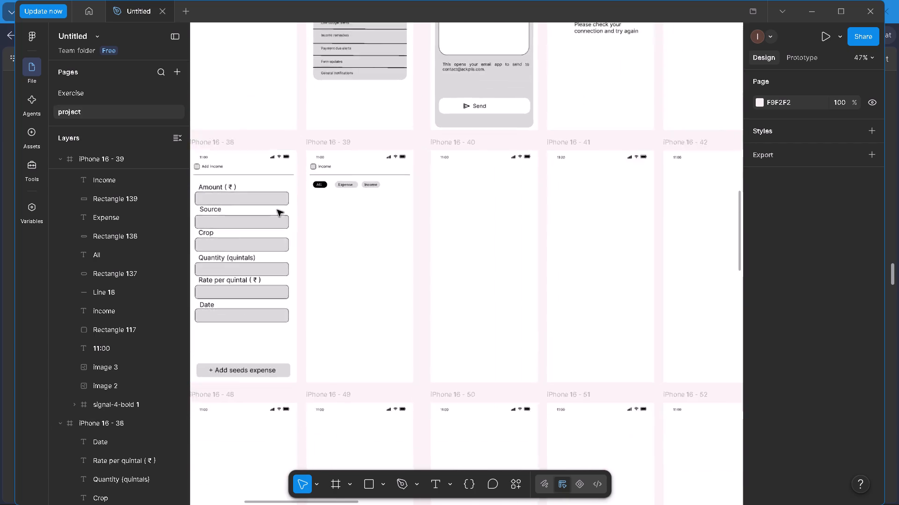
pyautogui.keyDown('ctrl'); pyautogui.scroll(-2, 277, 210); pyautogui.keyUp('ctrl')
pyautogui.press('h')
pyautogui.moveTo(281, 216); pyautogui.dragTo(439, 216)
pyautogui.doubleClick(439, 216)
pyautogui.keyDown('ctrl'); pyautogui.scroll(3, 350, 237); pyautogui.keyUp('ctrl')
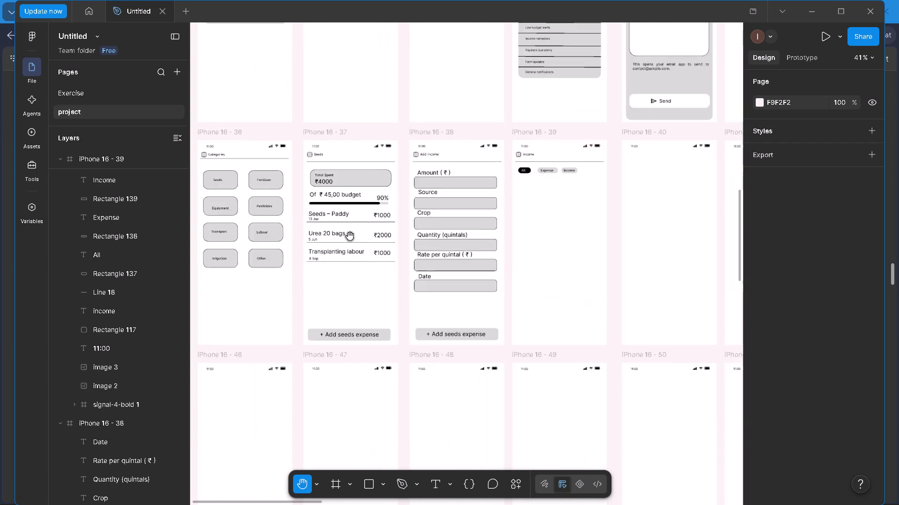
pyautogui.keyDown('ctrl'); pyautogui.scroll(5, 350, 236); pyautogui.keyUp('ctrl')
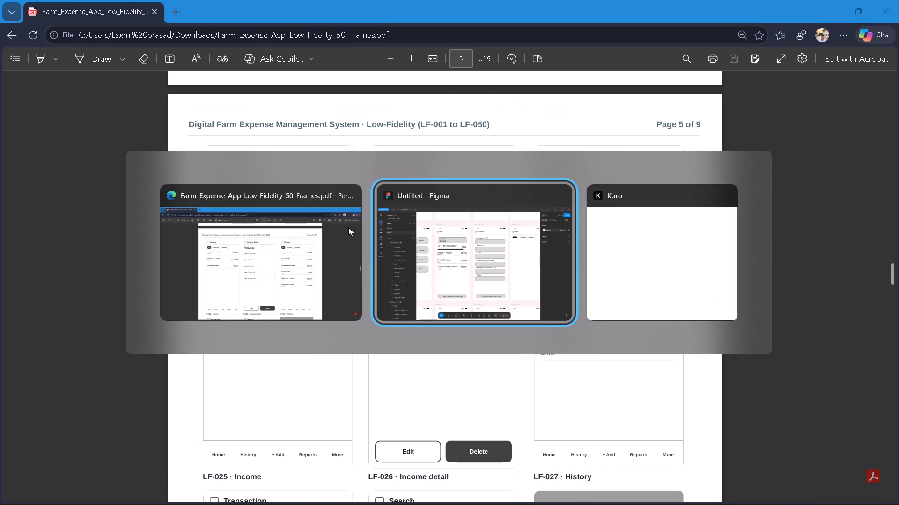
pyautogui.press('v')
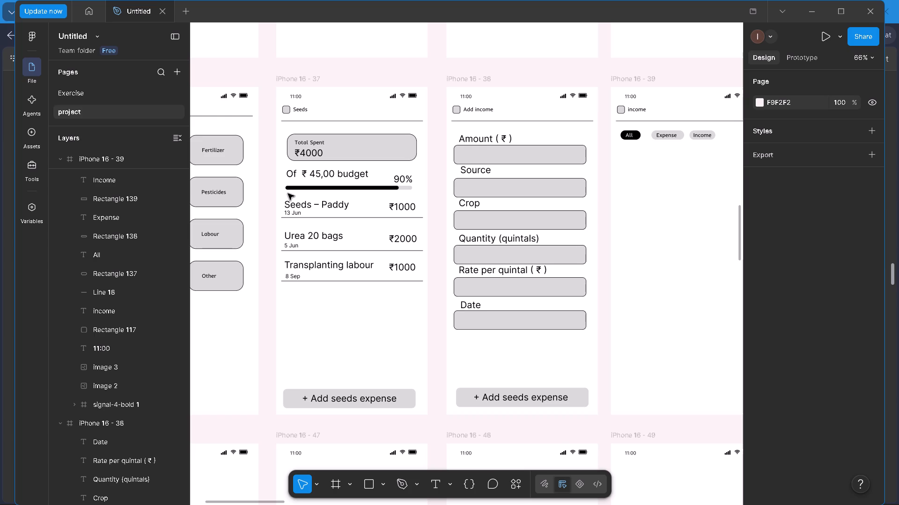
pyautogui.moveTo(279, 193); pyautogui.dragTo(327, 270)
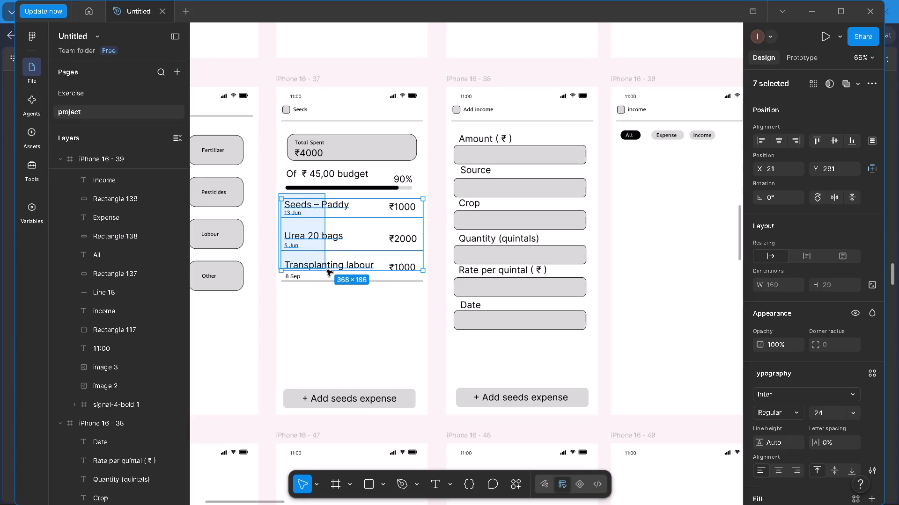
pyautogui.moveTo(327, 270); pyautogui.dragTo(408, 295)
pyautogui.click(408, 295)
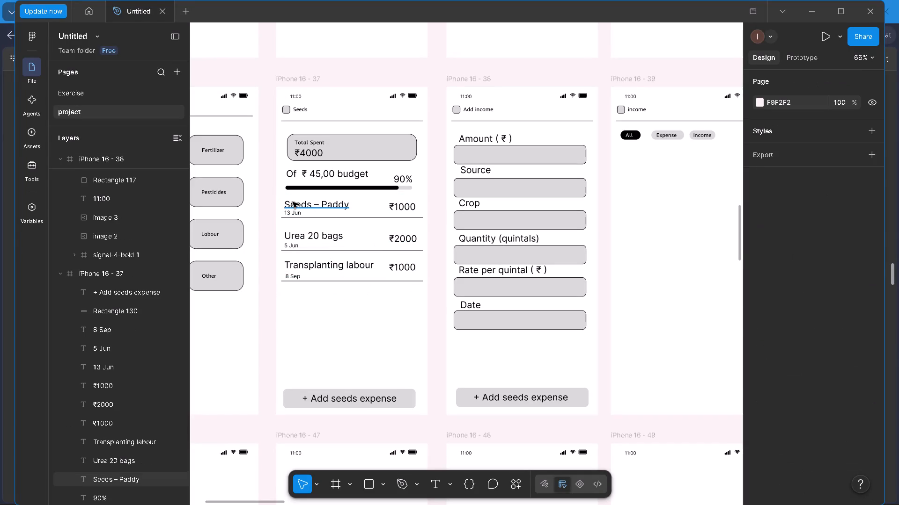
pyautogui.moveTo(280, 197); pyautogui.dragTo(412, 309)
pyautogui.hotkey('ctrl', 'c')
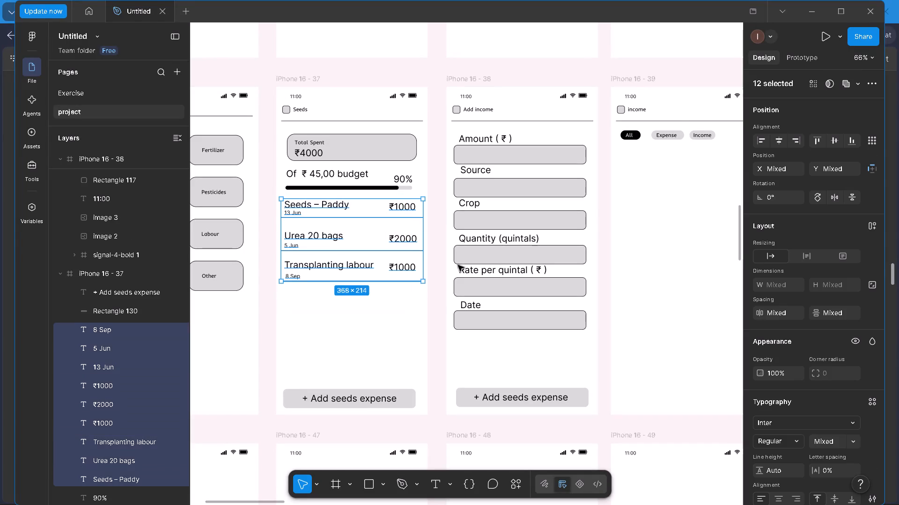
pyautogui.click(639, 81)
pyautogui.hotkey('ctrl', 'v')
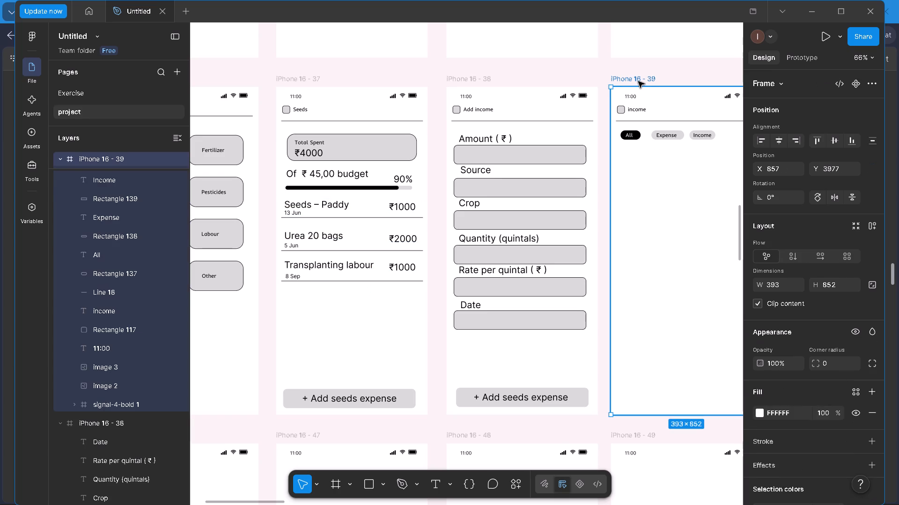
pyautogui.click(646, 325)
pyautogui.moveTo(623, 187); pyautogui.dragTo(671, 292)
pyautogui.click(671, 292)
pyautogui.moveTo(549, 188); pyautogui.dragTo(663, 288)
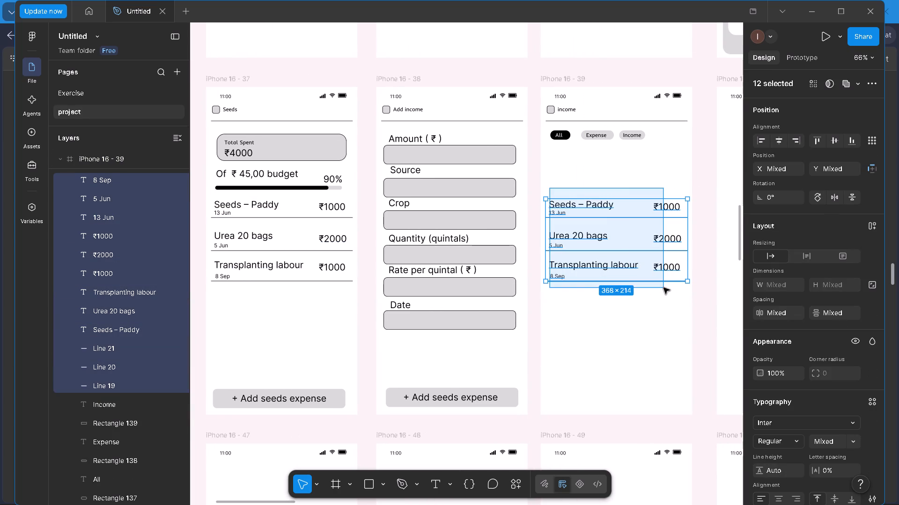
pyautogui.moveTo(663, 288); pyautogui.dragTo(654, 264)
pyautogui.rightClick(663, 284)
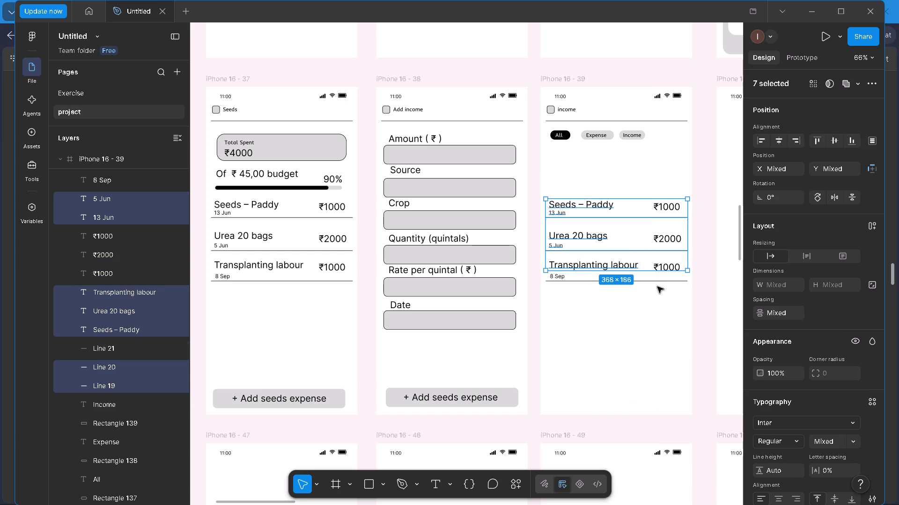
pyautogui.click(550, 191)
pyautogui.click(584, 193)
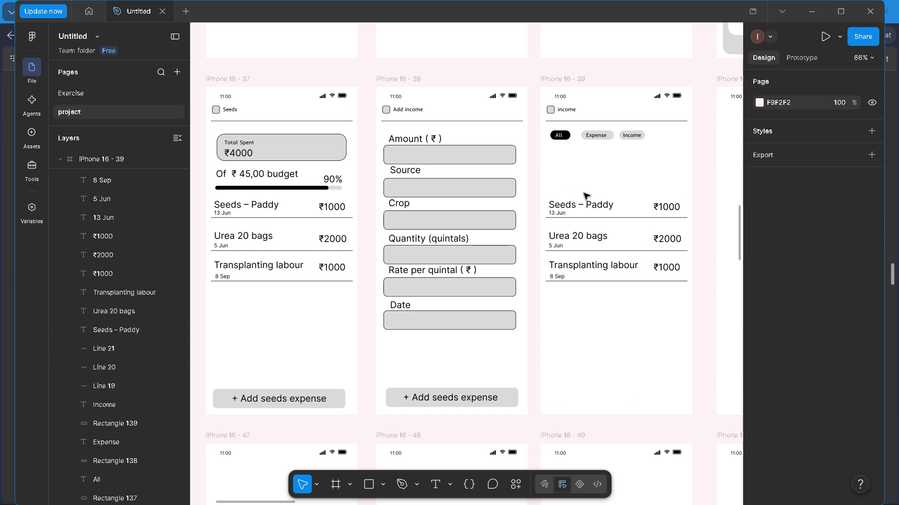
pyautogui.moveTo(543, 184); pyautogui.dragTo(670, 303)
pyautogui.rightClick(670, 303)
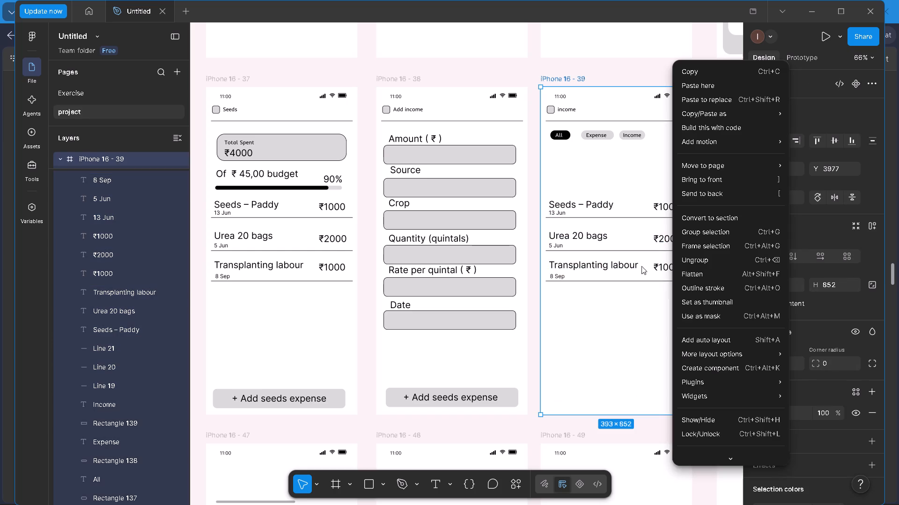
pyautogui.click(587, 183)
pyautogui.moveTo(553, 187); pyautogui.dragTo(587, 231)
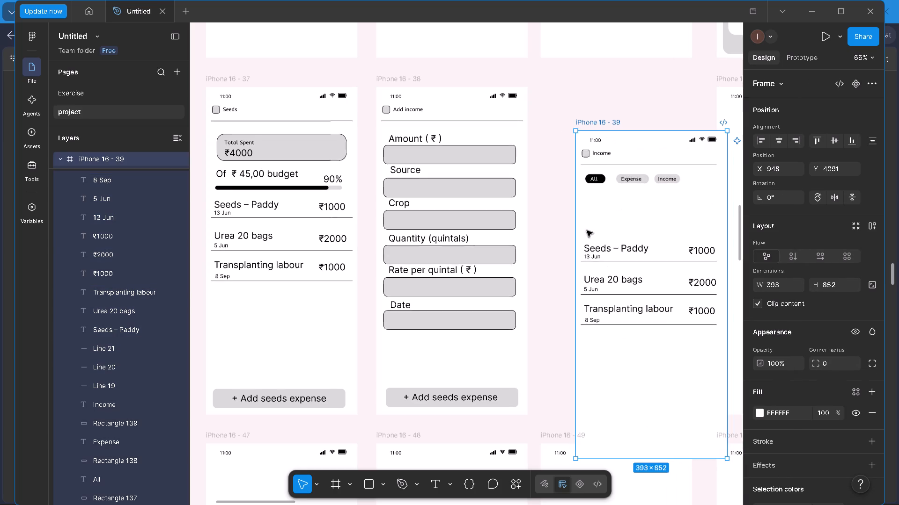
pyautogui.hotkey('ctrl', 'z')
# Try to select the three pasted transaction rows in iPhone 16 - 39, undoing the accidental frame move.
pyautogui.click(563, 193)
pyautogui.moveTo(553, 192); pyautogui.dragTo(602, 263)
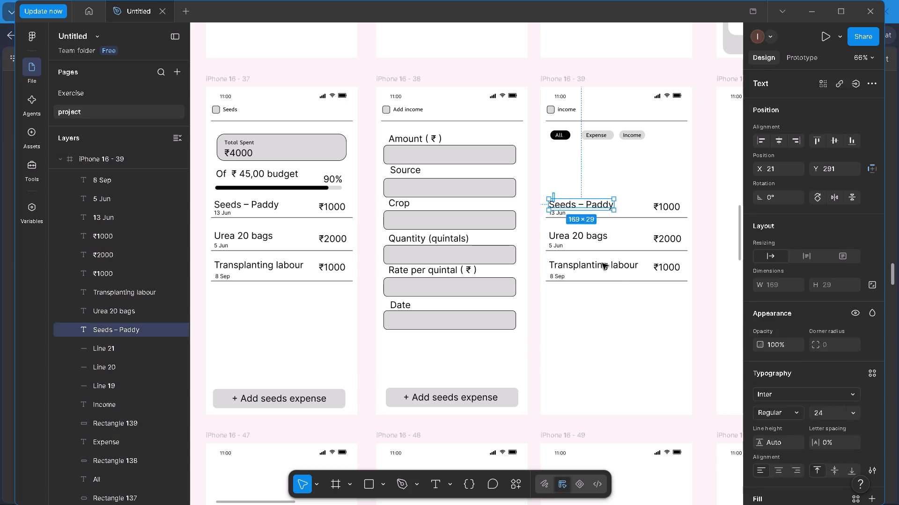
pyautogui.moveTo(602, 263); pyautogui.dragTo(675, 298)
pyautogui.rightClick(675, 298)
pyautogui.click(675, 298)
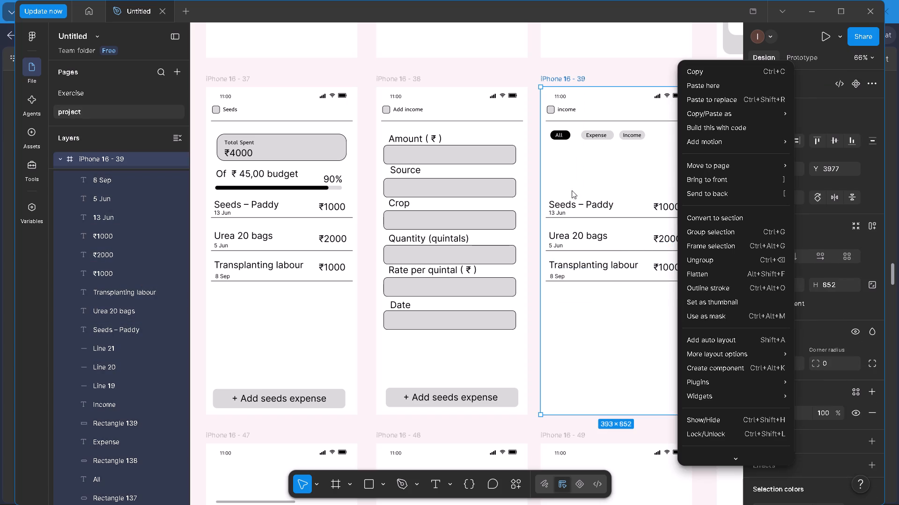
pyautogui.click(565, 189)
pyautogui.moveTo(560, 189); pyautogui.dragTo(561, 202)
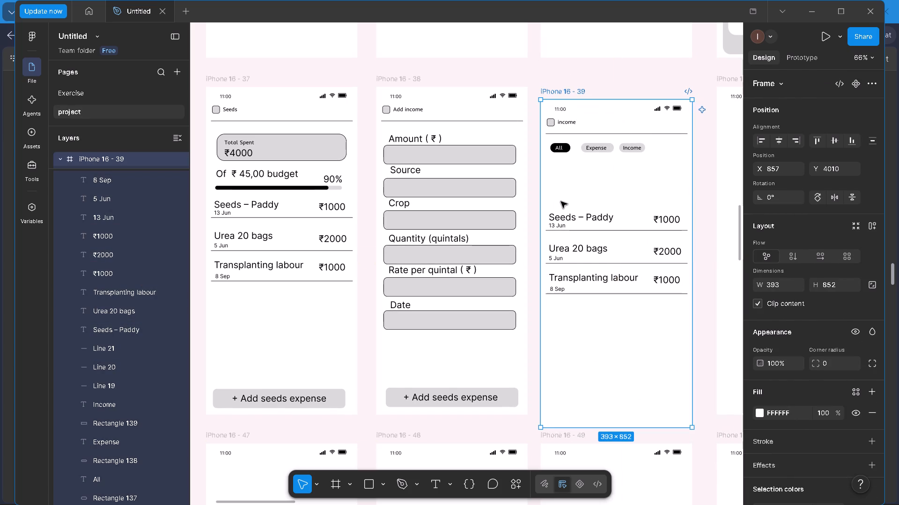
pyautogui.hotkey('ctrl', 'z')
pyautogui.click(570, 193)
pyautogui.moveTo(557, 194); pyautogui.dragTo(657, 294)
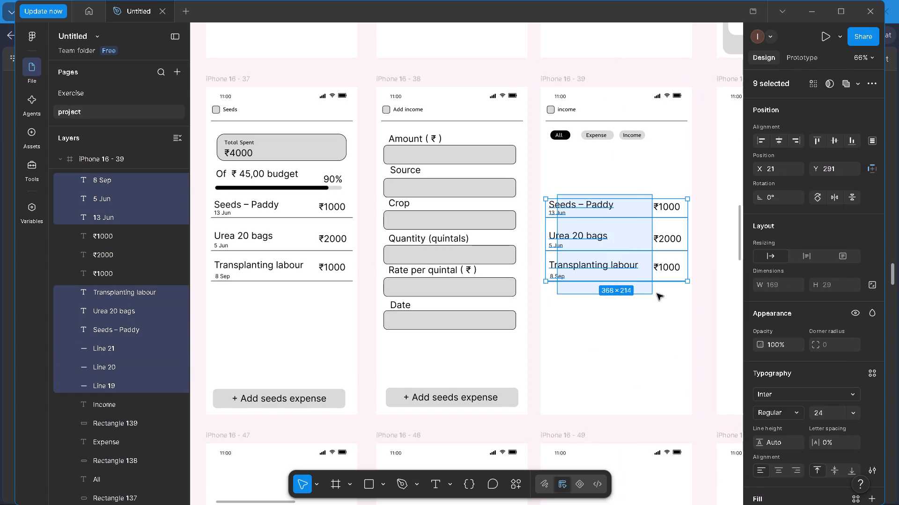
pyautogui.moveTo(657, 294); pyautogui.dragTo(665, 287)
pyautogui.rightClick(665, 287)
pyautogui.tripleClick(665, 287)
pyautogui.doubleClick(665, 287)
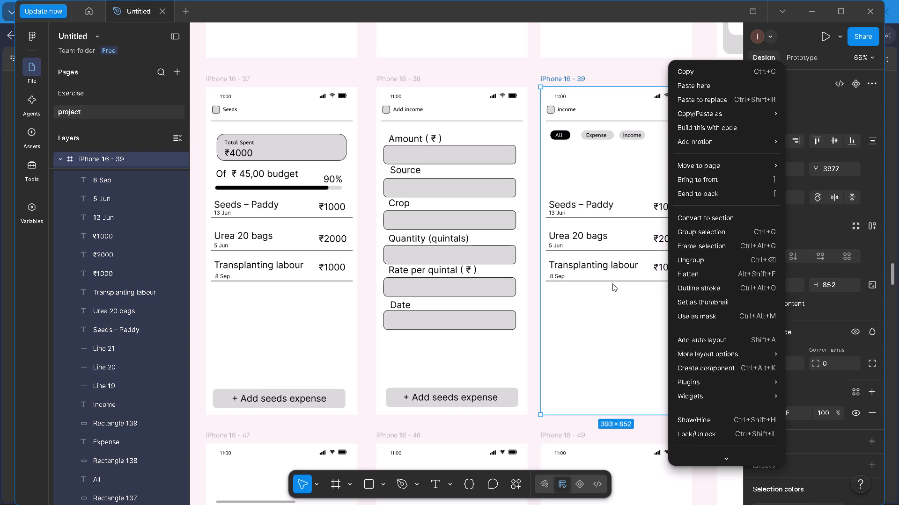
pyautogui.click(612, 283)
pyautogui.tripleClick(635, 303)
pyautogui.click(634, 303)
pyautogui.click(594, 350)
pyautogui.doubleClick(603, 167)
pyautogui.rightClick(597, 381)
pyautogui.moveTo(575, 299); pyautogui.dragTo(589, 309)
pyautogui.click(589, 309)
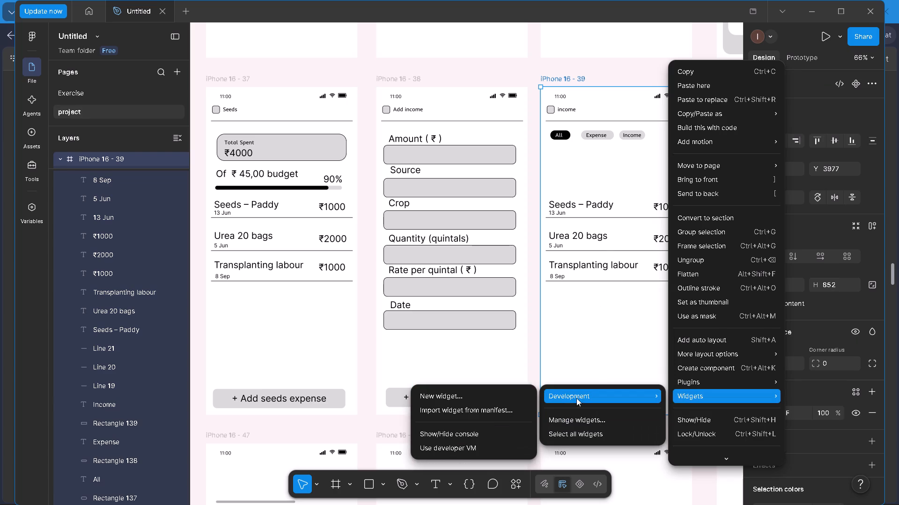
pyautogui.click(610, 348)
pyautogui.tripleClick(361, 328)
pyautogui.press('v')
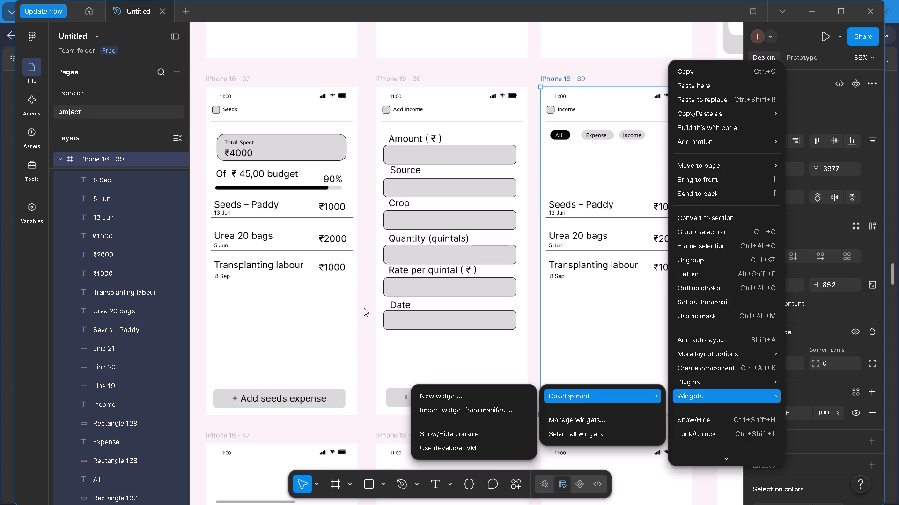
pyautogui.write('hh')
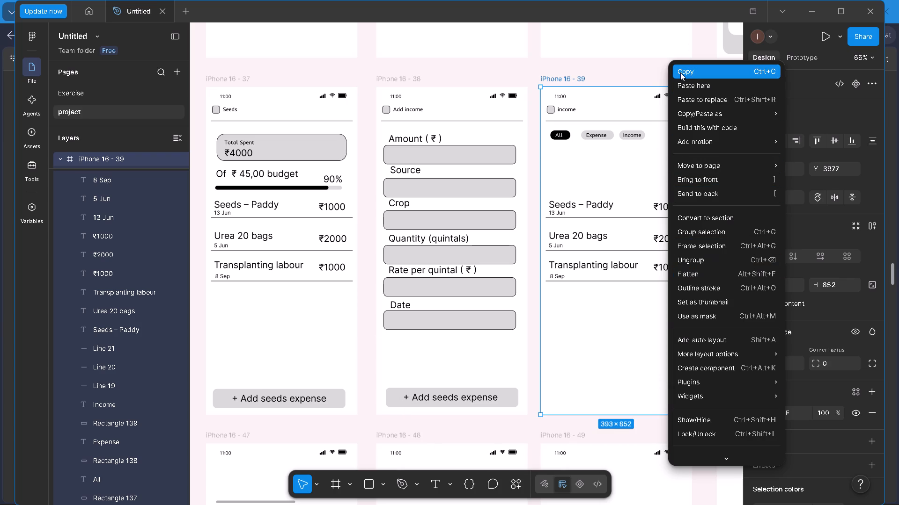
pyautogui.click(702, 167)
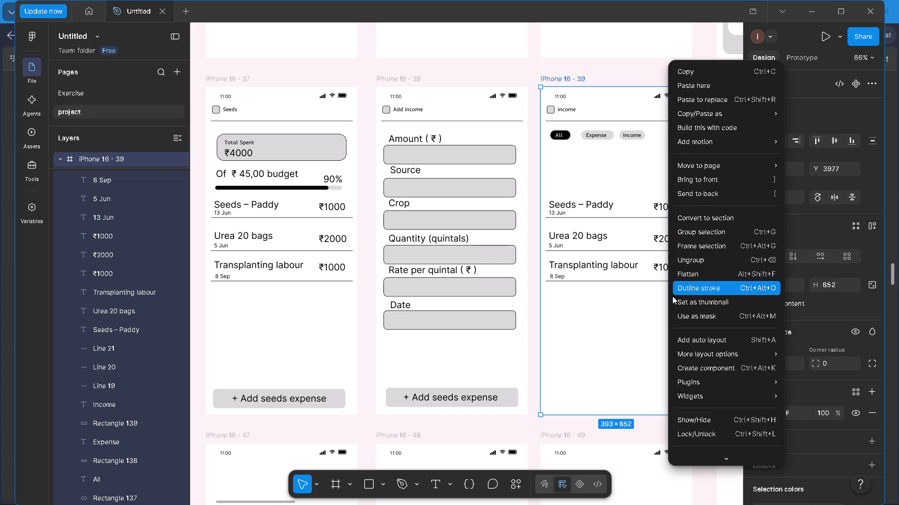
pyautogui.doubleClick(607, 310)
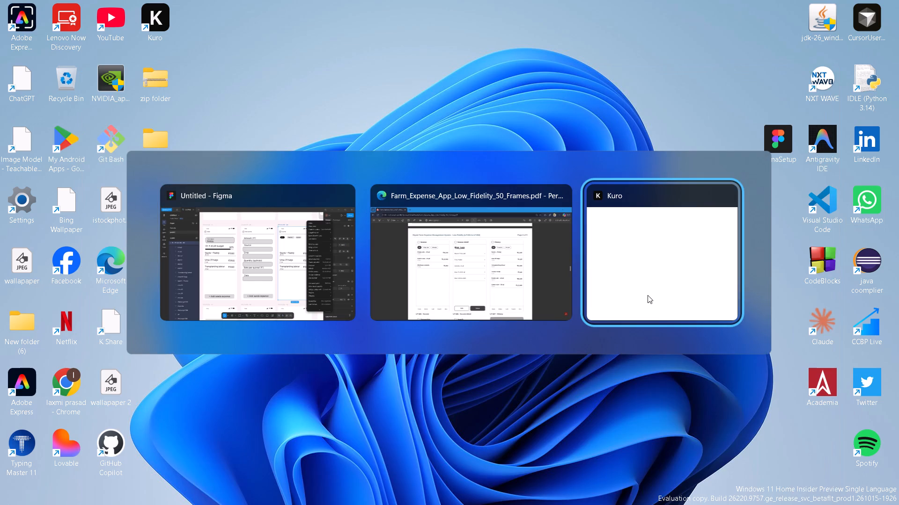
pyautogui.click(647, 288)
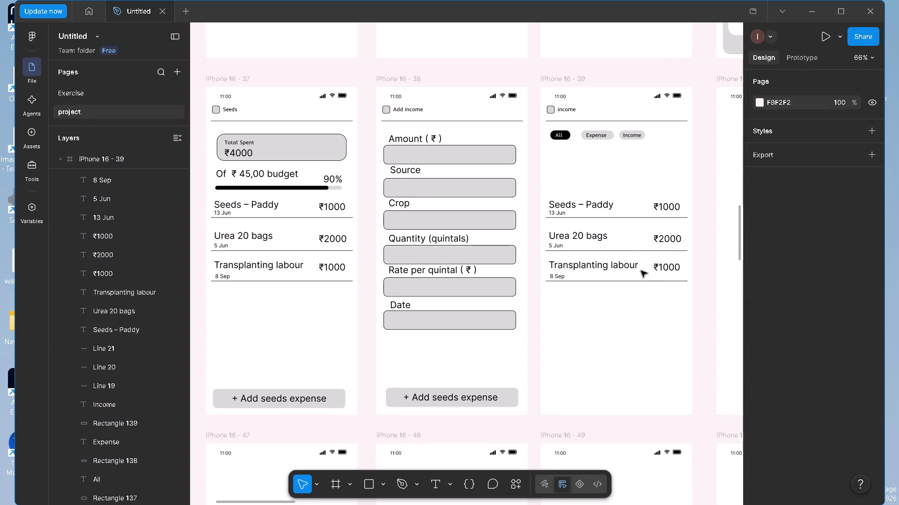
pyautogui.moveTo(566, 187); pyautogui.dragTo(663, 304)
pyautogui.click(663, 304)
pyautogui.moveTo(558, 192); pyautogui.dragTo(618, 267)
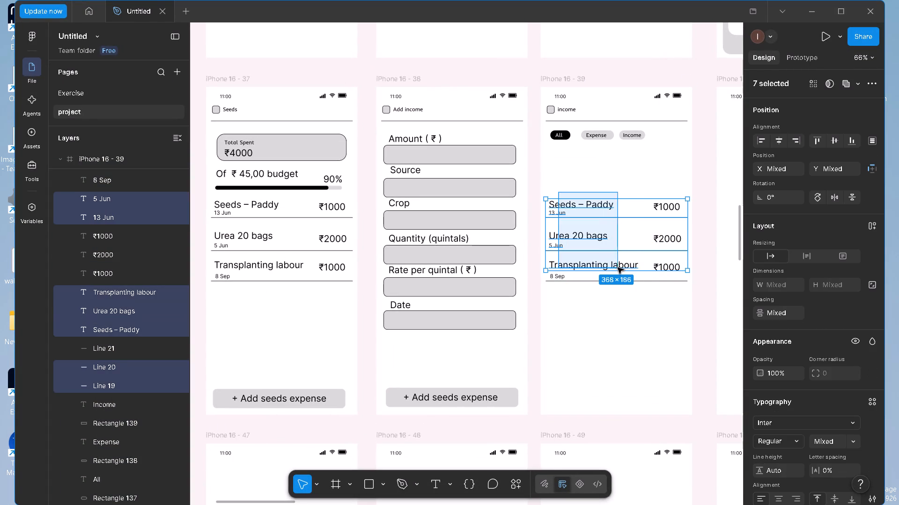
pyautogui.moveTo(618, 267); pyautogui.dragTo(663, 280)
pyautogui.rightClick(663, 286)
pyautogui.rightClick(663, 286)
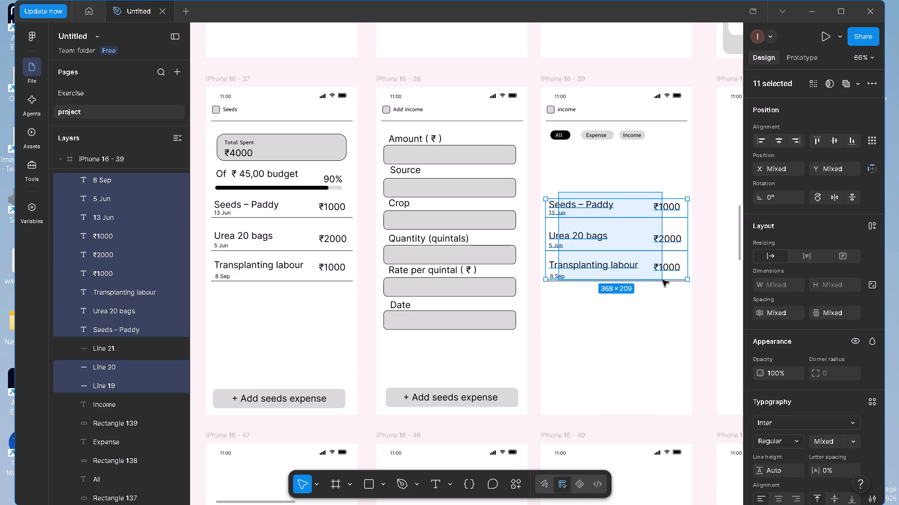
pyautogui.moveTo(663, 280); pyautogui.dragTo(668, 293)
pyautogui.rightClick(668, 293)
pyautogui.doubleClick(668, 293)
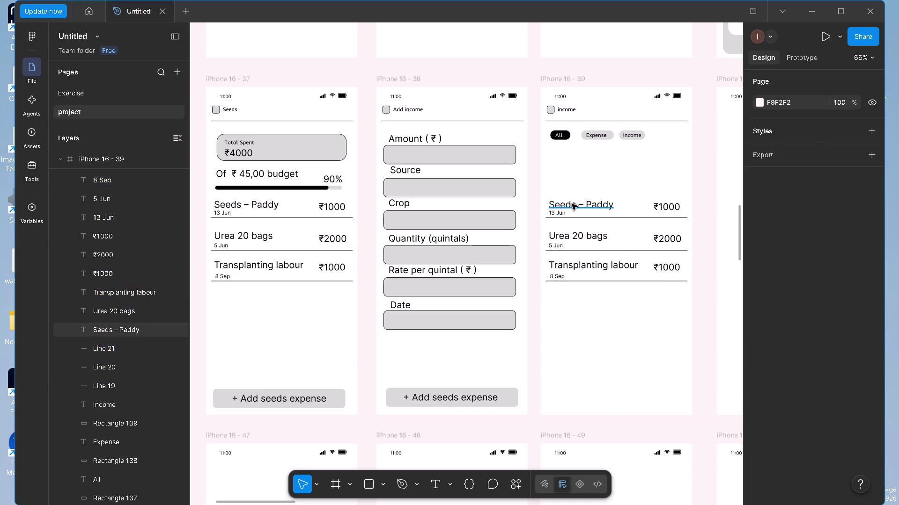
# Move the "Seeds – Paddy" label in iPhone 16 - 39 to X 24, Y 200 and replace it with the PDF's "Paddy sale – 42 qtl".
pyautogui.moveTo(572, 204); pyautogui.dragTo(572, 170)
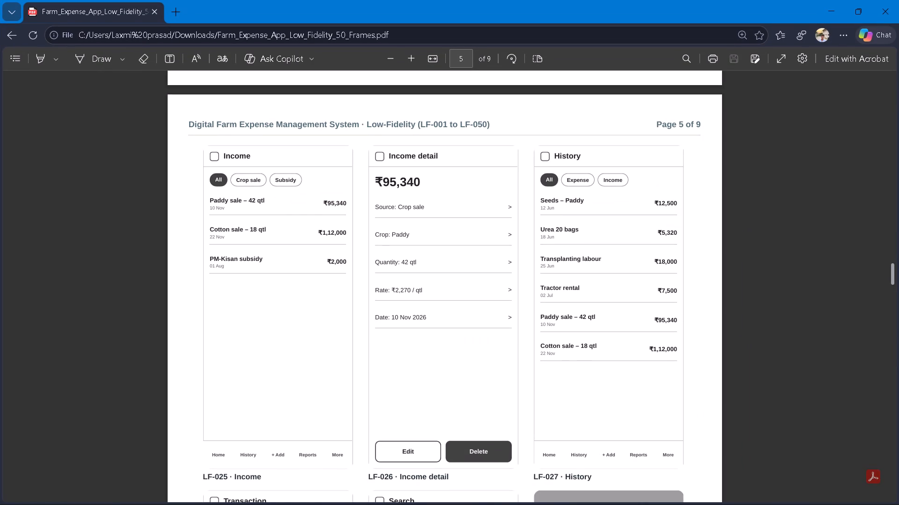
pyautogui.moveTo(207, 199); pyautogui.dragTo(265, 198)
pyautogui.hotkey('ctrl', 'c')
pyautogui.click(265, 198)
pyautogui.tripleClick(265, 198)
pyautogui.doubleClick(265, 198)
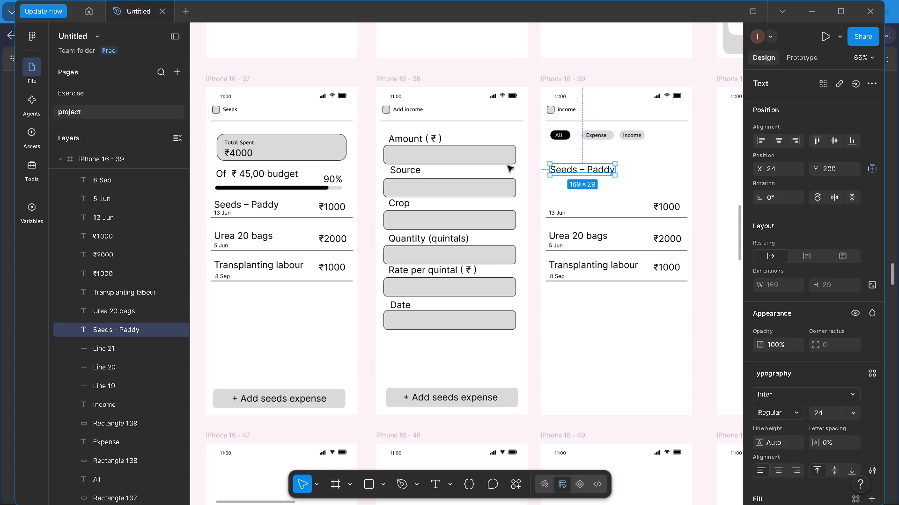
pyautogui.tripleClick(567, 170)
pyautogui.click(567, 170)
pyautogui.hotkey('ctrl', 'v')
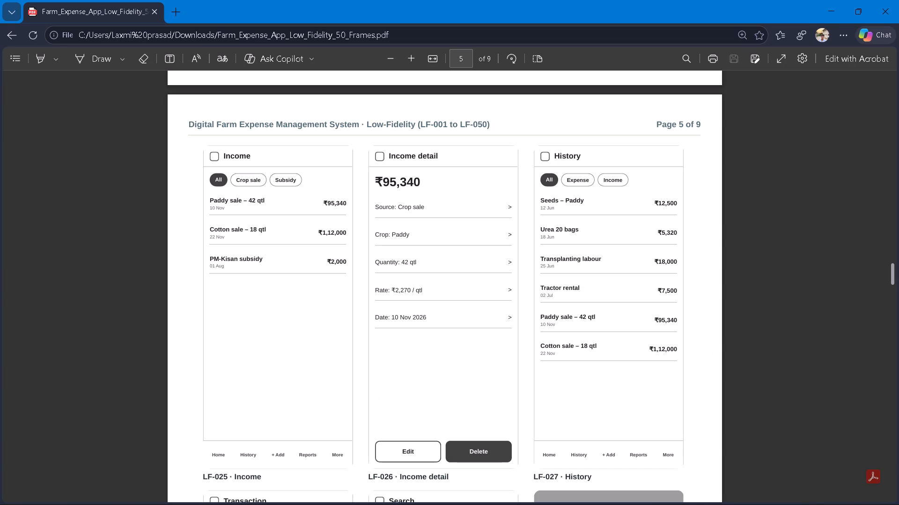
# Replace the "Urea 20 bags" label in iPhone 16 - 39 with "Cotton sale – 18 qtl" copied from the PDF's Income screen.
pyautogui.moveTo(210, 228); pyautogui.dragTo(271, 227)
pyautogui.hotkey('ctrl', 'c')
pyautogui.click(271, 227)
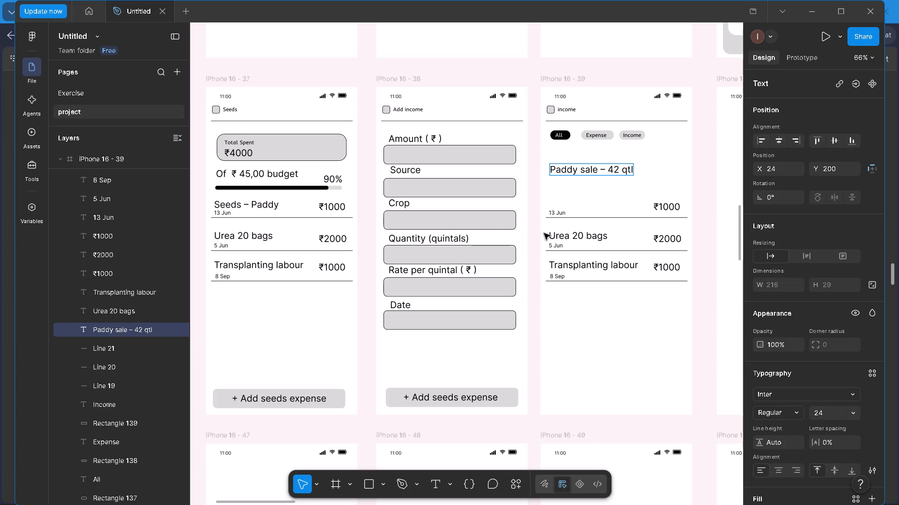
pyautogui.tripleClick(551, 232)
pyautogui.click(551, 232)
pyautogui.hotkey('ctrl', 'v')
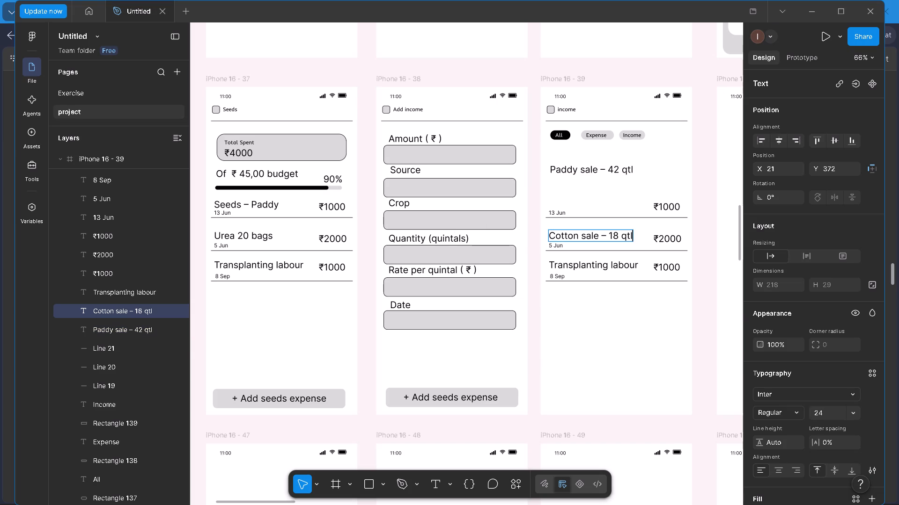
# Replace the "Transplanting labour" label in iPhone 16 - 39 with "PM-Kisan subsidy" copied from the PDF's Income screen.
pyautogui.click(210, 258)
pyautogui.moveTo(210, 258); pyautogui.dragTo(266, 259)
pyautogui.doubleClick(265, 253)
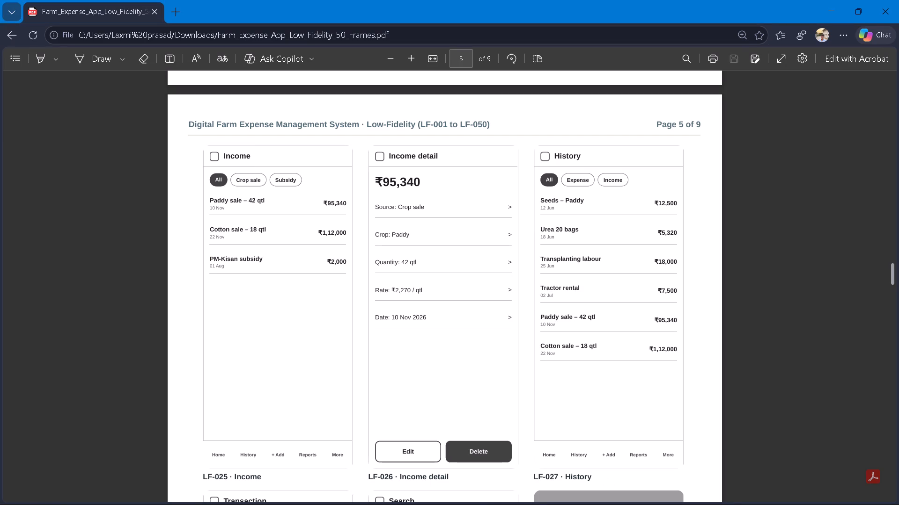
pyautogui.moveTo(210, 256); pyautogui.dragTo(264, 258)
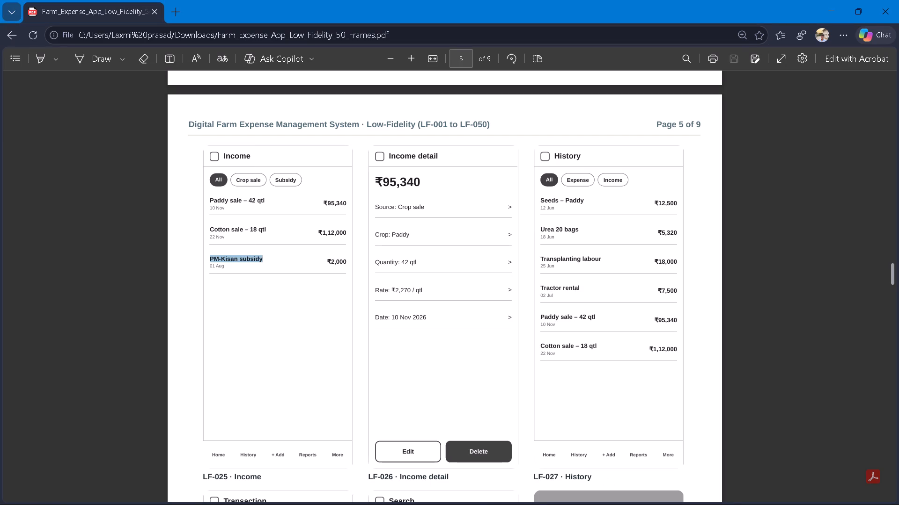
pyautogui.moveTo(264, 258); pyautogui.dragTo(265, 257)
pyautogui.hotkey('ctrl', 'c')
pyautogui.click(265, 257)
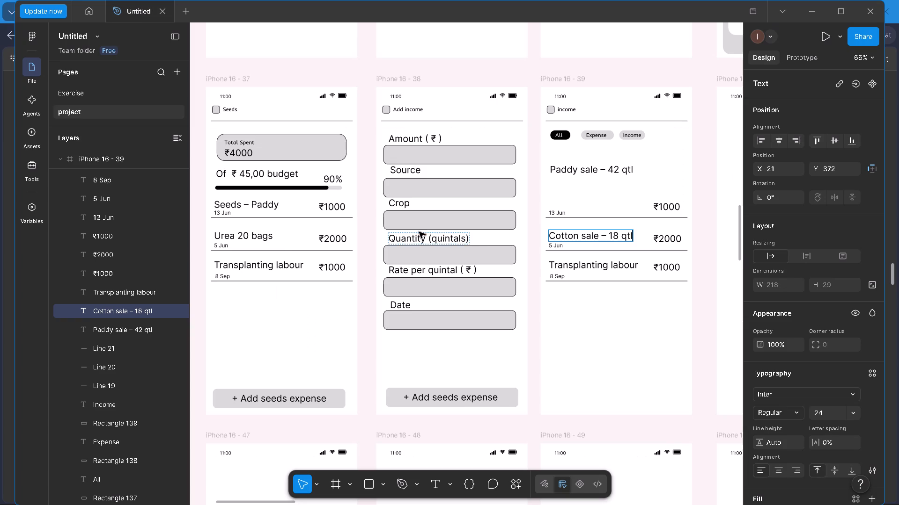
pyautogui.tripleClick(561, 262)
pyautogui.click(561, 263)
pyautogui.hotkey('ctrl', 'v')
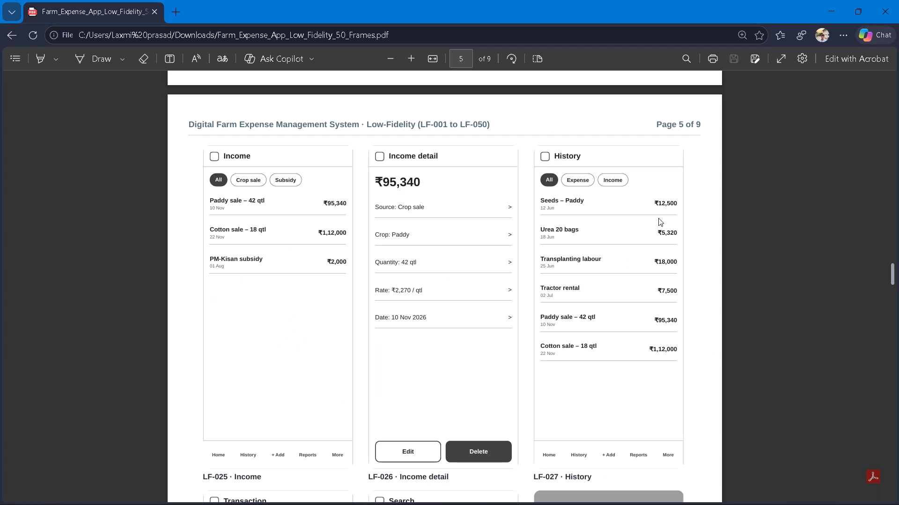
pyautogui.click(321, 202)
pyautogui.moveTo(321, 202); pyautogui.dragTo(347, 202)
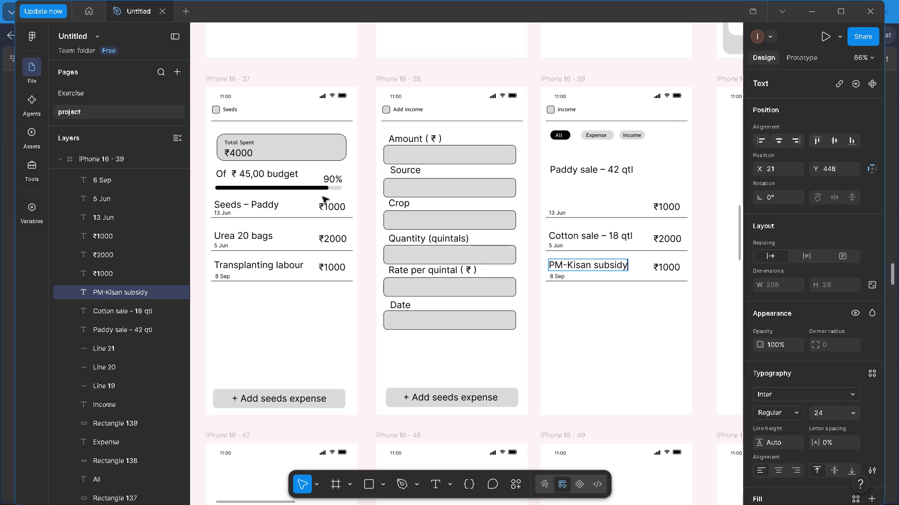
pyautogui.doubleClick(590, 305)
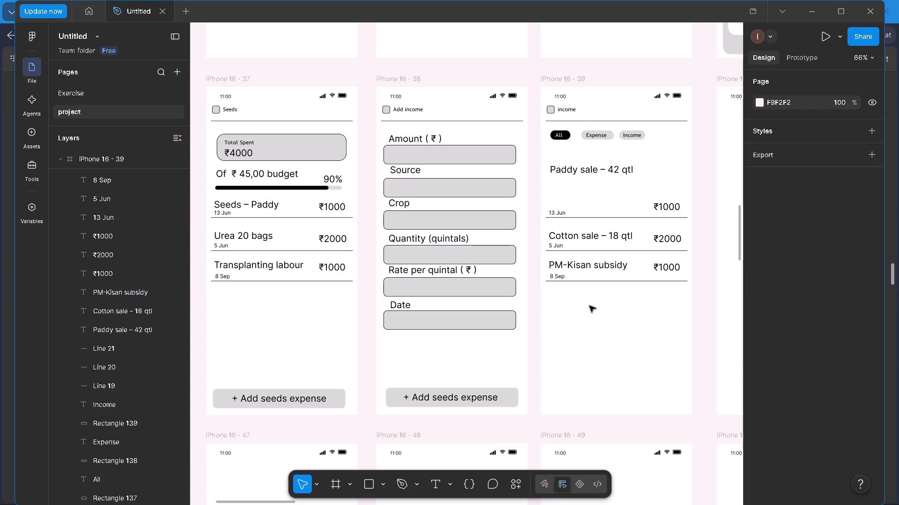
# Move the "Paddy sale – 42 qtl" label back down into the first row, just above its "13 Jun" date.
pyautogui.moveTo(580, 166); pyautogui.dragTo(578, 198)
# Move all three transaction rows of iPhone 16 - 39, with their dates, amounts and divider lines, up closer to the filter pills.
pyautogui.moveTo(552, 179); pyautogui.dragTo(671, 292)
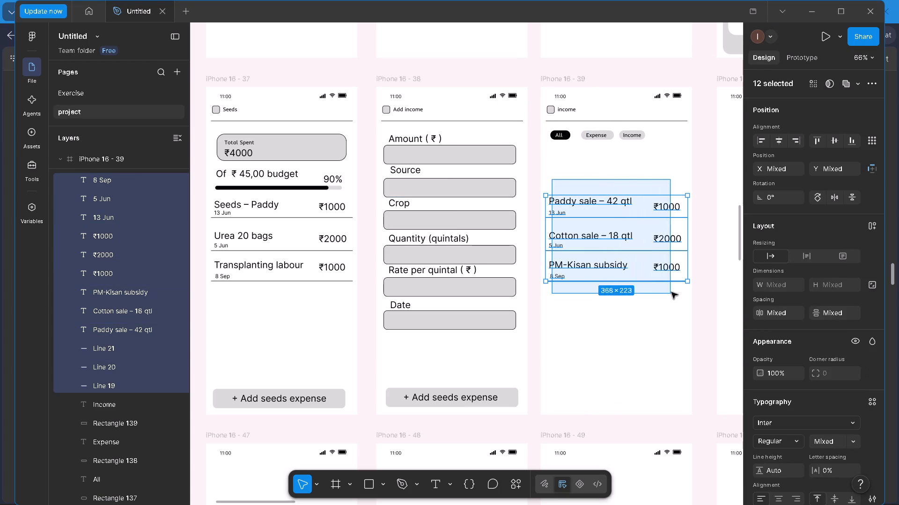
pyautogui.moveTo(671, 292); pyautogui.dragTo(675, 288)
pyautogui.doubleClick(675, 288)
pyautogui.click(675, 288)
pyautogui.moveTo(684, 296); pyautogui.dragTo(553, 172)
pyautogui.moveTo(579, 217); pyautogui.dragTo(578, 210)
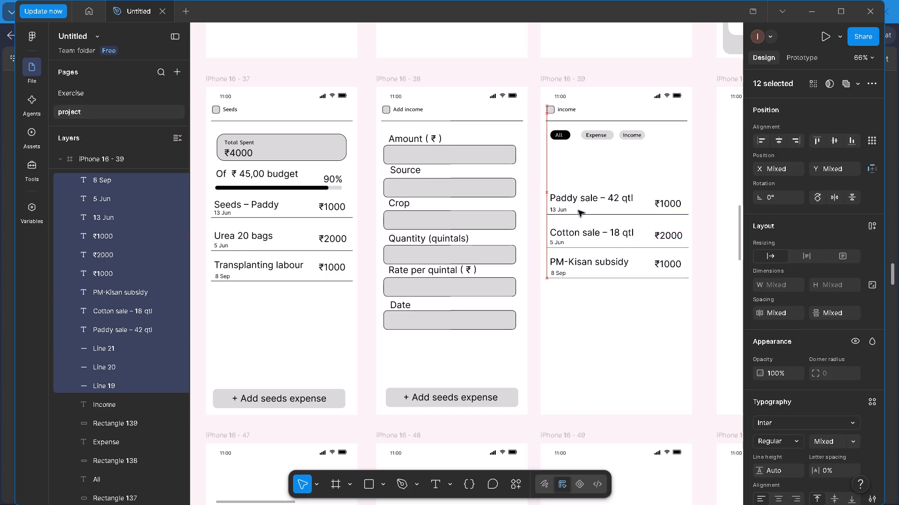
pyautogui.moveTo(578, 210); pyautogui.dragTo(579, 178)
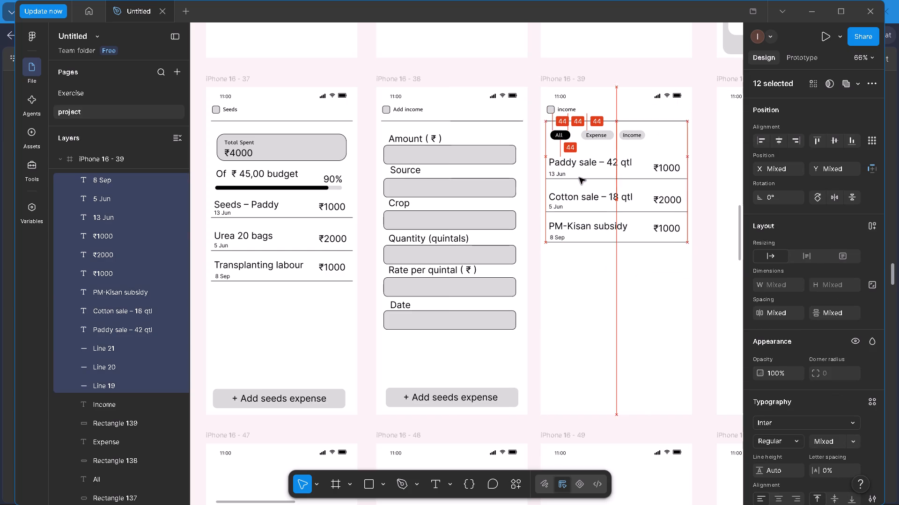
pyautogui.moveTo(579, 178); pyautogui.dragTo(580, 185)
pyautogui.click(591, 272)
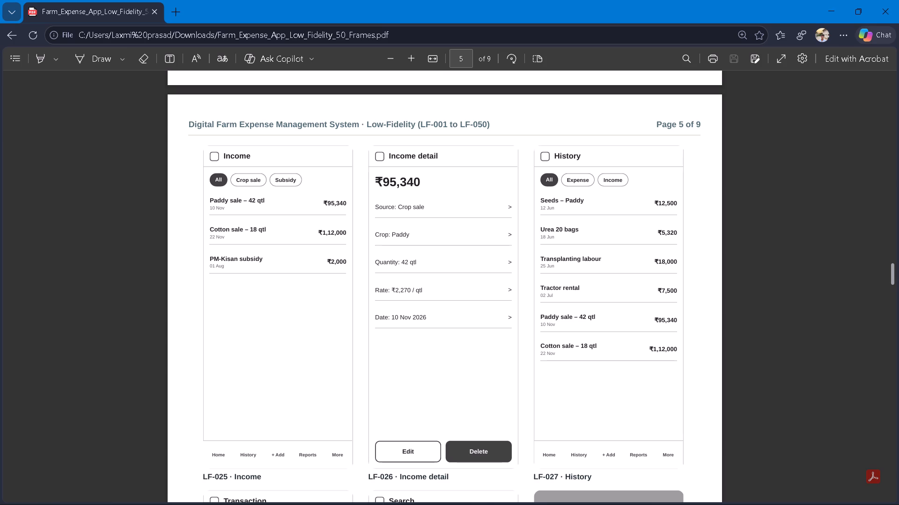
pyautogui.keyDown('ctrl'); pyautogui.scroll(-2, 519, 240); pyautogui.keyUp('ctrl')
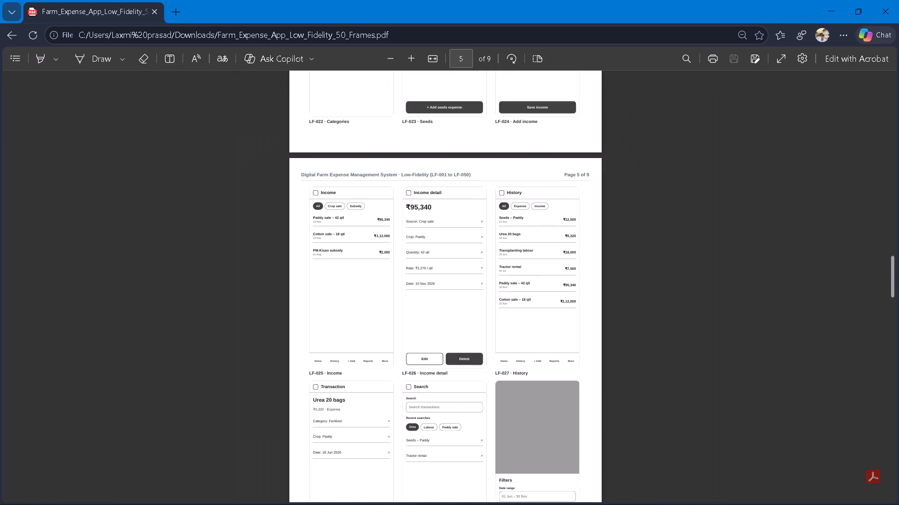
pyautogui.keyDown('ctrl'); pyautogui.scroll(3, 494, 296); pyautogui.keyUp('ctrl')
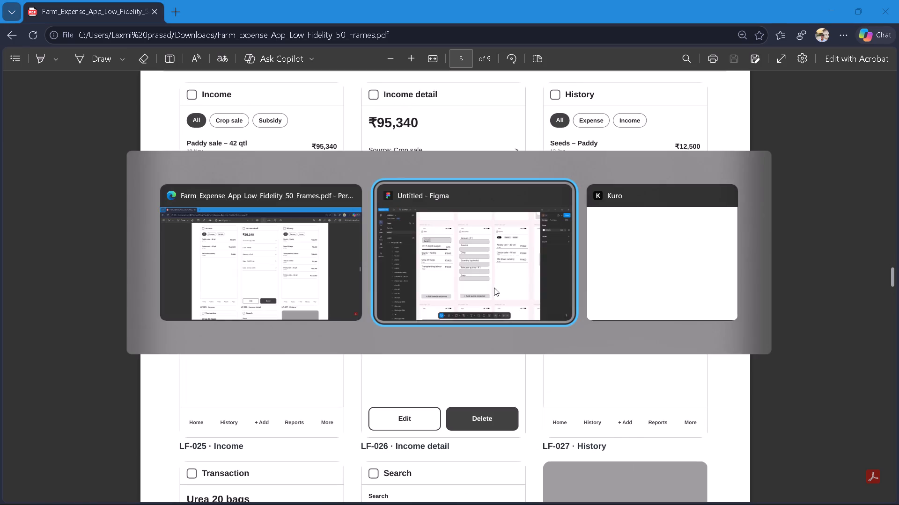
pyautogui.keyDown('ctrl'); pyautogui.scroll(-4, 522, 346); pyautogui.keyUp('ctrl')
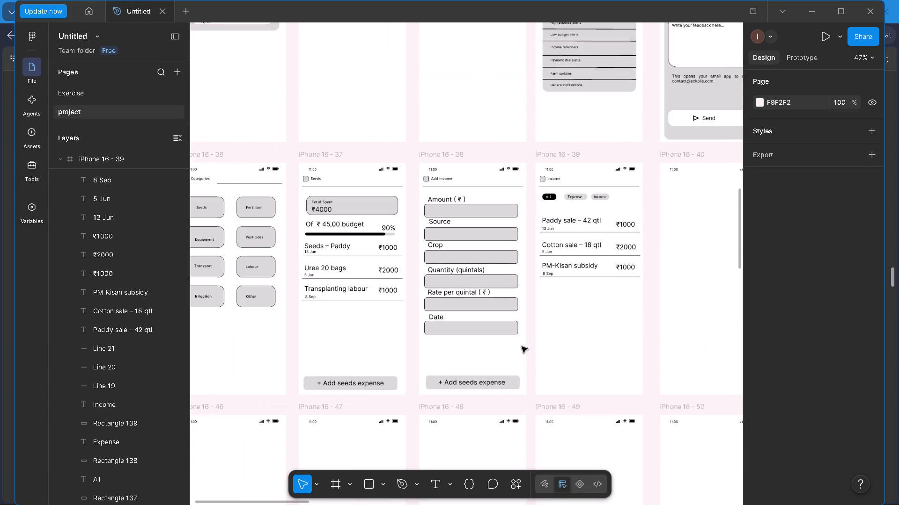
# Draw a 140 × 50 button rectangle near the bottom of iPhone 16 - 39 and give it a black 000000 stroke.
pyautogui.keyDown('ctrl'); pyautogui.scroll(-5, 306, 305); pyautogui.keyUp('ctrl')
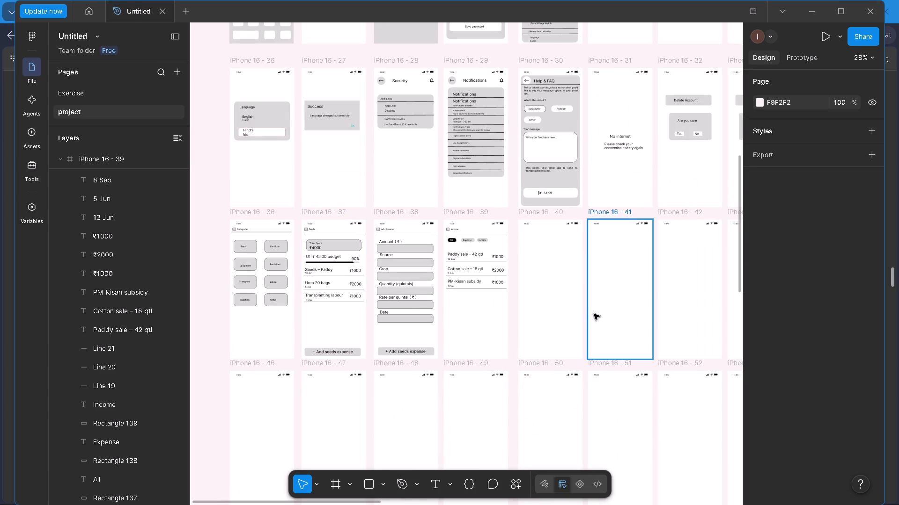
pyautogui.keyDown('ctrl'); pyautogui.scroll(4, 594, 314); pyautogui.keyUp('ctrl')
pyautogui.keyDown('ctrl'); pyautogui.scroll(3, 434, 341); pyautogui.keyUp('ctrl')
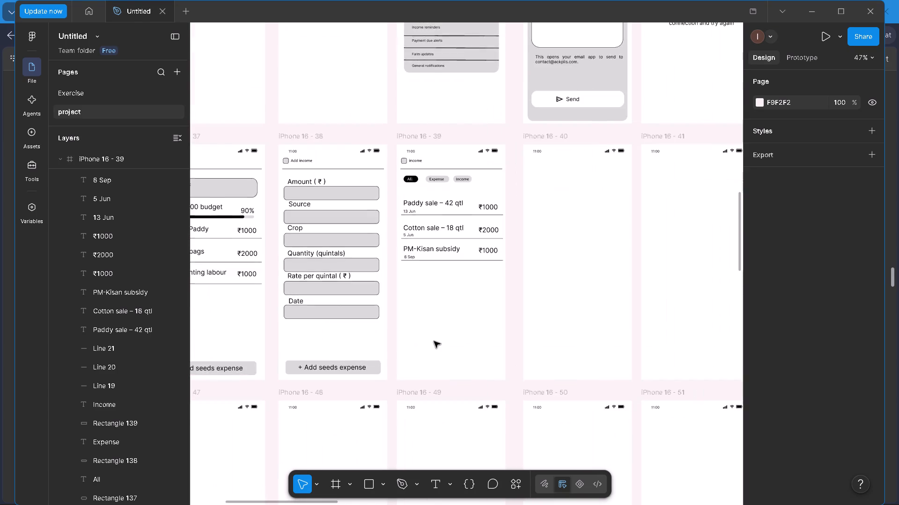
pyautogui.keyDown('ctrl'); pyautogui.scroll(3, 432, 345); pyautogui.keyUp('ctrl')
pyautogui.click(366, 480)
pyautogui.moveTo(396, 366); pyautogui.dragTo(450, 385)
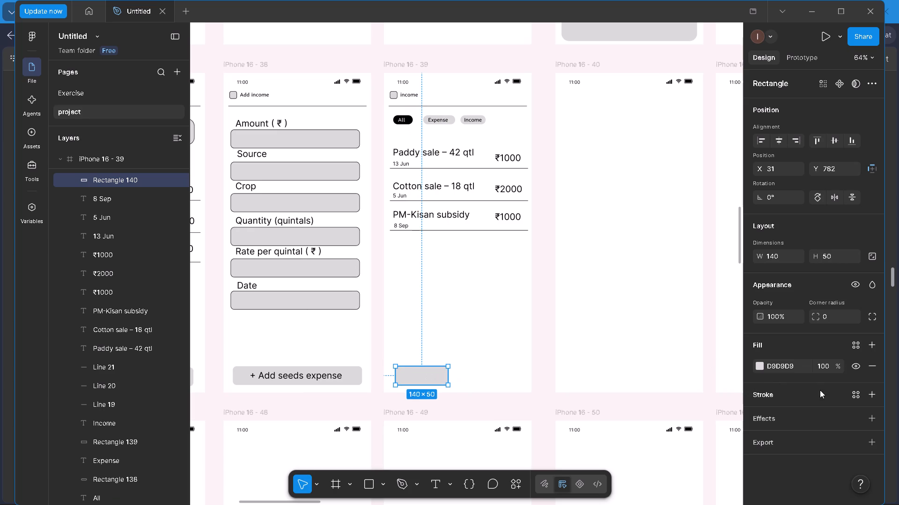
pyautogui.click(872, 391)
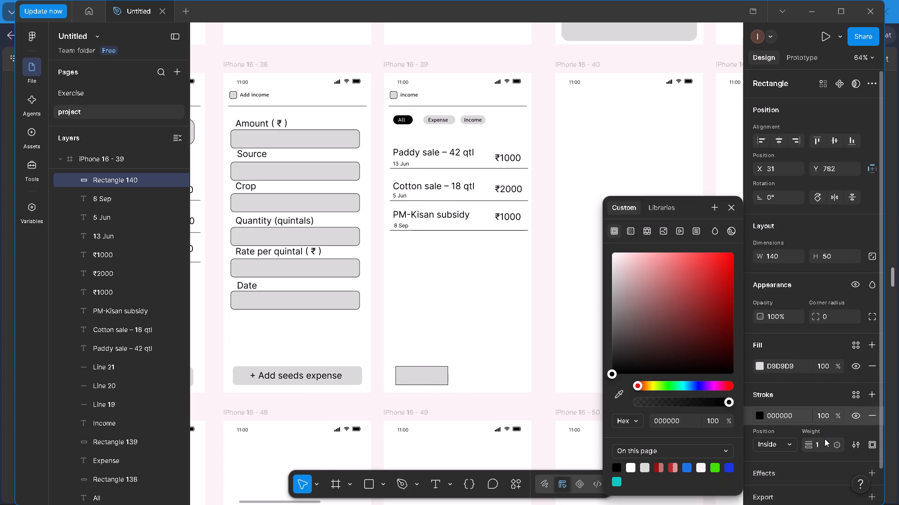
pyautogui.click(519, 381)
# Set the corner radius of the new button rectangle in iPhone 16 - 39 to 10.
pyautogui.click(425, 375)
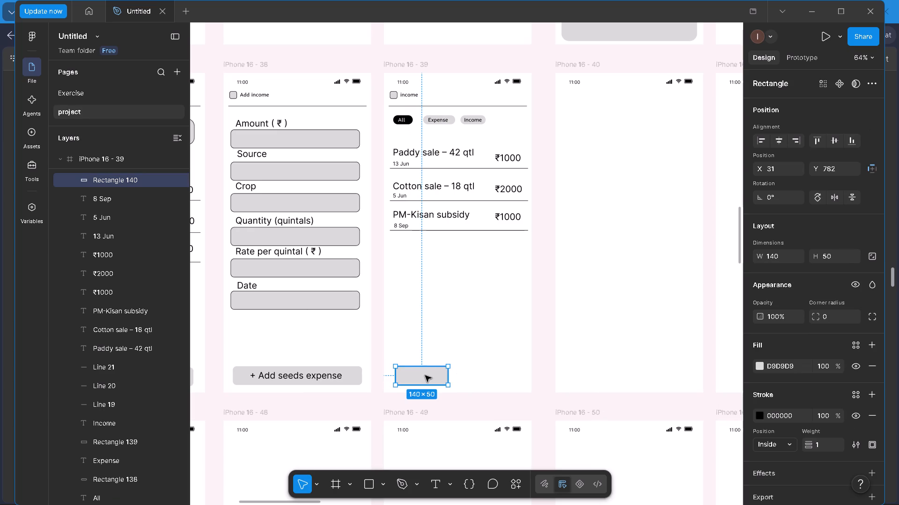
pyautogui.doubleClick(835, 313)
pyautogui.write('10')
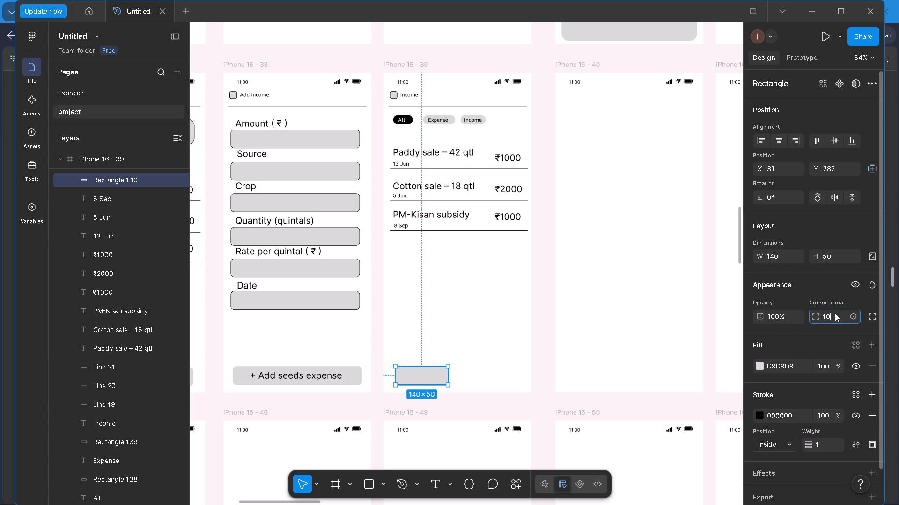
pyautogui.press('Return')
pyautogui.click(499, 366)
# Duplicate the rounded button rectangle and place the copy beside the original on its right, level with it, at about X 214, Y 782.
pyautogui.click(409, 378)
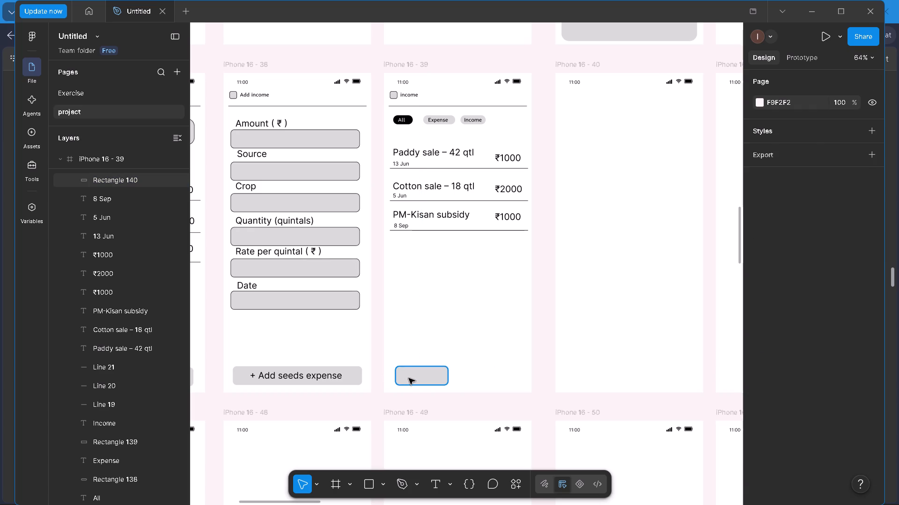
pyautogui.rightClick(412, 377)
pyautogui.click(446, 96)
pyautogui.rightClick(492, 363)
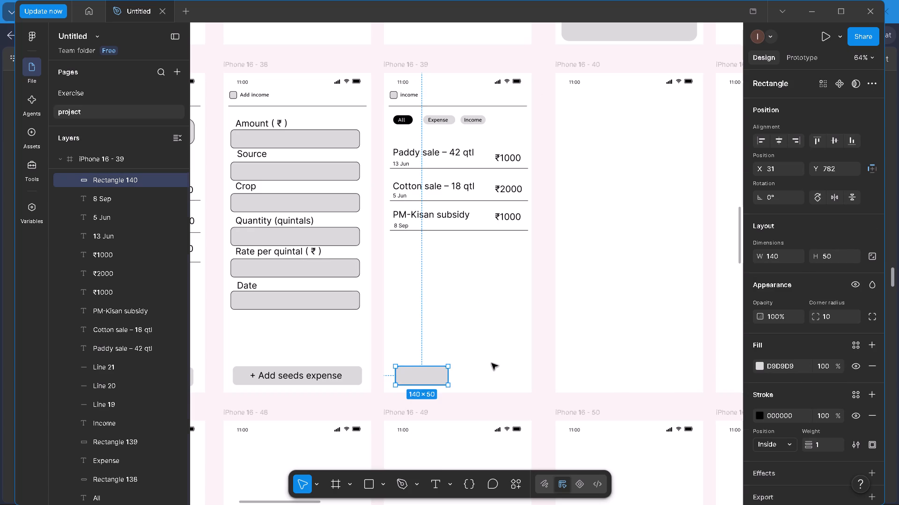
pyautogui.click(526, 87)
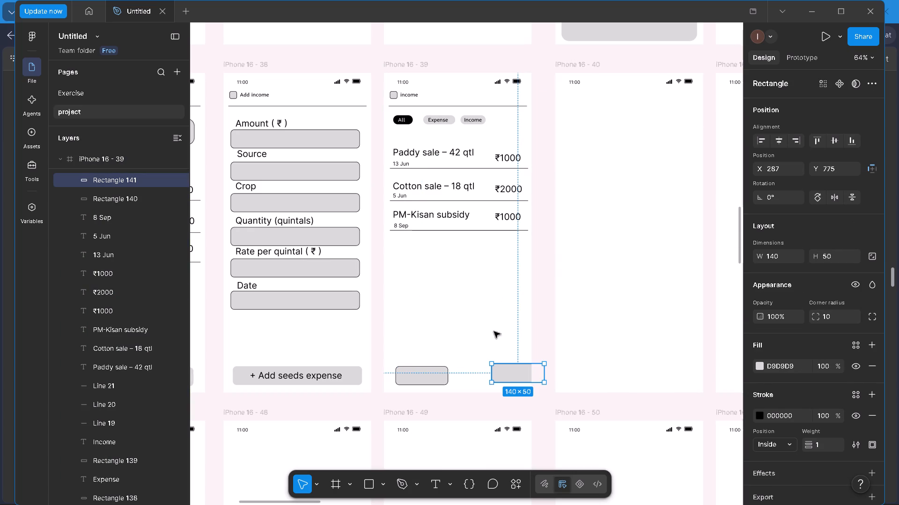
pyautogui.moveTo(502, 378); pyautogui.dragTo(475, 381)
pyautogui.click(475, 381)
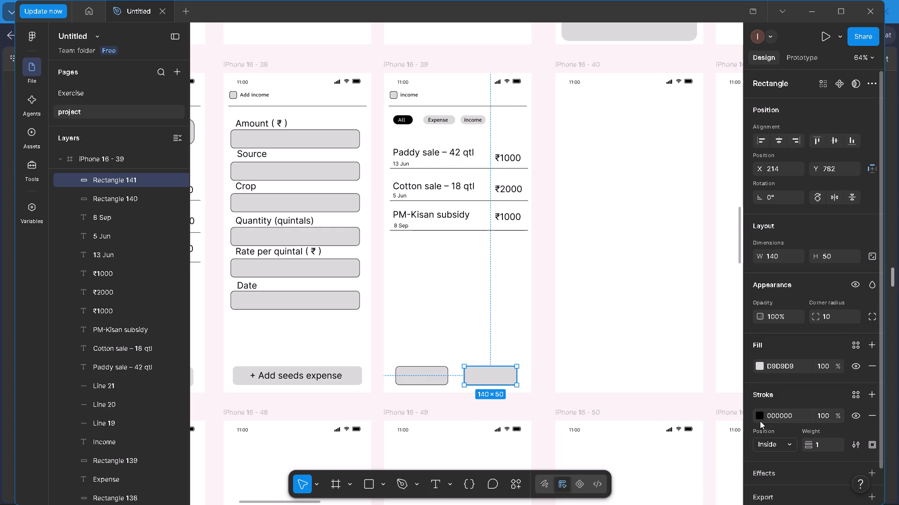
# Change the fill of the second button rectangle in iPhone 16 - 39 to black 000000.
pyautogui.click(759, 415)
pyautogui.doubleClick(618, 469)
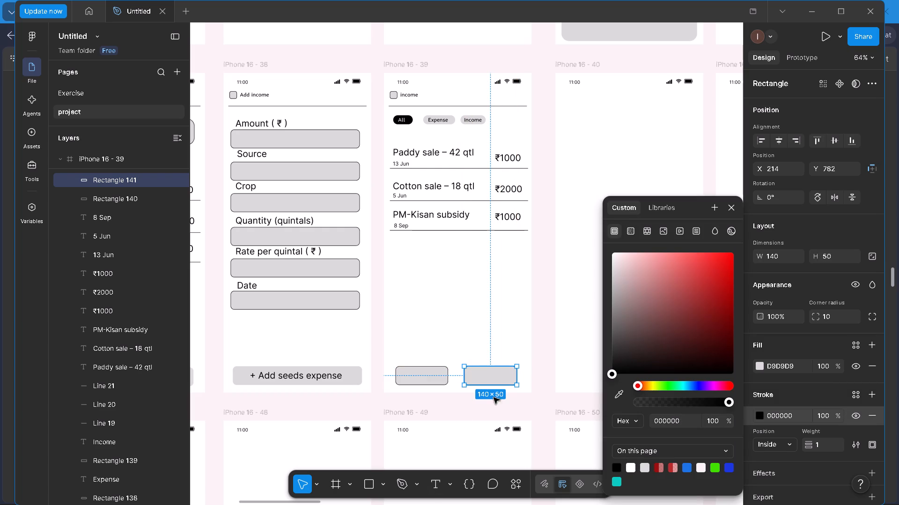
pyautogui.tripleClick(489, 370)
pyautogui.doubleClick(501, 339)
pyautogui.click(501, 339)
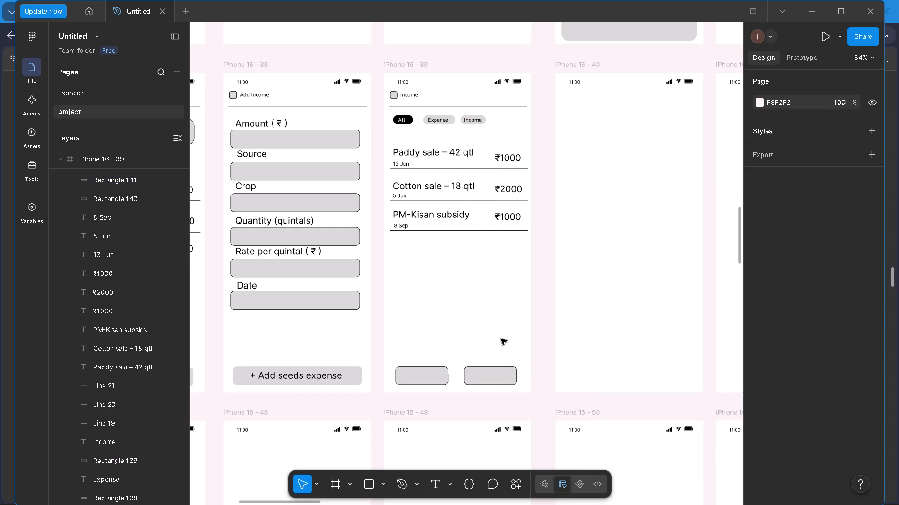
pyautogui.click(491, 374)
pyautogui.click(759, 417)
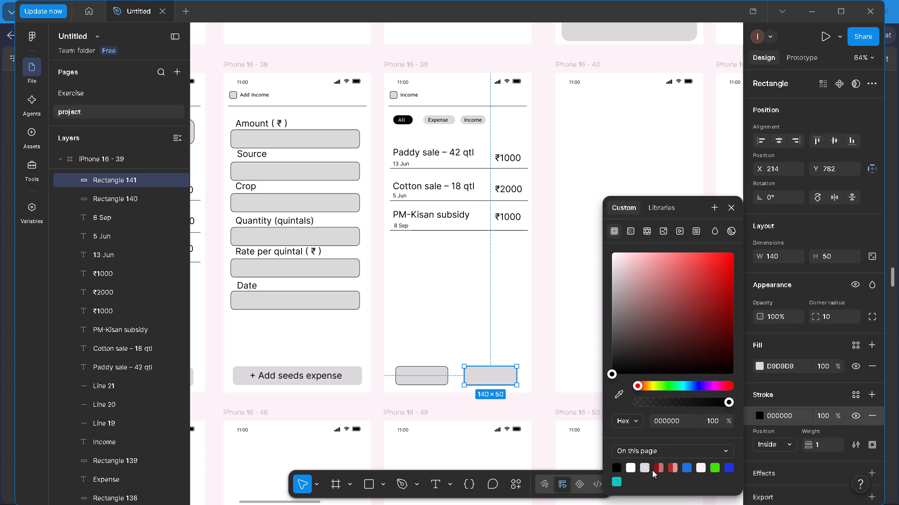
pyautogui.tripleClick(617, 466)
pyautogui.click(762, 364)
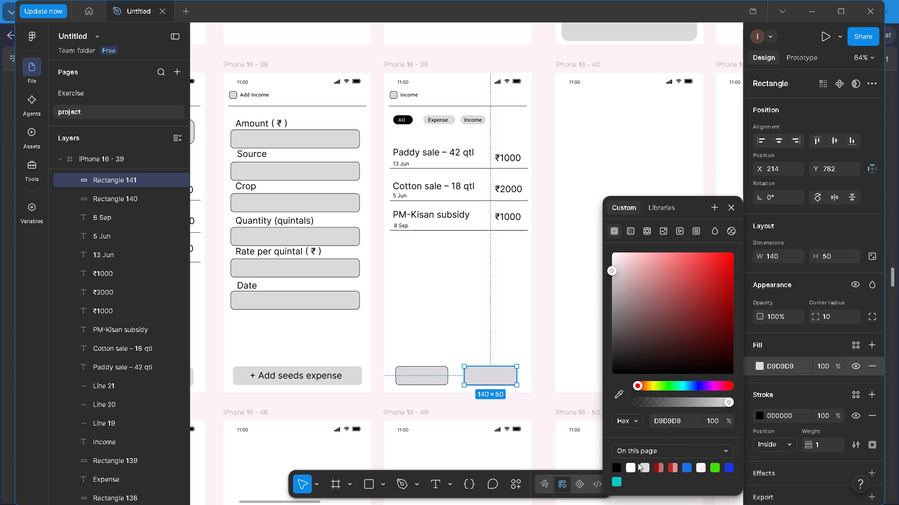
pyautogui.click(619, 469)
pyautogui.click(476, 334)
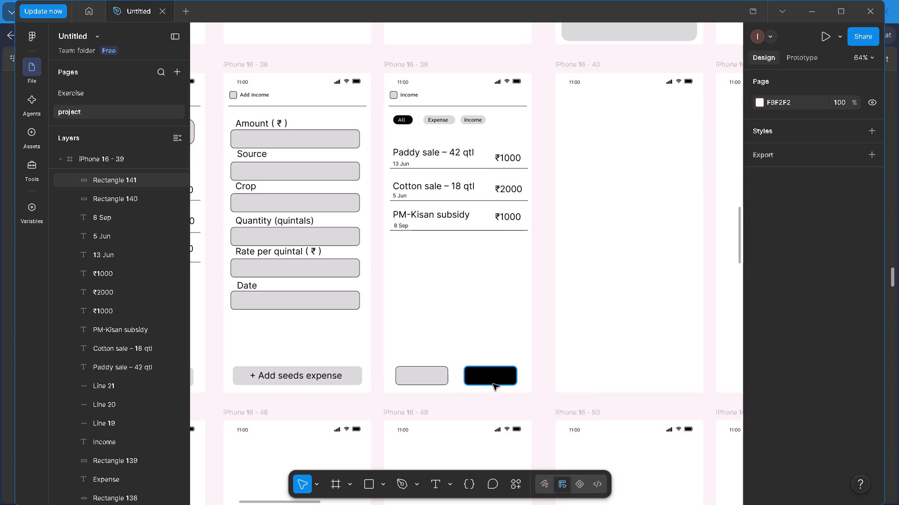
# Add the text "Delete" on the black button and position it near the button's centre.
pyautogui.keyDown('ctrl'); pyautogui.scroll(9, 493, 383); pyautogui.keyUp('ctrl')
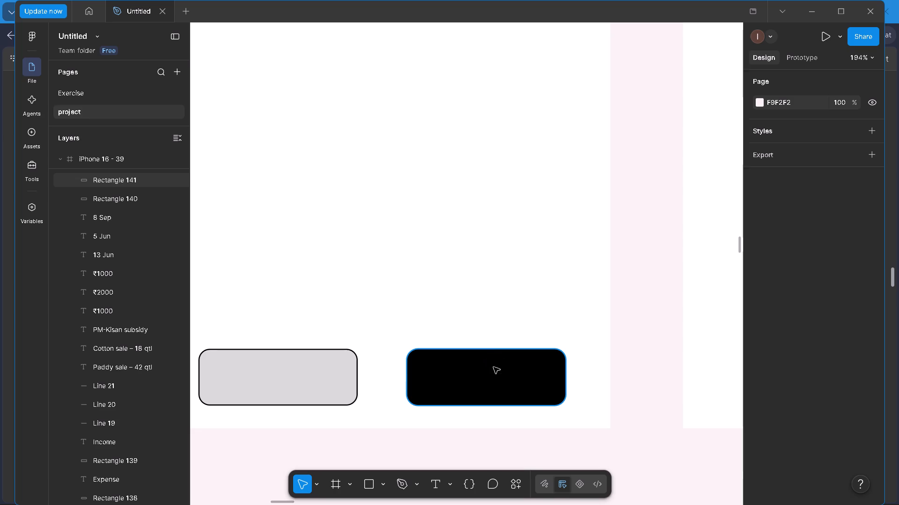
pyautogui.click(482, 371)
pyautogui.press('t')
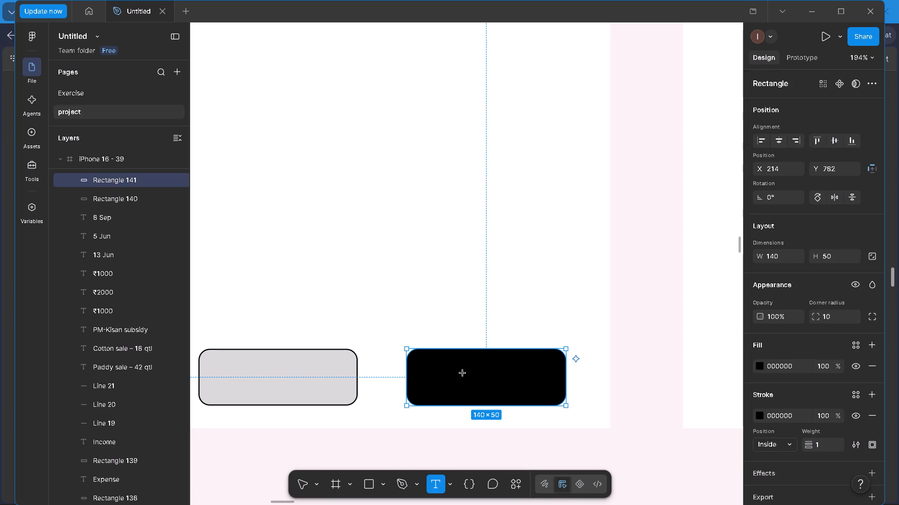
pyautogui.click(435, 371)
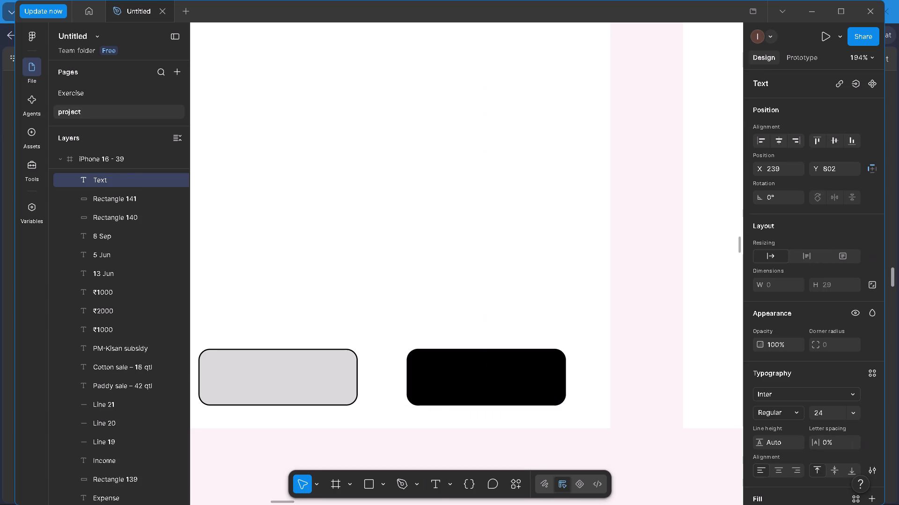
pyautogui.write('Delete')
pyautogui.click(483, 397)
pyautogui.moveTo(483, 397); pyautogui.dragTo(481, 377)
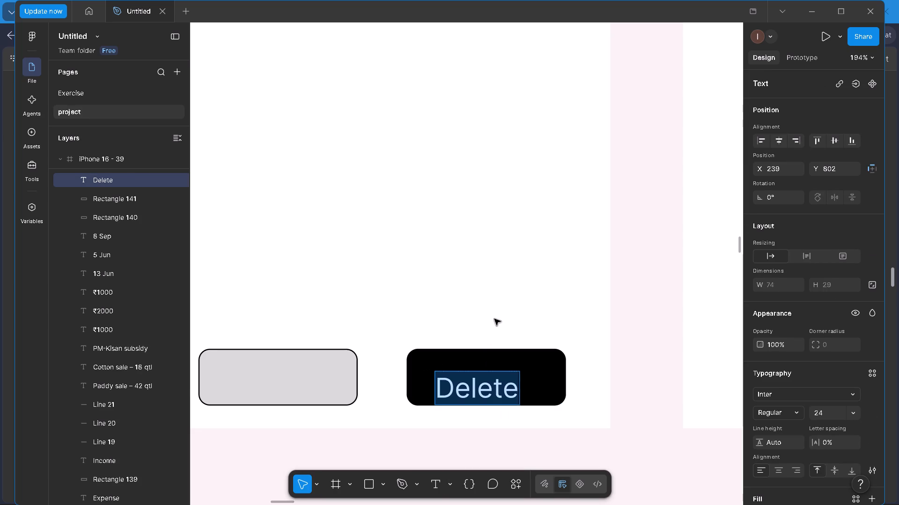
pyautogui.doubleClick(498, 308)
pyautogui.moveTo(469, 388); pyautogui.dragTo(471, 378)
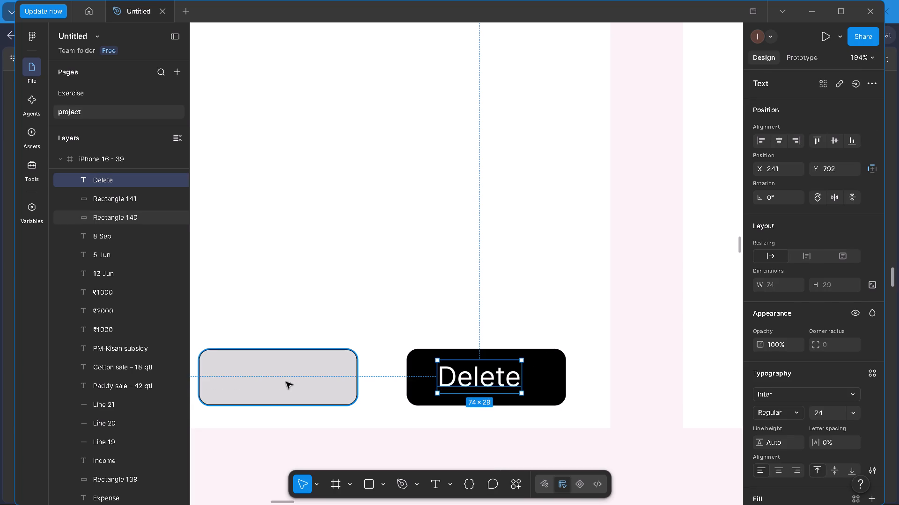
# Add the text "Edit" on the grey button and position it level with the "Delete" label.
pyautogui.click(286, 383)
pyautogui.click(439, 485)
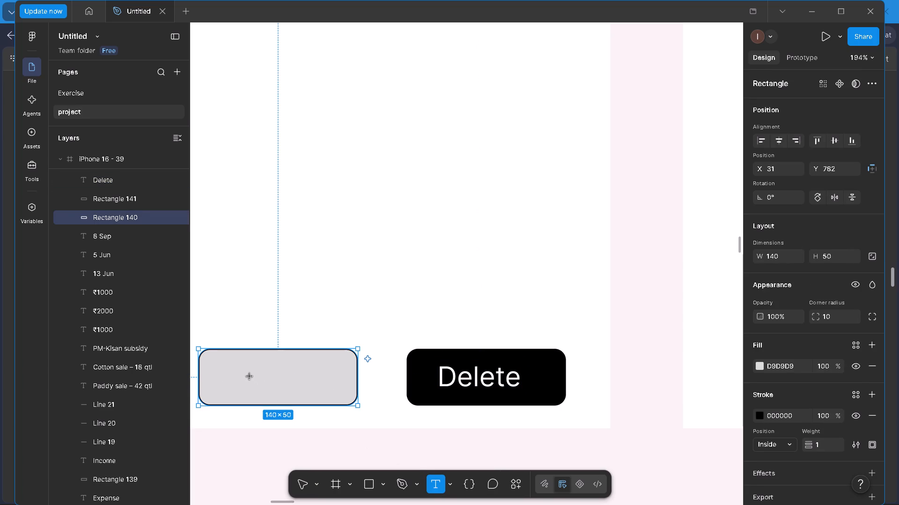
pyautogui.click(235, 369)
pyautogui.write('Edit')
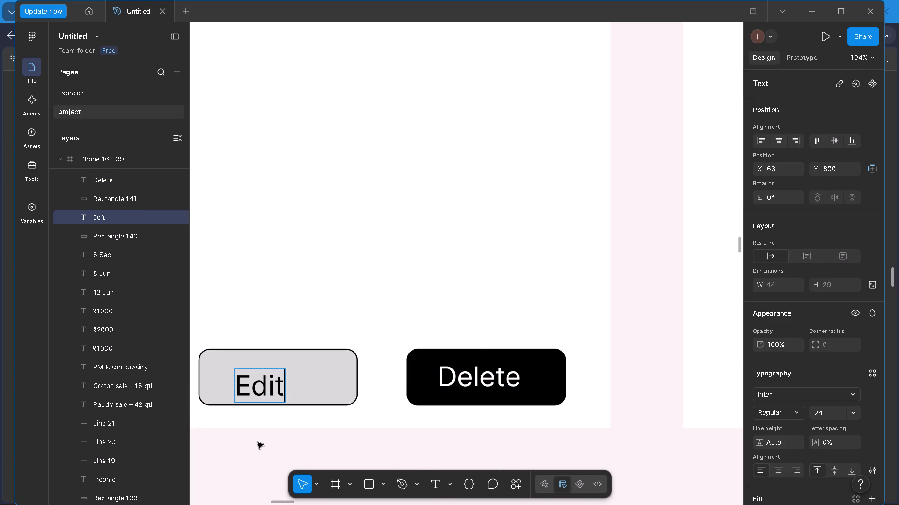
pyautogui.tripleClick(258, 442)
pyautogui.click(258, 443)
pyautogui.moveTo(271, 390); pyautogui.dragTo(273, 378)
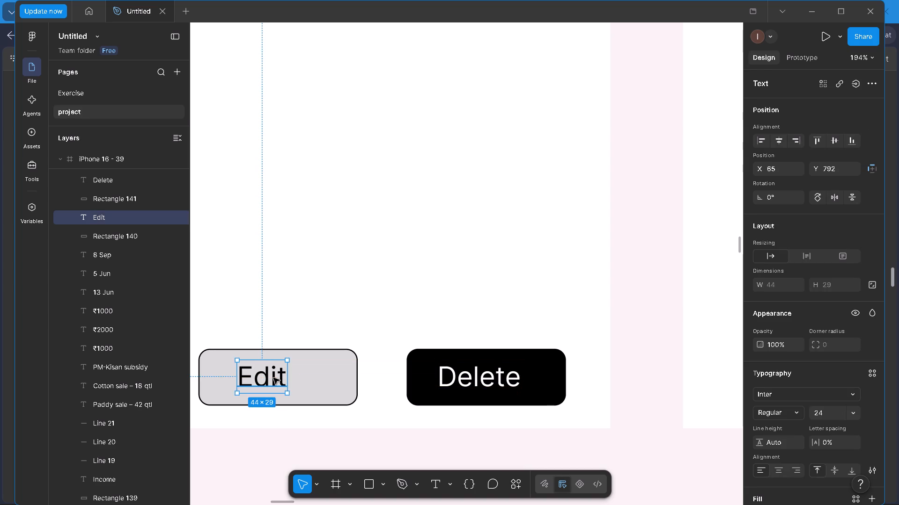
pyautogui.click(272, 464)
# Switch to the PDF in Edge and examine the Income, Income detail and History screens on page 5.
pyautogui.keyDown('ctrl'); pyautogui.scroll(-10, 272, 461); pyautogui.keyUp('ctrl')
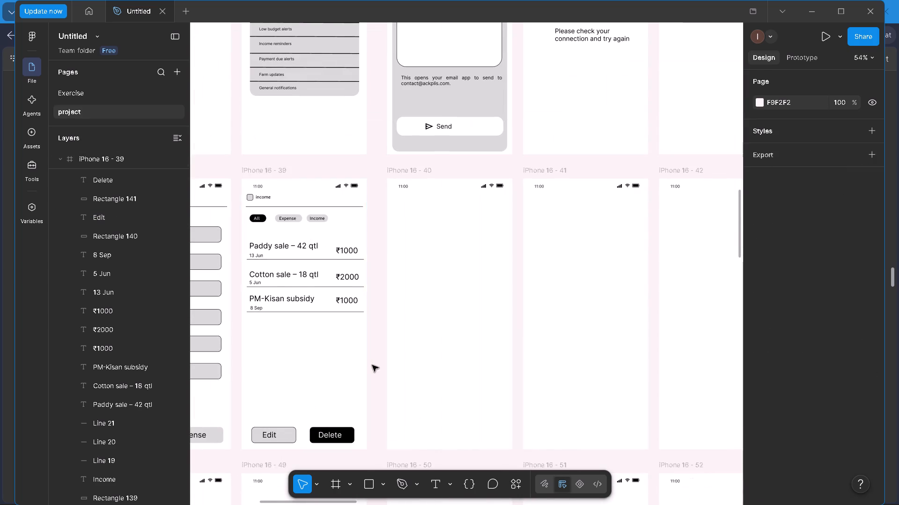
pyautogui.keyDown('ctrl'); pyautogui.scroll(-6, 372, 365); pyautogui.keyUp('ctrl')
pyautogui.keyDown('ctrl'); pyautogui.scroll(-4, 423, 365); pyautogui.keyUp('ctrl')
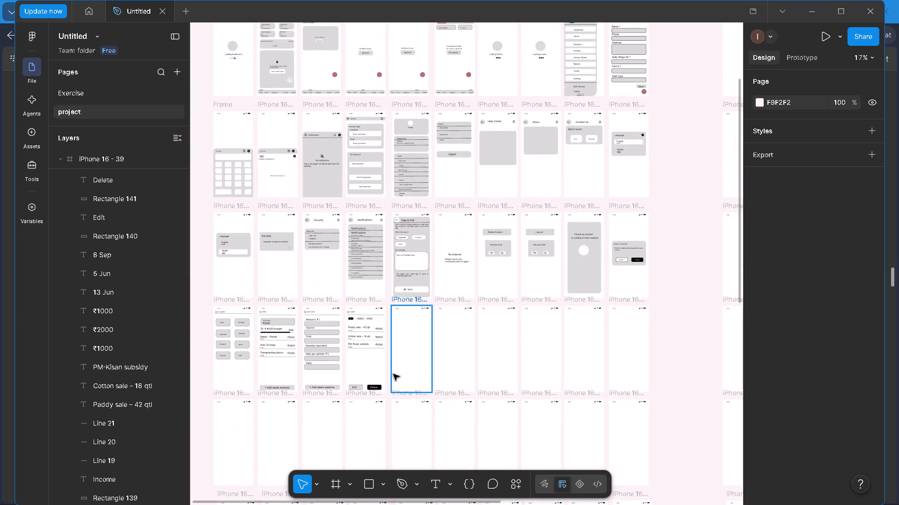
pyautogui.keyDown('ctrl'); pyautogui.scroll(9, 411, 368); pyautogui.keyUp('ctrl')
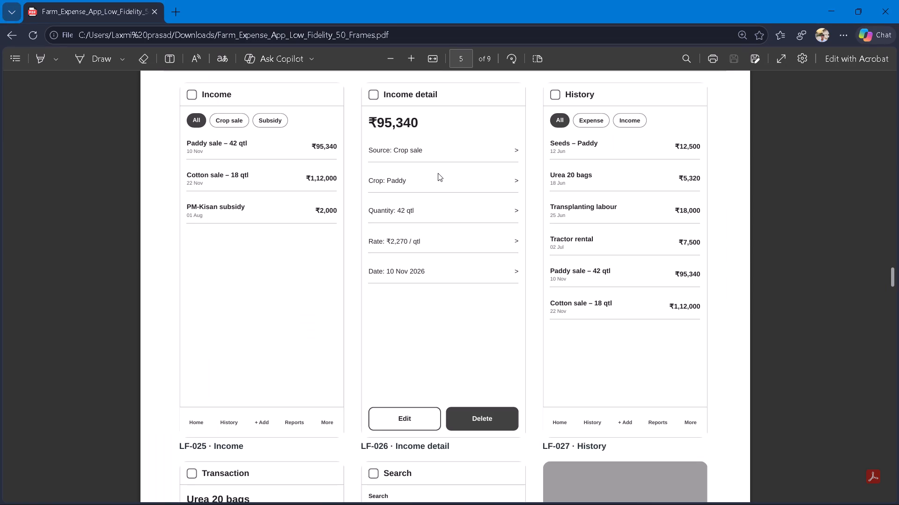
pyautogui.scroll(8, 437, 173)
pyautogui.scroll(-6, 437, 173)
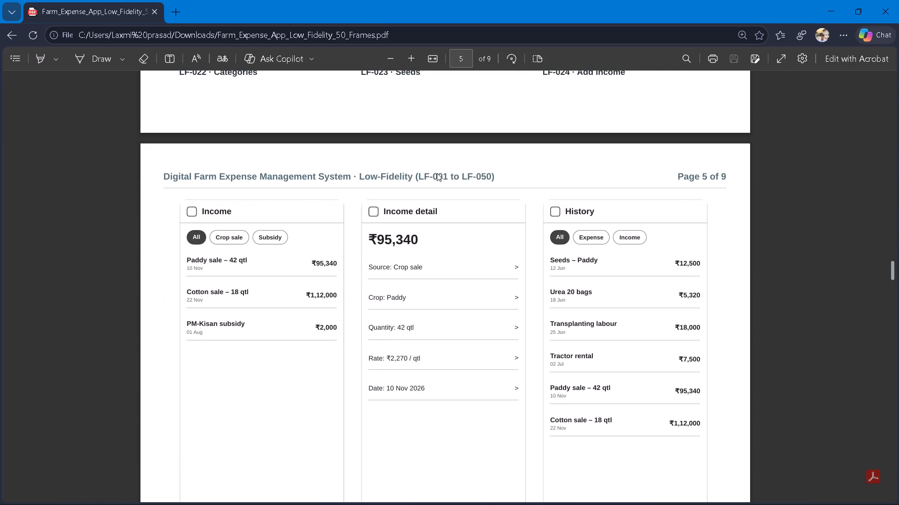
pyautogui.scroll(-2, 437, 173)
pyautogui.scroll(1, 437, 173)
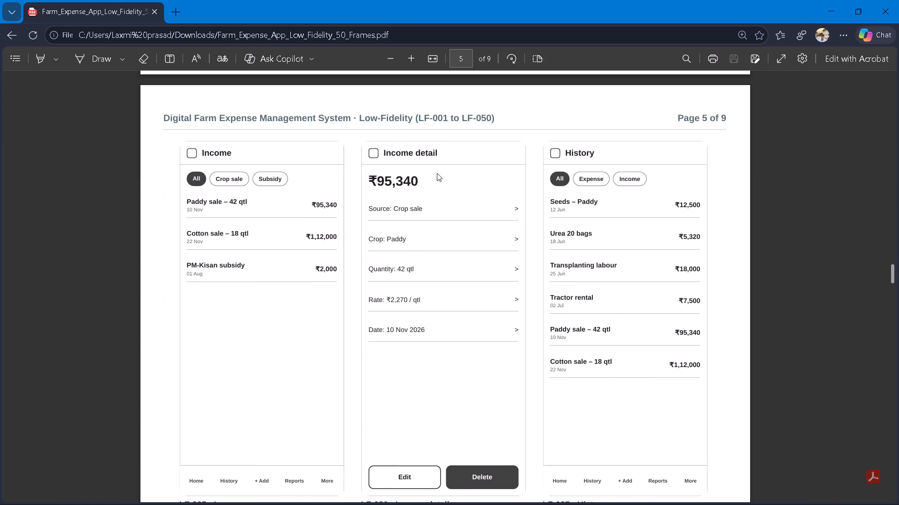
pyautogui.click(437, 173)
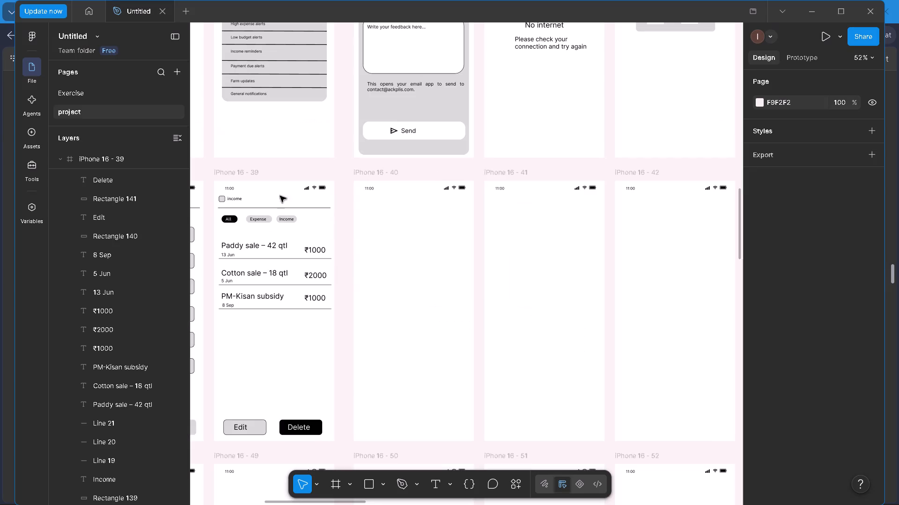
# Copy the header's checkbox, "income" title and divider line from iPhone 16 - 39 in Figma into iPhone 16 - 40.
pyautogui.moveTo(219, 192); pyautogui.dragTo(241, 210)
pyautogui.hotkey('ctrl', 'c')
pyautogui.click(374, 171)
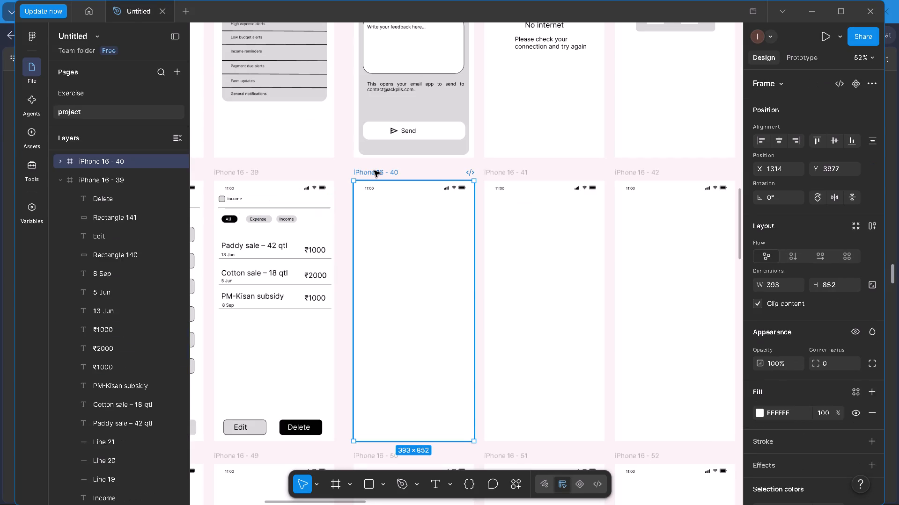
pyautogui.hotkey('ctrl', 'v')
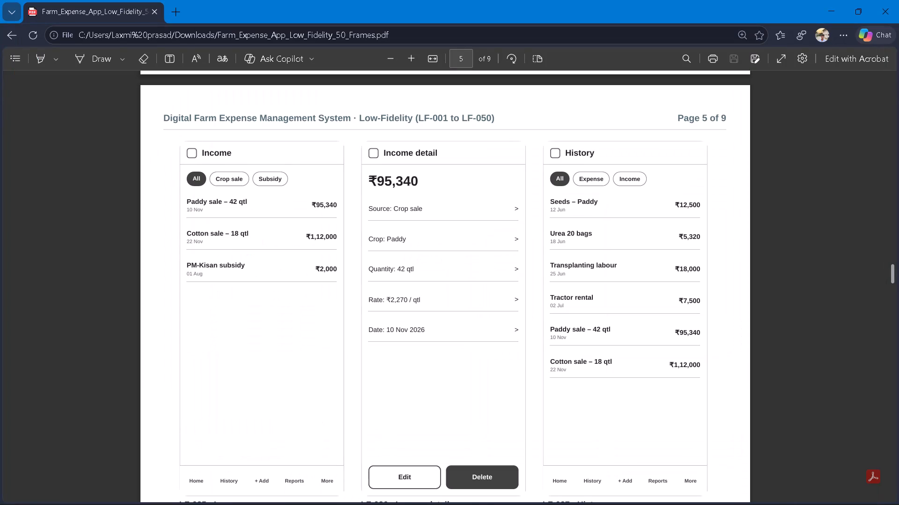
# Extend the header title in iPhone 16 - 40 so that it reads "income detail".
pyautogui.keyDown('ctrl'); pyautogui.scroll(6, 385, 209); pyautogui.keyUp('ctrl')
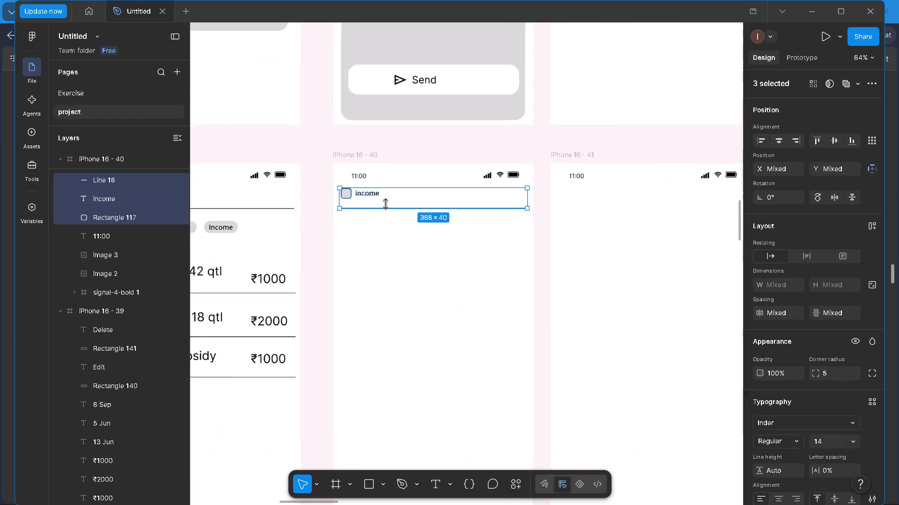
pyautogui.keyDown('ctrl'); pyautogui.scroll(6, 385, 204); pyautogui.keyUp('ctrl')
pyautogui.keyDown('ctrl'); pyautogui.tripleClick(362, 183); pyautogui.keyUp('ctrl')
pyautogui.doubleClick(362, 182)
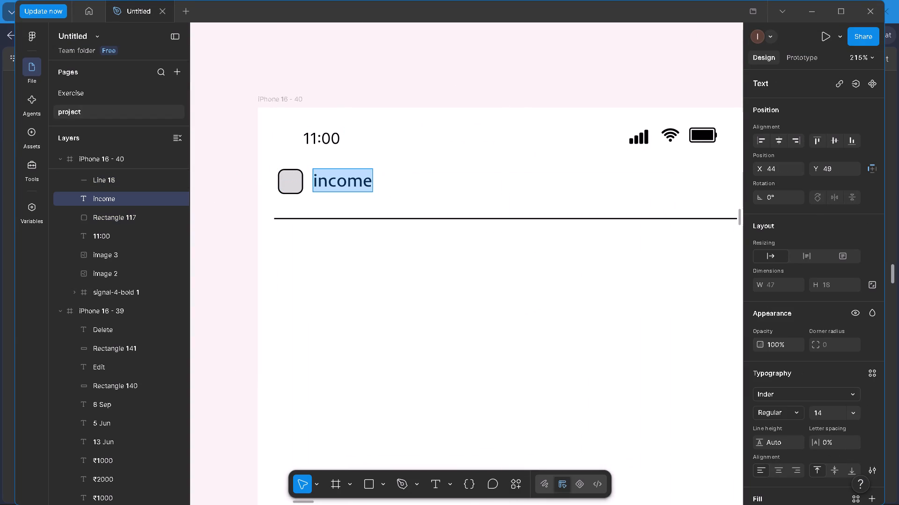
pyautogui.doubleClick(362, 182)
pyautogui.click(362, 182)
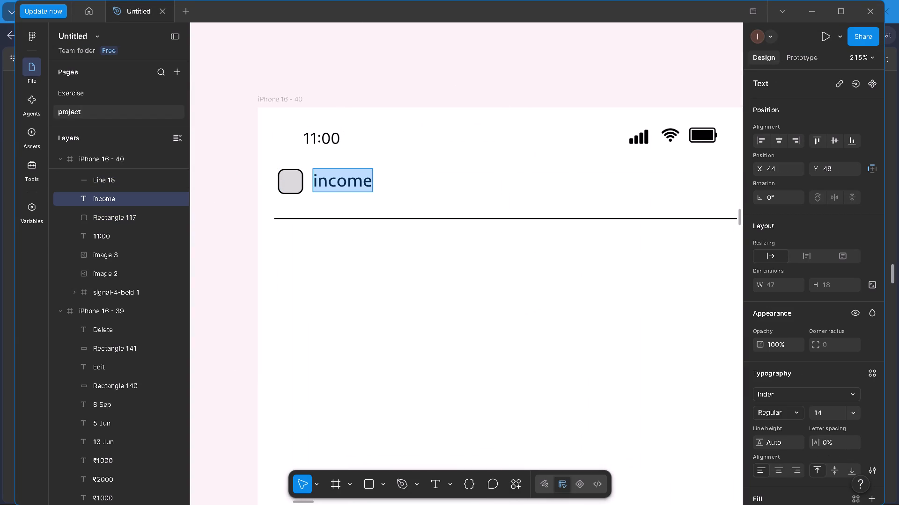
pyautogui.doubleClick(371, 183)
pyautogui.click(371, 183)
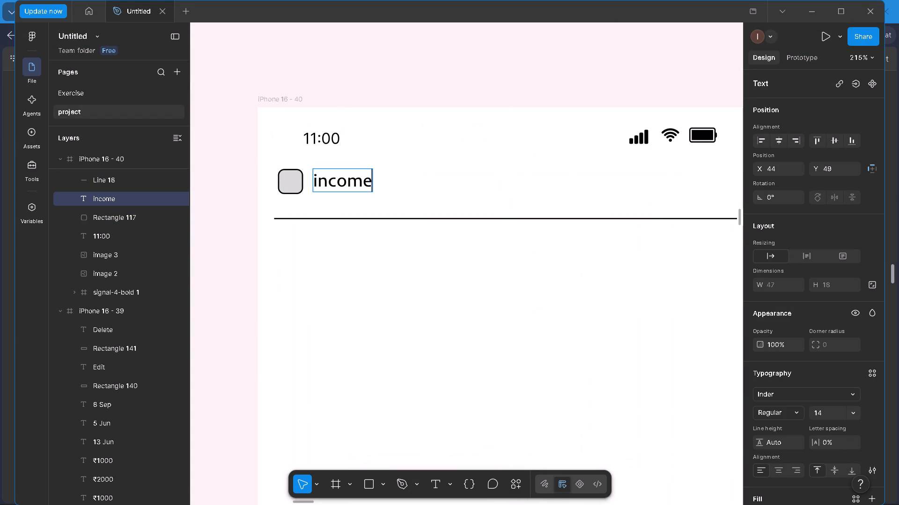
pyautogui.press('space')
pyautogui.write('detail')
pyautogui.doubleClick(374, 243)
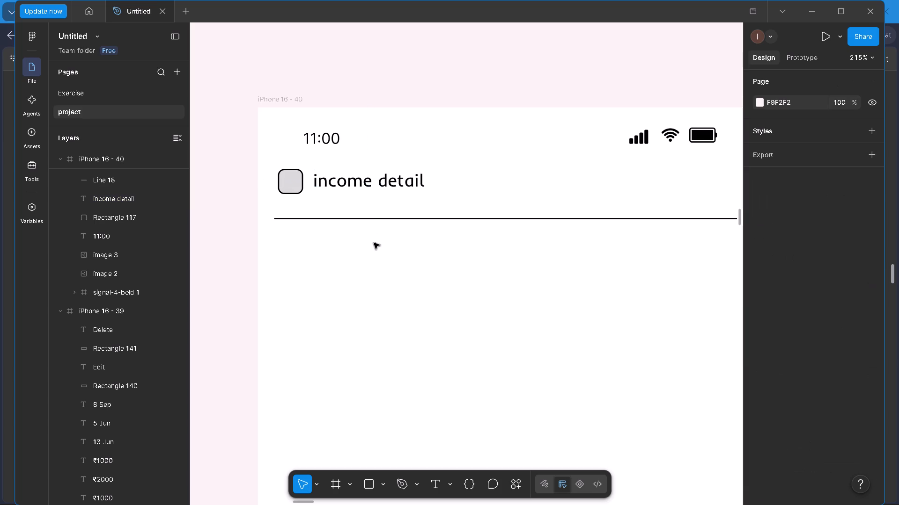
# Copy the "₹1000" text from the Paddy sale row of iPhone 16 - 39 into a new text below iPhone 16 - 40's header.
pyautogui.keyDown('ctrl'); pyautogui.scroll(-8, 374, 243); pyautogui.keyUp('ctrl')
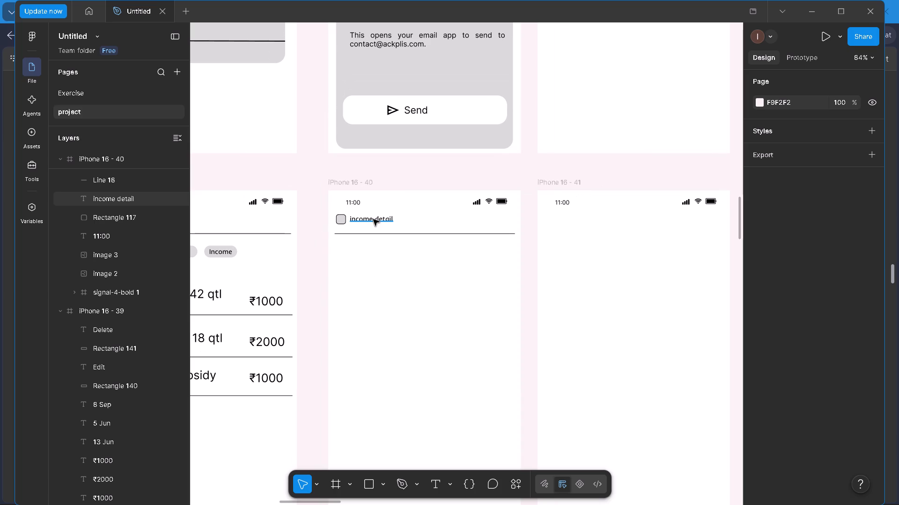
pyautogui.click(380, 308)
pyautogui.scroll(-6, 324, 272)
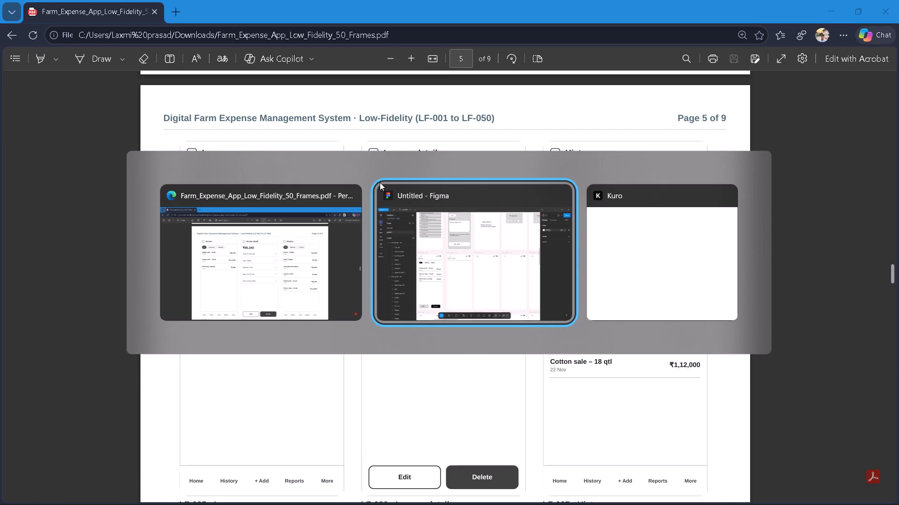
pyautogui.tripleClick(281, 276)
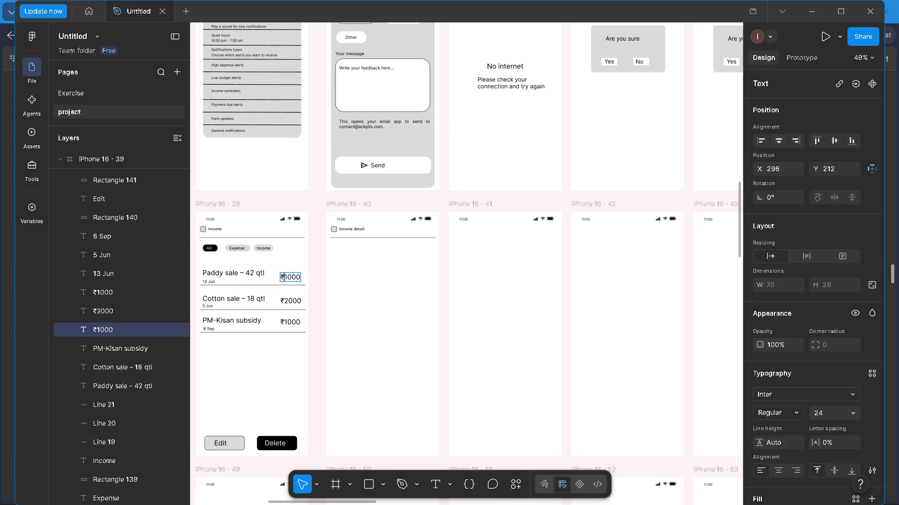
pyautogui.tripleClick(285, 275)
pyautogui.hotkey('ctrl', 'c')
pyautogui.click(342, 241)
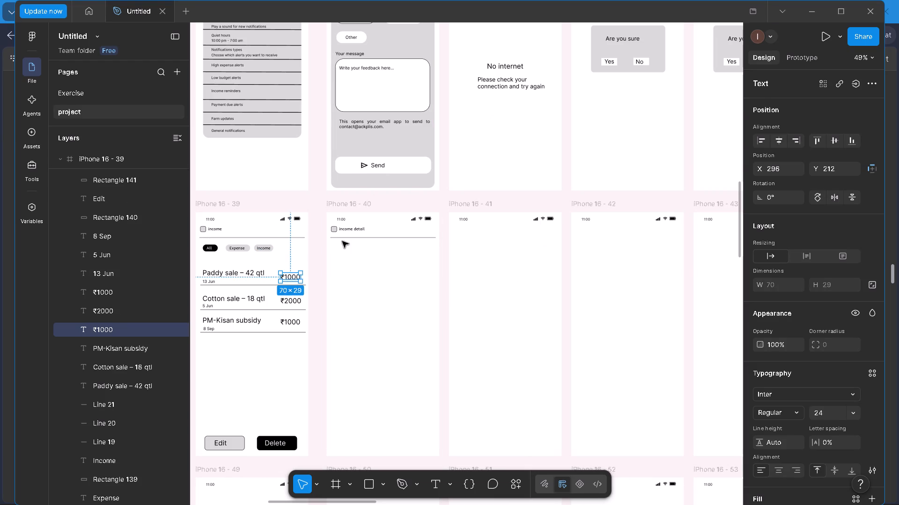
pyautogui.doubleClick(342, 246)
pyautogui.press('t')
pyautogui.click(342, 246)
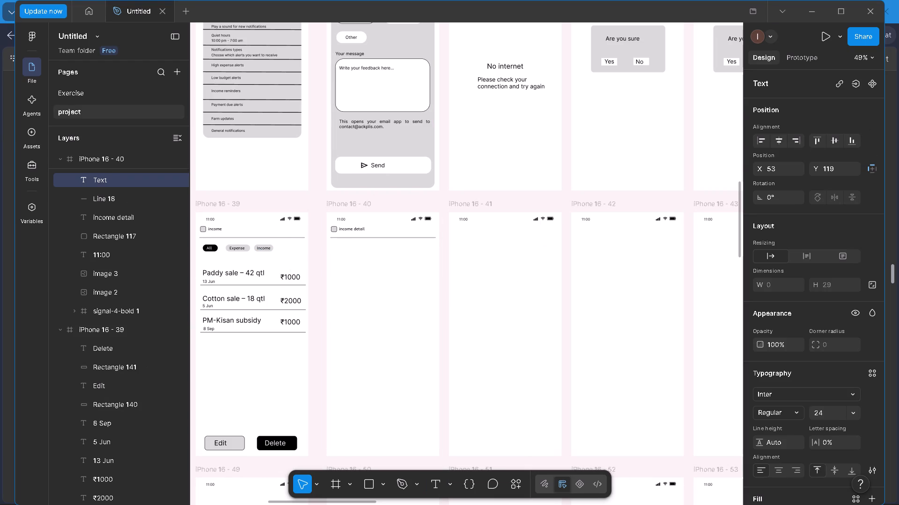
pyautogui.hotkey('ctrl', 'v')
# Set the new ₹1000 amount's font size to 36 and align its left edge with the header checkbox.
pyautogui.doubleClick(856, 411)
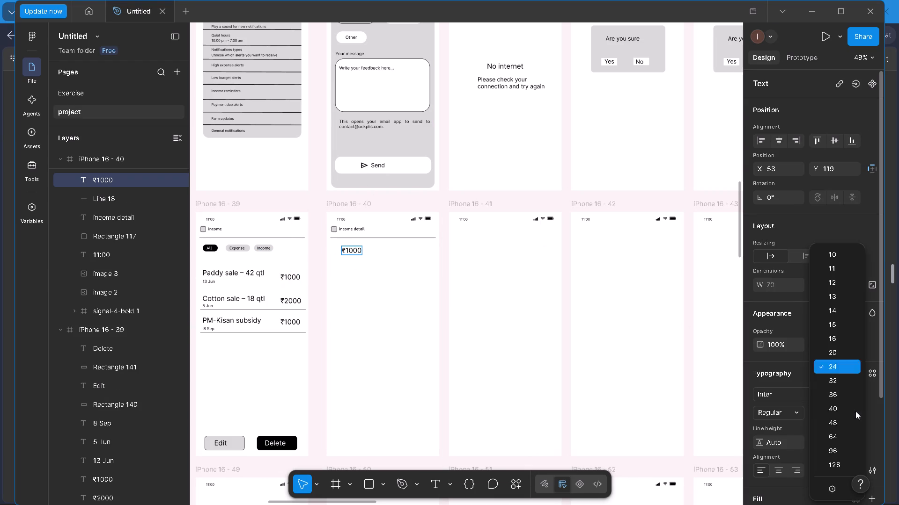
pyautogui.tripleClick(353, 251)
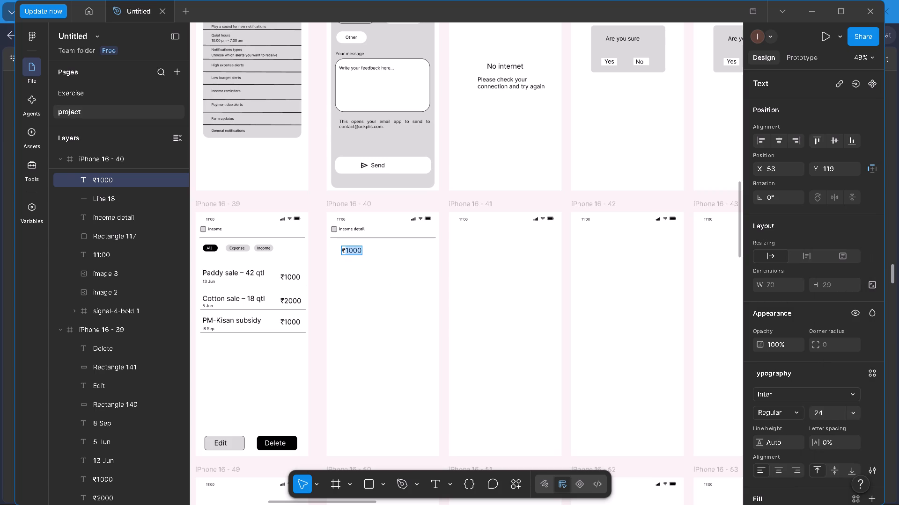
pyautogui.tripleClick(352, 249)
pyautogui.tripleClick(352, 249)
pyautogui.tripleClick(352, 249)
pyautogui.click(852, 413)
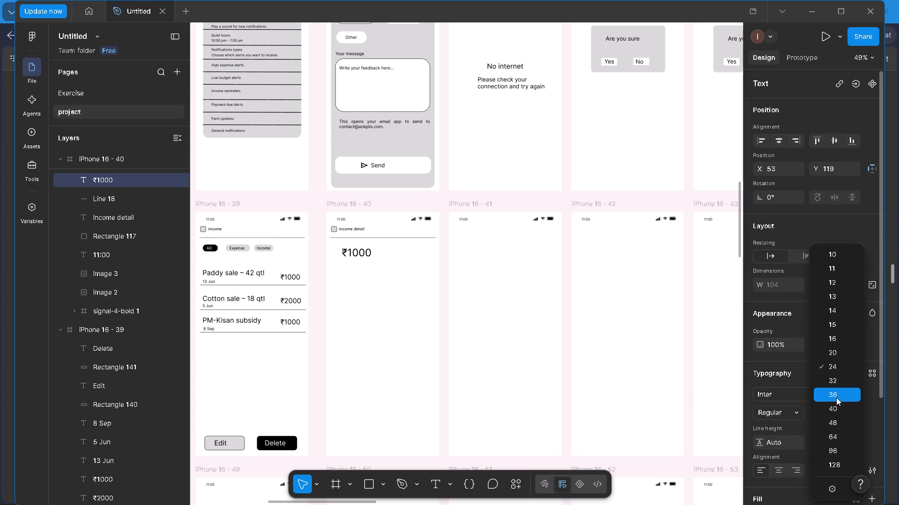
pyautogui.doubleClick(836, 397)
pyautogui.doubleClick(388, 342)
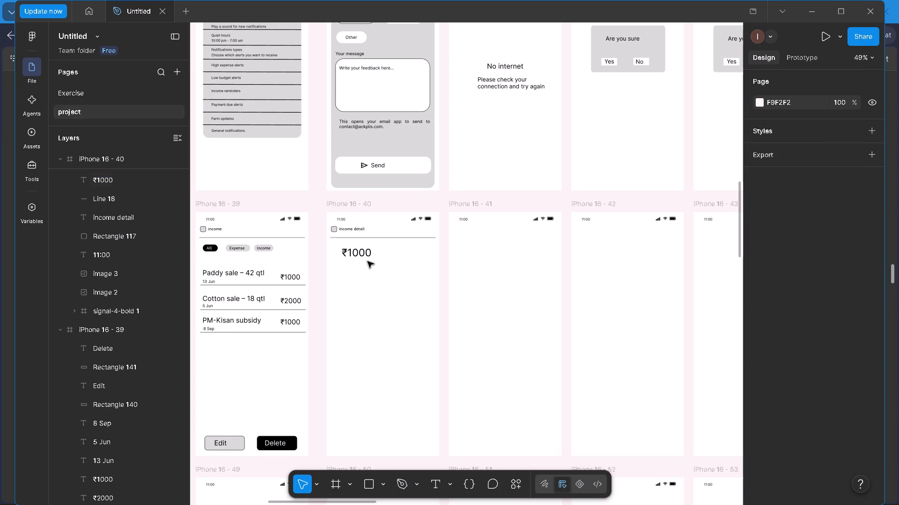
pyautogui.moveTo(362, 250); pyautogui.dragTo(356, 256)
pyautogui.moveTo(356, 256); pyautogui.dragTo(357, 251)
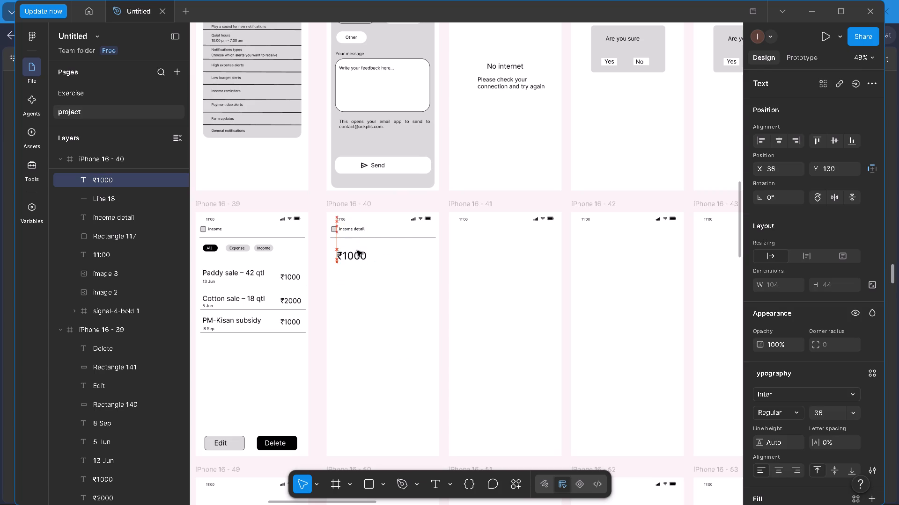
pyautogui.moveTo(357, 251); pyautogui.dragTo(354, 250)
pyautogui.click(348, 325)
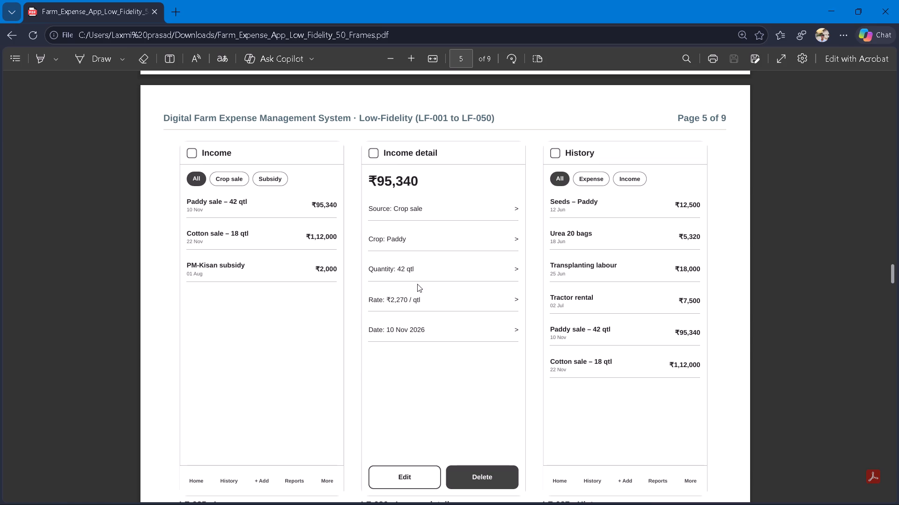
# Copy "Source: Crop sale" from the PDF's Income detail screen in Edge into a new Figma text below the ₹1000 amount.
pyautogui.moveTo(368, 206); pyautogui.dragTo(424, 209)
pyautogui.tripleClick(424, 209)
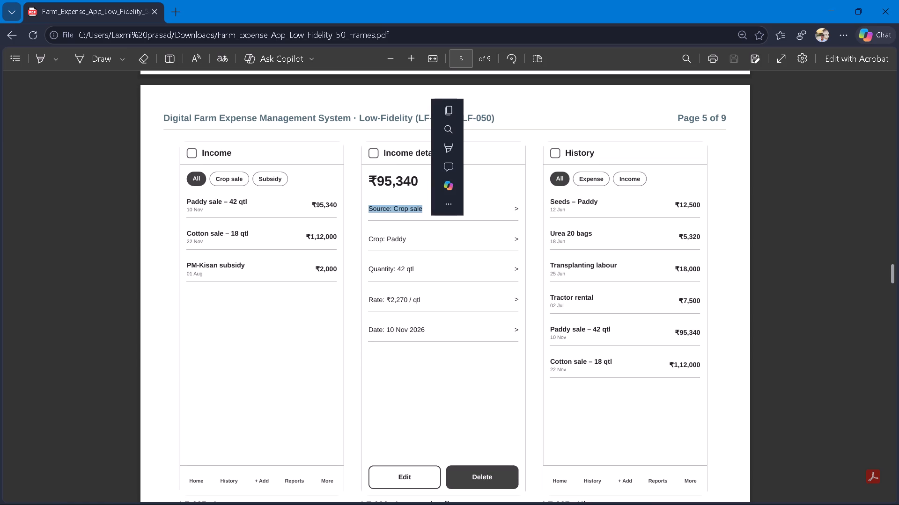
pyautogui.keyDown('ctrl'); pyautogui.tripleClick(424, 209); pyautogui.keyUp('ctrl')
pyautogui.keyDown('ctrl'); pyautogui.click(424, 209); pyautogui.keyUp('ctrl')
pyautogui.hotkey('ctrl', 'c')
pyautogui.keyDown('ctrl'); pyautogui.tripleClick(424, 209); pyautogui.keyUp('ctrl')
pyautogui.keyDown('ctrl'); pyautogui.doubleClick(424, 209); pyautogui.keyUp('ctrl')
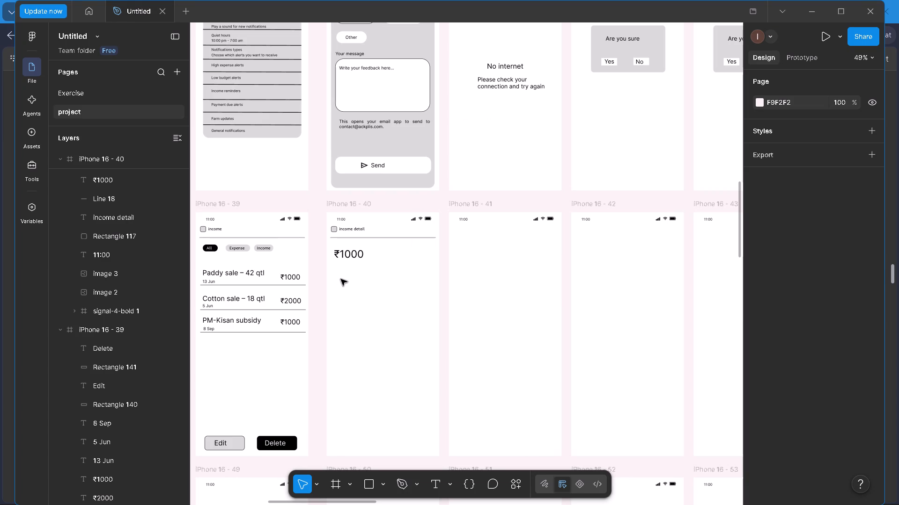
pyautogui.click(437, 476)
pyautogui.click(338, 269)
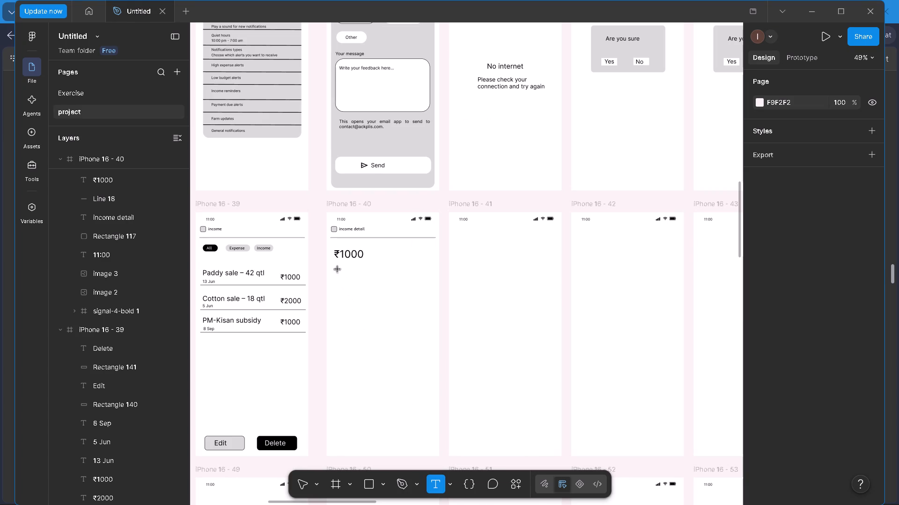
pyautogui.hotkey('ctrl', 'v')
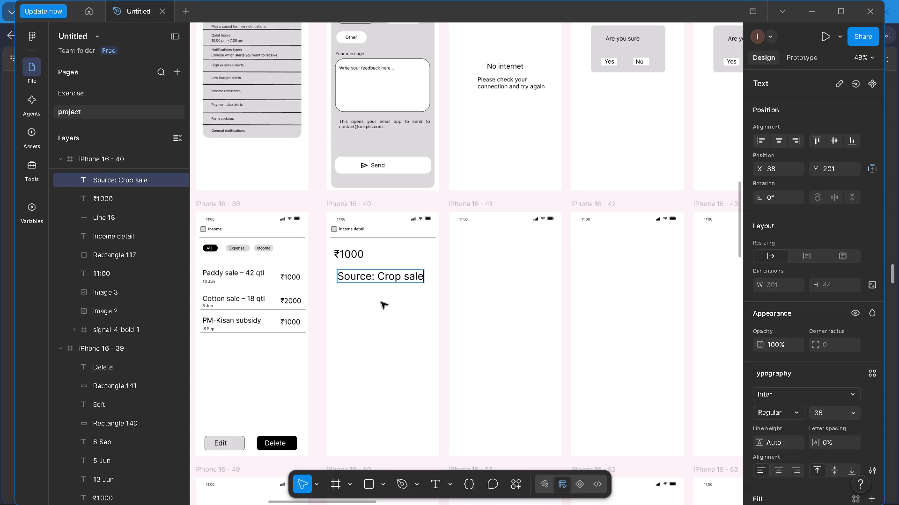
# Set the "Source: Crop sale" text's font size to 24 and left-align it beneath the ₹1000 amount.
pyautogui.tripleClick(390, 282)
pyautogui.click(853, 413)
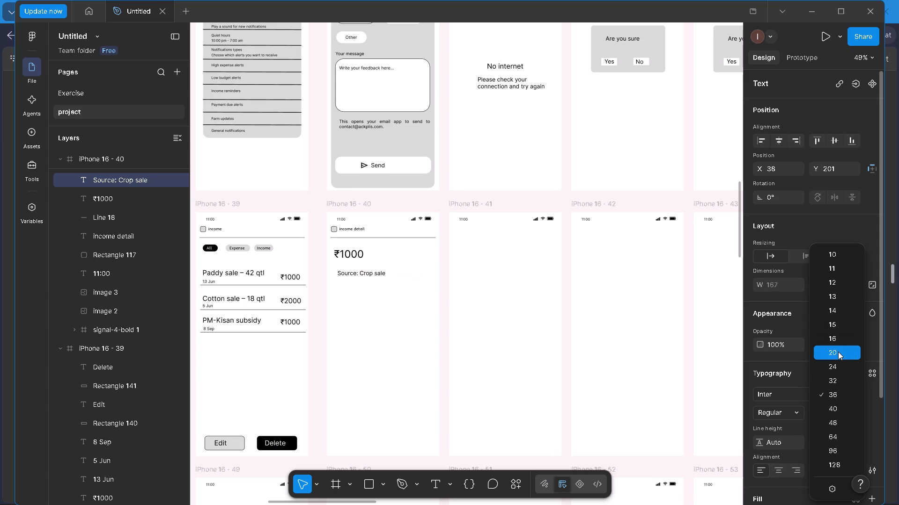
pyautogui.click(838, 363)
pyautogui.doubleClick(397, 343)
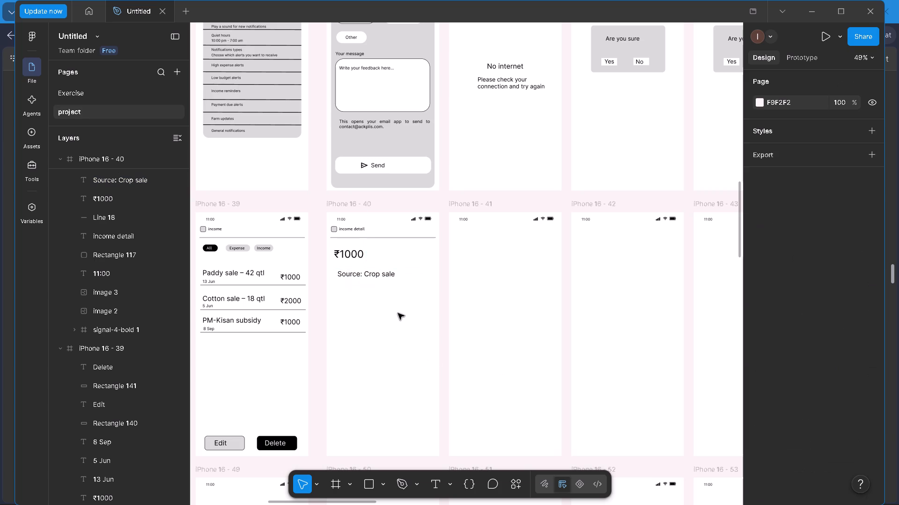
pyautogui.click(397, 287)
pyautogui.click(383, 275)
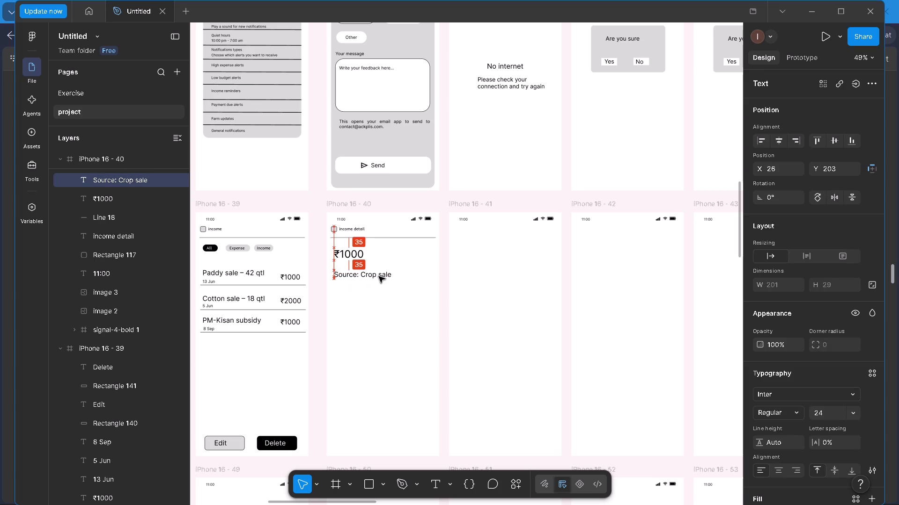
pyautogui.click(379, 310)
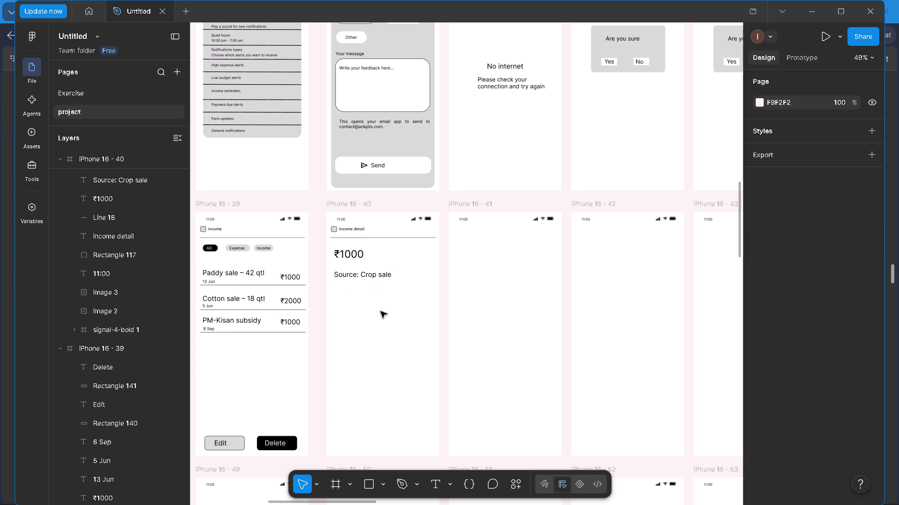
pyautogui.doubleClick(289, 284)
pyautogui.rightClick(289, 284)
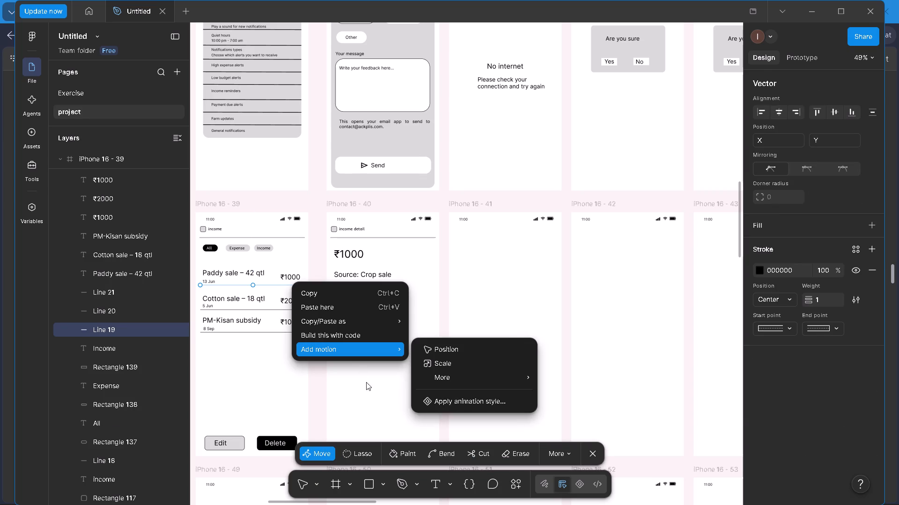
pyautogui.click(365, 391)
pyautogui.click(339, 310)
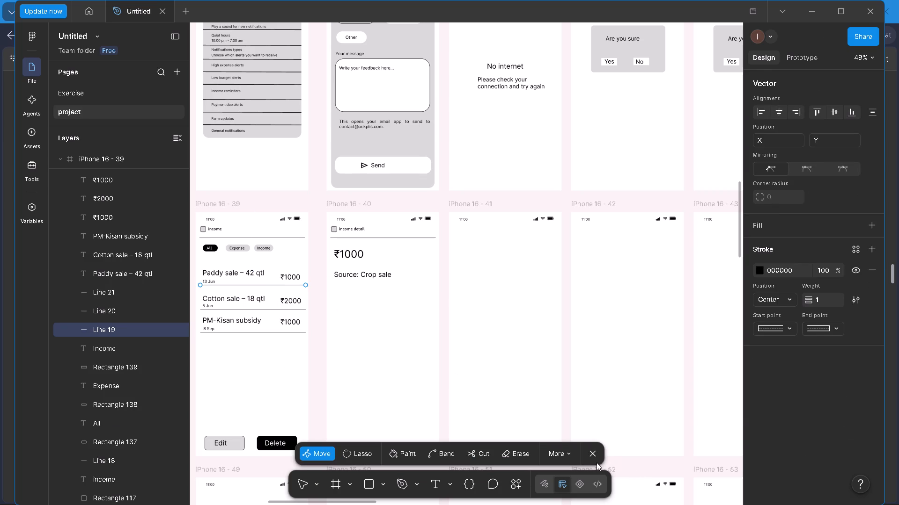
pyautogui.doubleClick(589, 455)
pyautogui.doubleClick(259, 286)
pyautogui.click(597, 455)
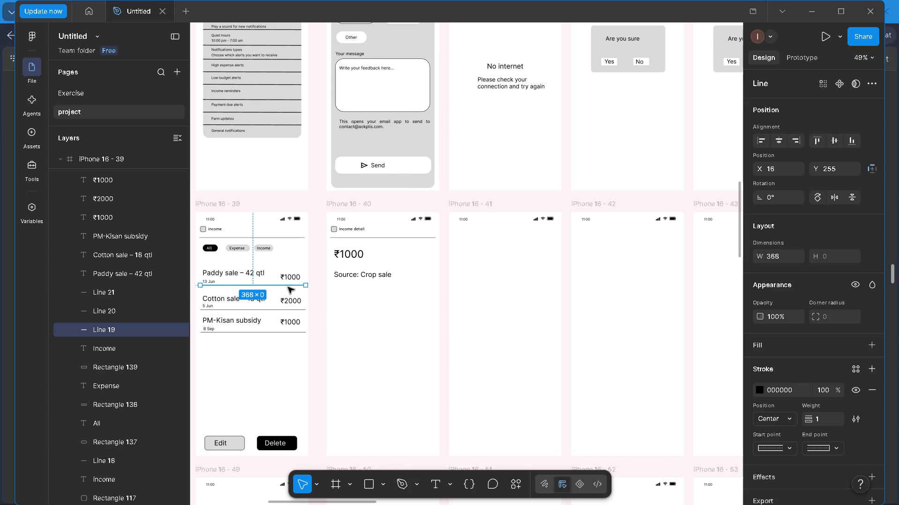
# Copy the divider line under iPhone 16 - 39's Paddy sale row into iPhone 16 - 40, below "Source: Crop sale".
pyautogui.rightClick(288, 287)
pyautogui.click(332, 94)
pyautogui.click(367, 204)
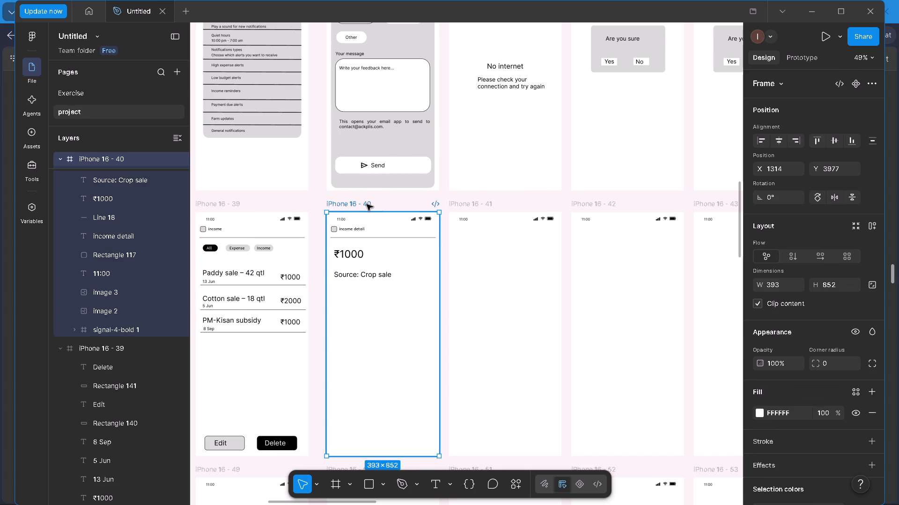
pyautogui.hotkey('ctrl', 'v')
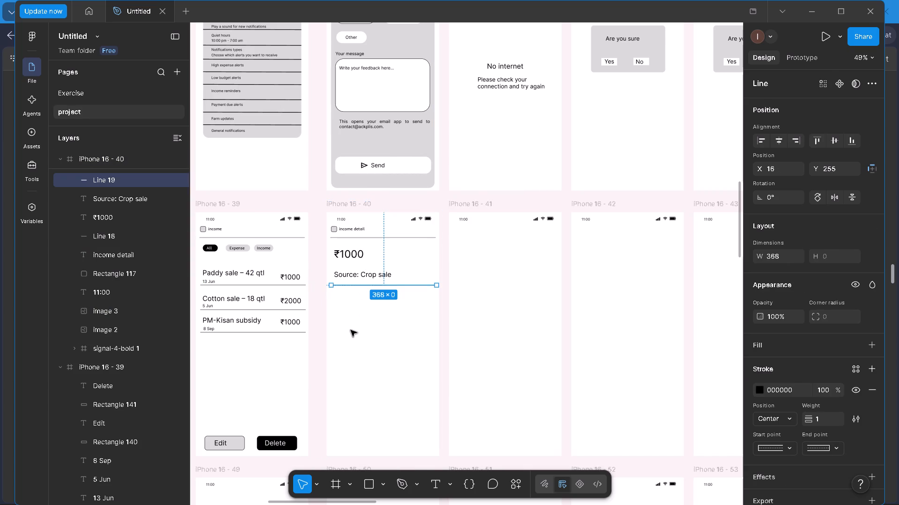
pyautogui.click(351, 330)
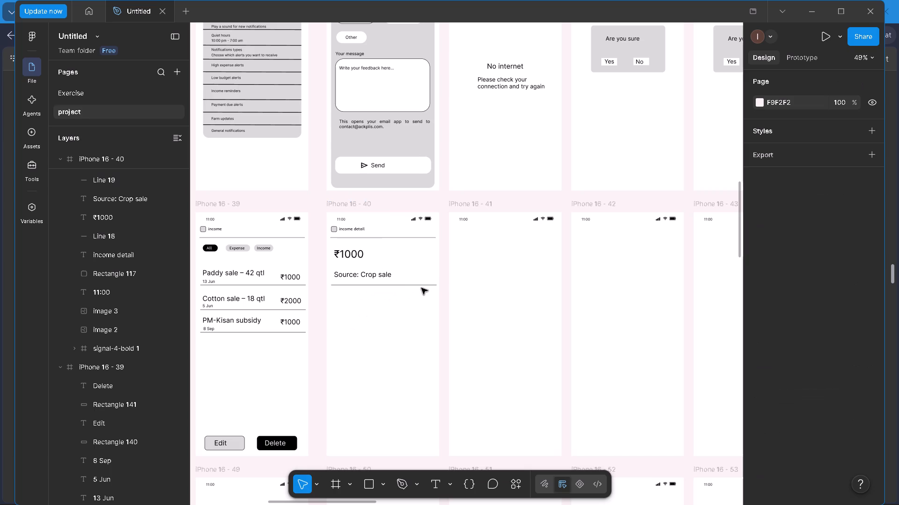
# Add a ">" text in the Source: Crop sale row and move it near the divider's far end, about X 349, Y 203.
pyautogui.press('t')
pyautogui.doubleClick(418, 274)
pyautogui.press('t')
pyautogui.doubleClick(420, 271)
pyautogui.press('t')
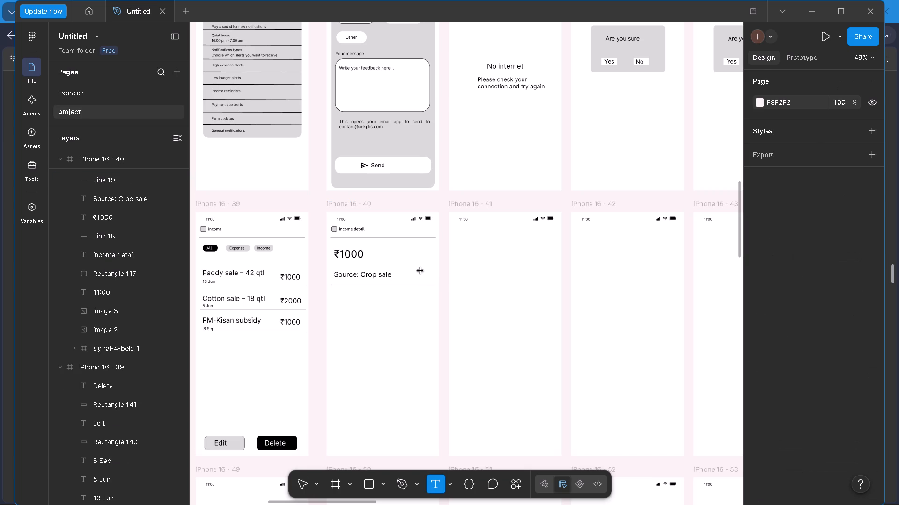
pyautogui.click(420, 271)
pyautogui.hotkey('shift', '>')
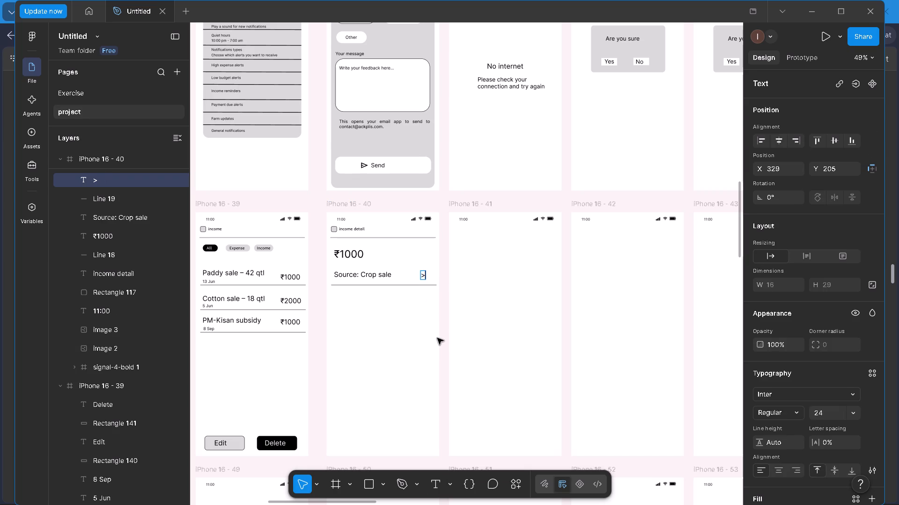
pyautogui.keyDown('ctrl'); pyautogui.scroll(8, 438, 341); pyautogui.keyUp('ctrl')
pyautogui.click(395, 289)
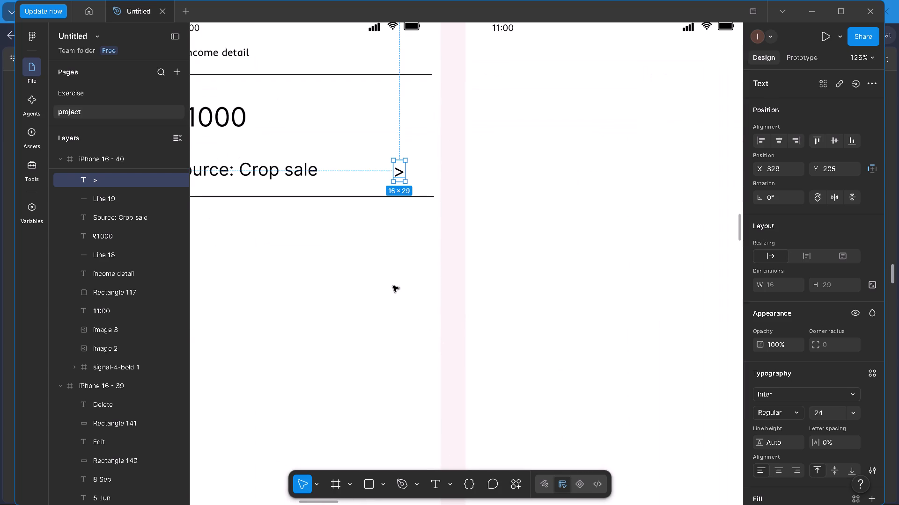
pyautogui.click(392, 285)
pyautogui.moveTo(398, 176); pyautogui.dragTo(413, 175)
pyautogui.keyDown('ctrl'); pyautogui.scroll(-5, 367, 276); pyautogui.keyUp('ctrl')
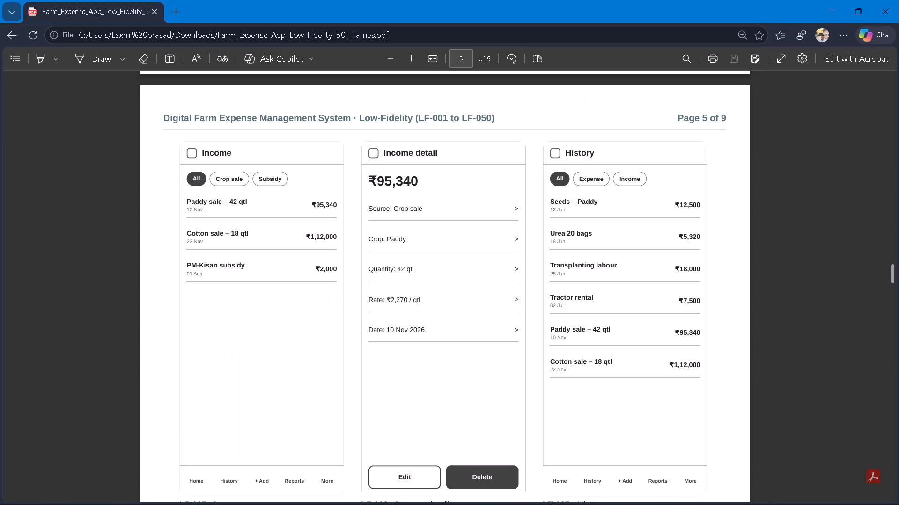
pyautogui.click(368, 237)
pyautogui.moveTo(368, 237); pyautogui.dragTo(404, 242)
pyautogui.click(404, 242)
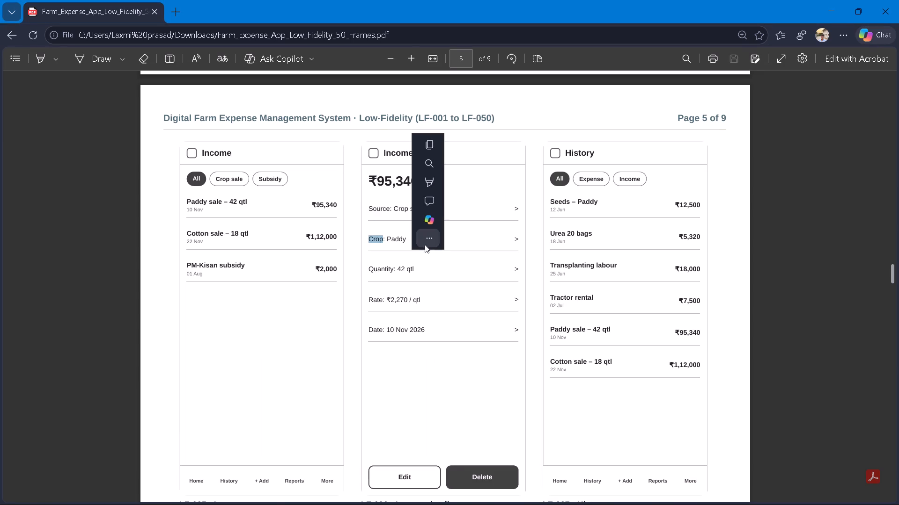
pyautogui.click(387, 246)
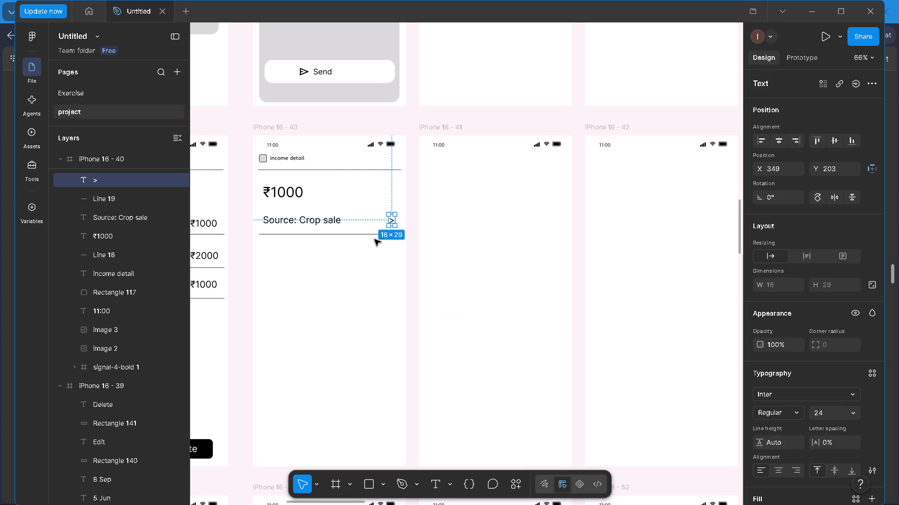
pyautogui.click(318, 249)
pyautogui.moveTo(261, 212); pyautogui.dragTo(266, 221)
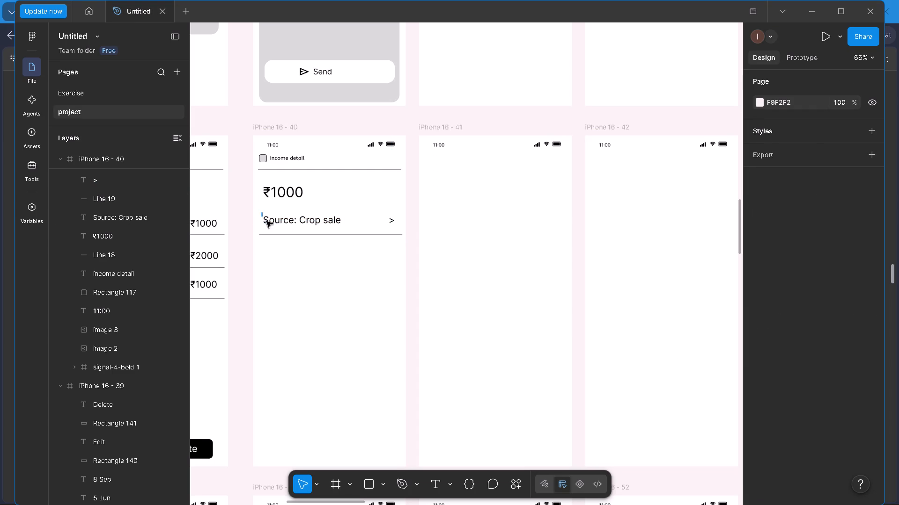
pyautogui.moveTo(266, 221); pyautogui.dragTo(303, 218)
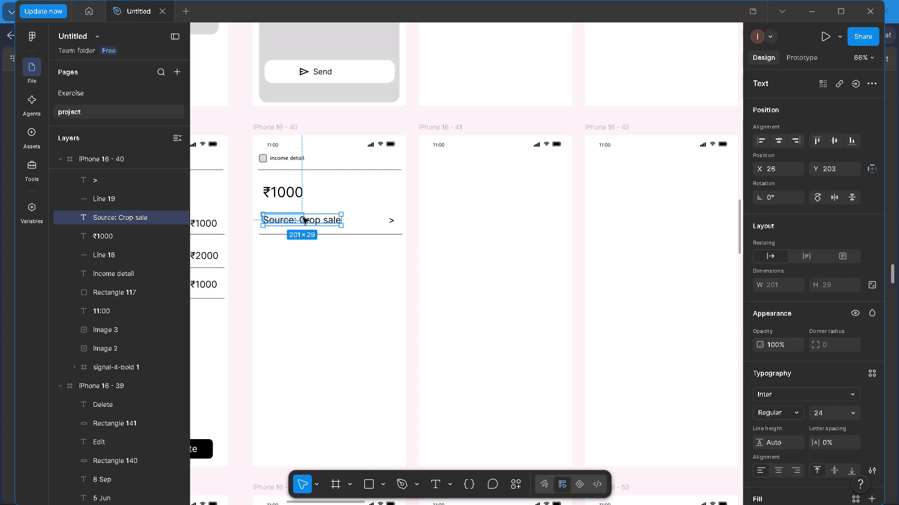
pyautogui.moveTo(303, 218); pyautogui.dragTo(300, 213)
# Copy the divider under "Source: Crop sale" and paste four duplicates for the remaining detail rows.
pyautogui.click(294, 236)
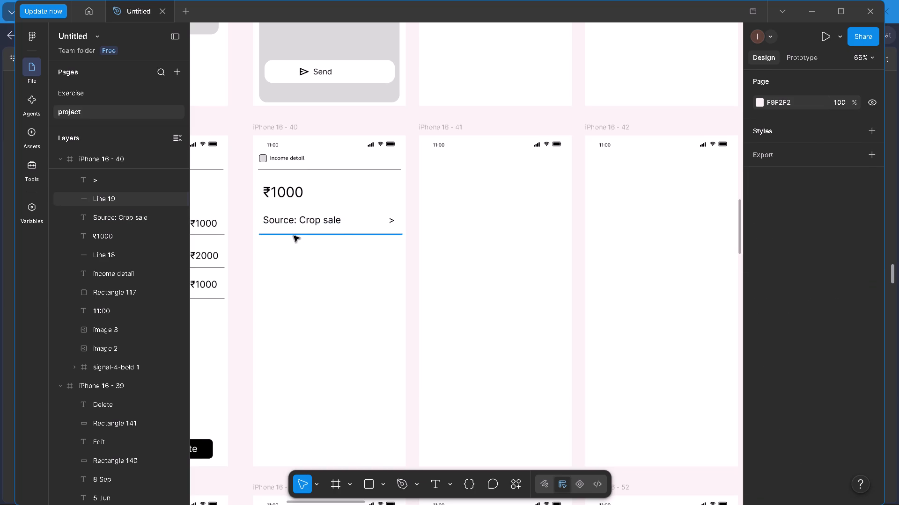
pyautogui.rightClick(294, 236)
pyautogui.click(332, 97)
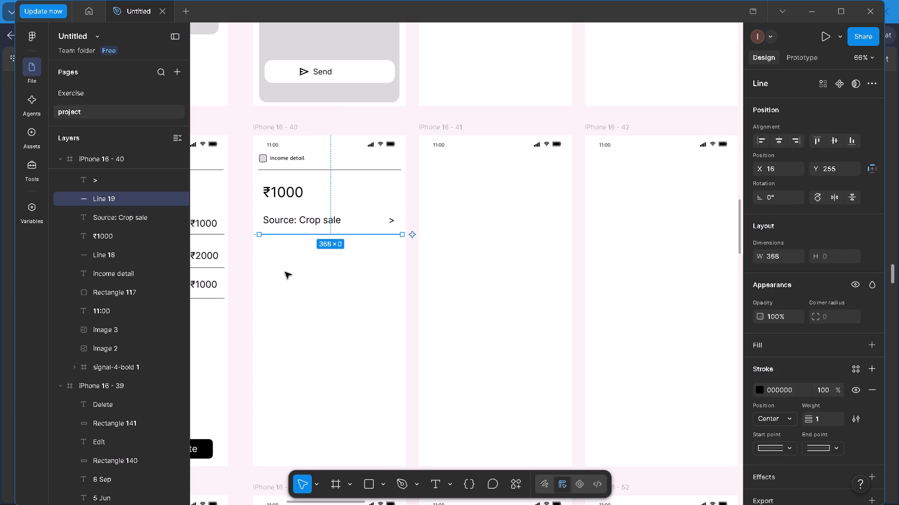
pyautogui.rightClick(280, 282)
pyautogui.click(318, 91)
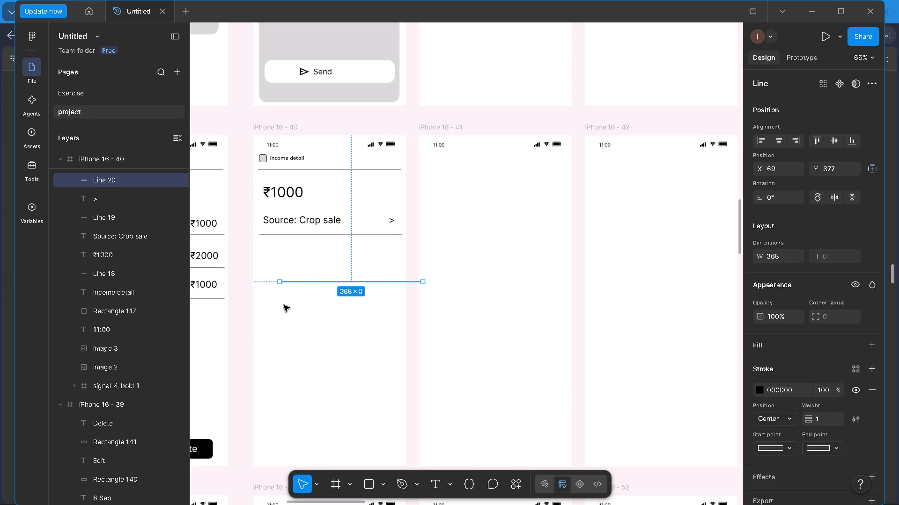
pyautogui.rightClick(283, 308)
pyautogui.click(332, 86)
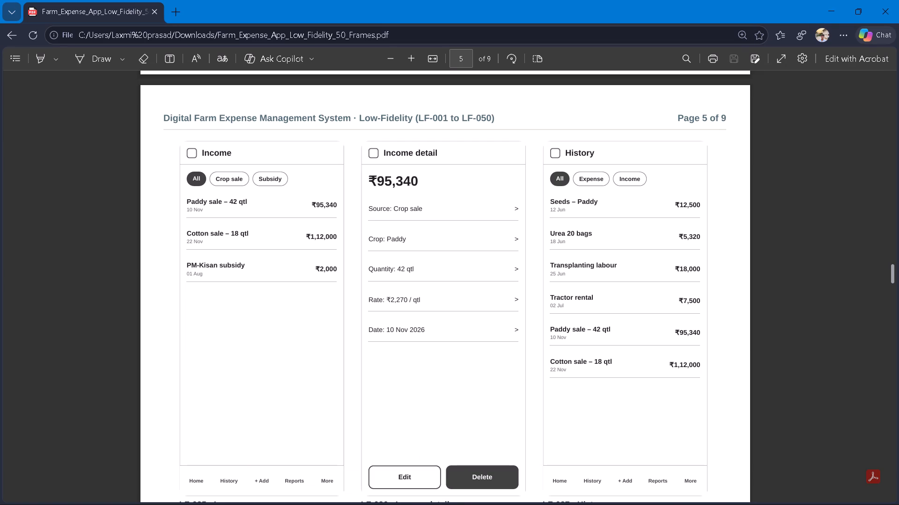
pyautogui.rightClick(320, 353)
pyautogui.rightClick(403, 271)
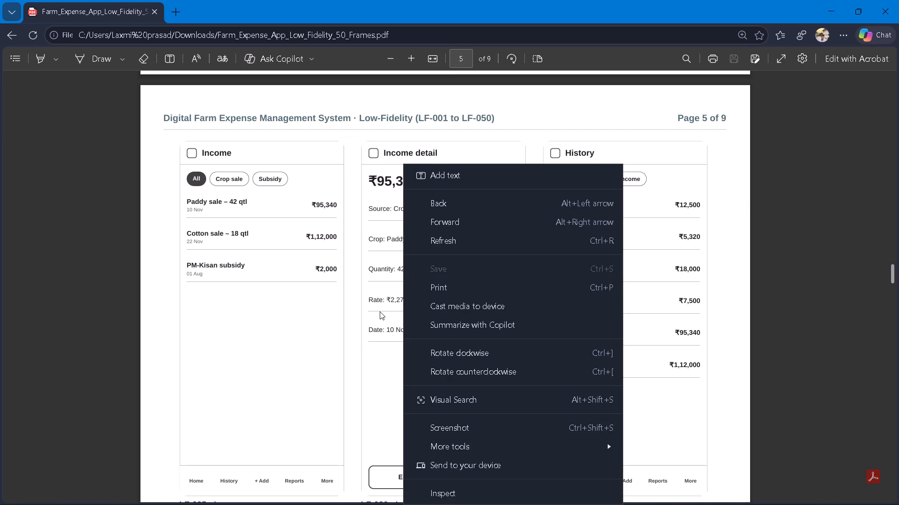
pyautogui.click(380, 312)
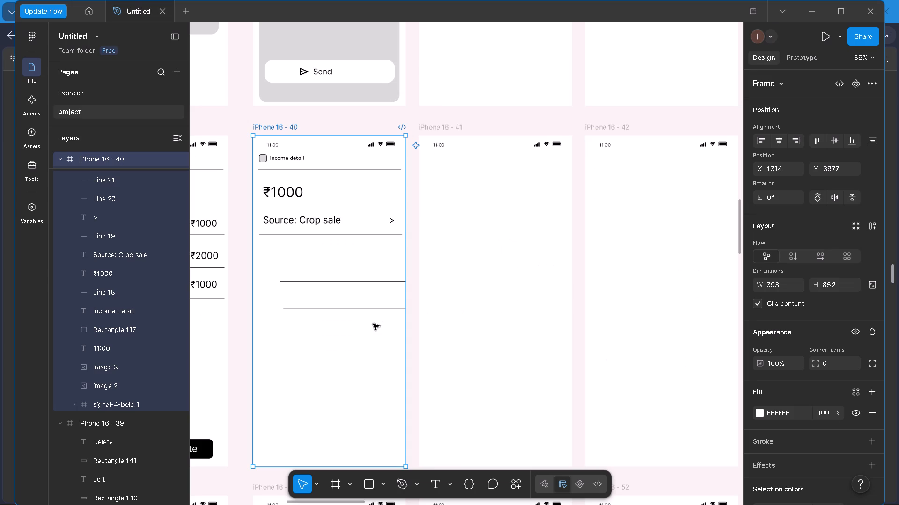
pyautogui.rightClick(316, 326)
pyautogui.click(345, 81)
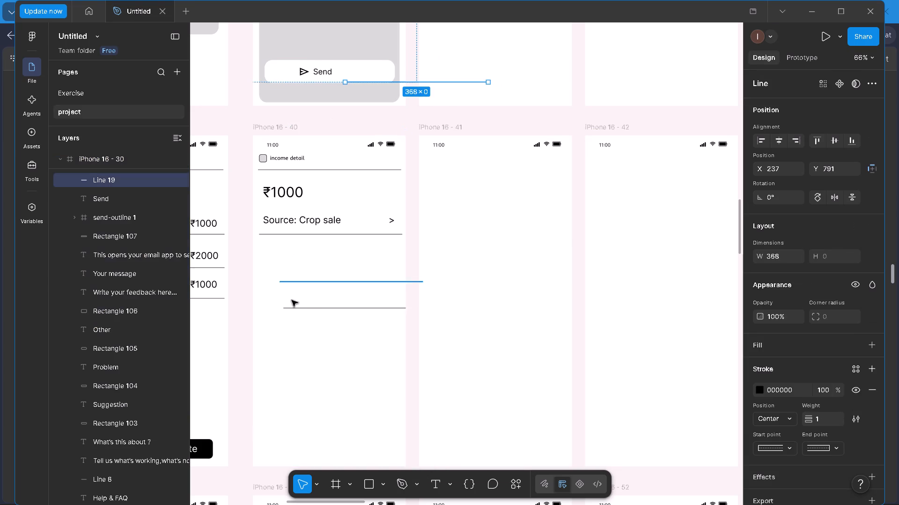
pyautogui.rightClick(296, 328)
pyautogui.click(325, 90)
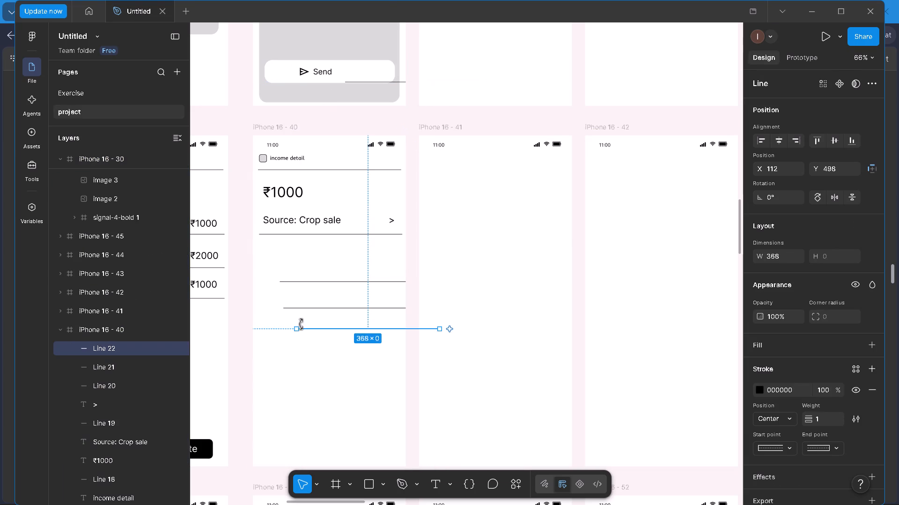
# Stack the four pasted dividers in iPhone 16 - 40 under the existing one, at Y about 340, 420, 485 and 550.
pyautogui.moveTo(391, 82); pyautogui.dragTo(338, 322)
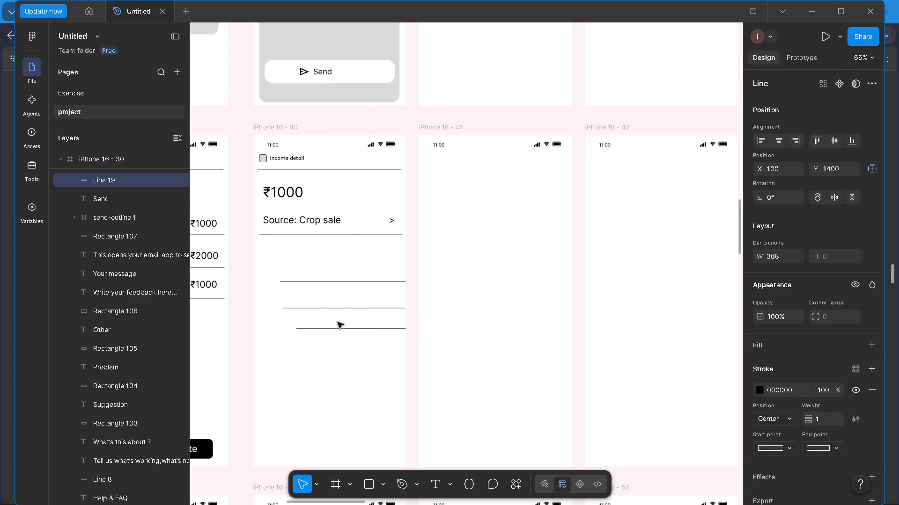
pyautogui.moveTo(338, 322); pyautogui.dragTo(305, 349)
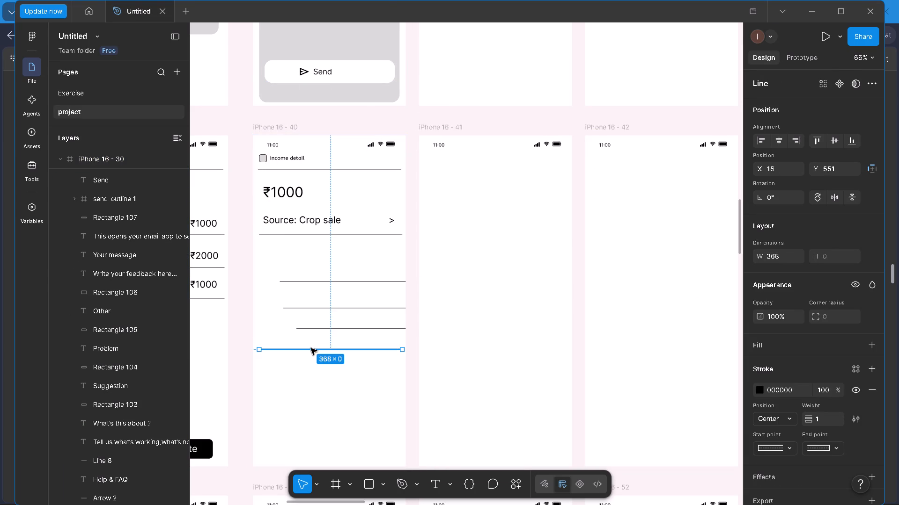
pyautogui.moveTo(319, 330); pyautogui.dragTo(283, 325)
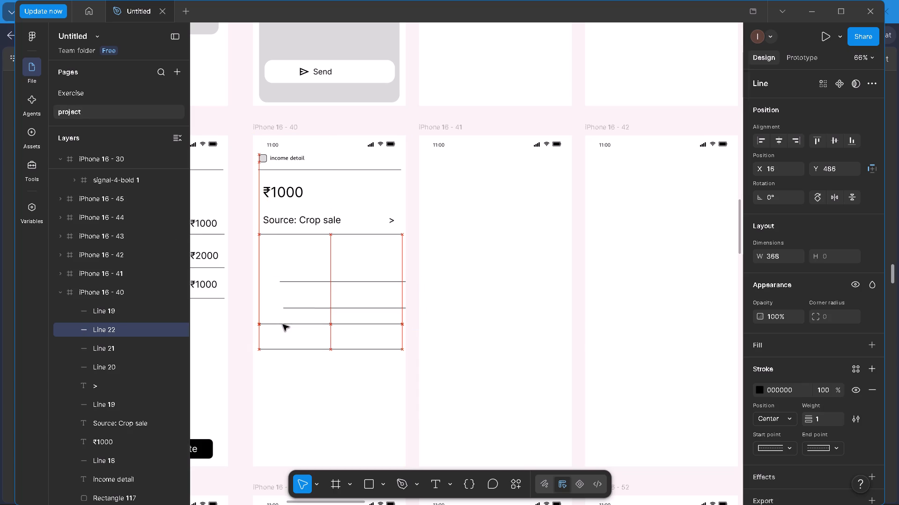
pyautogui.moveTo(283, 325); pyautogui.dragTo(283, 324)
pyautogui.moveTo(314, 281); pyautogui.dragTo(294, 267)
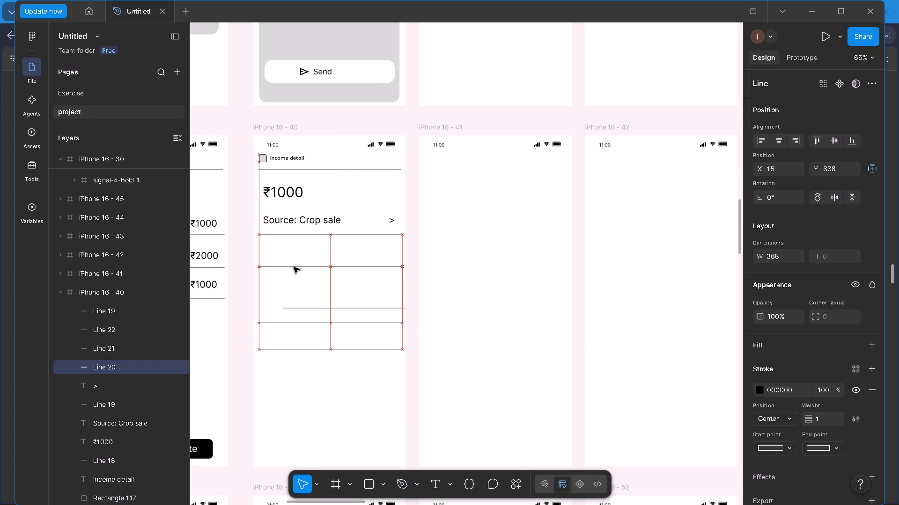
pyautogui.moveTo(294, 267); pyautogui.dragTo(294, 267)
pyautogui.click(305, 307)
pyautogui.moveTo(304, 306); pyautogui.dragTo(284, 291)
pyautogui.click(284, 291)
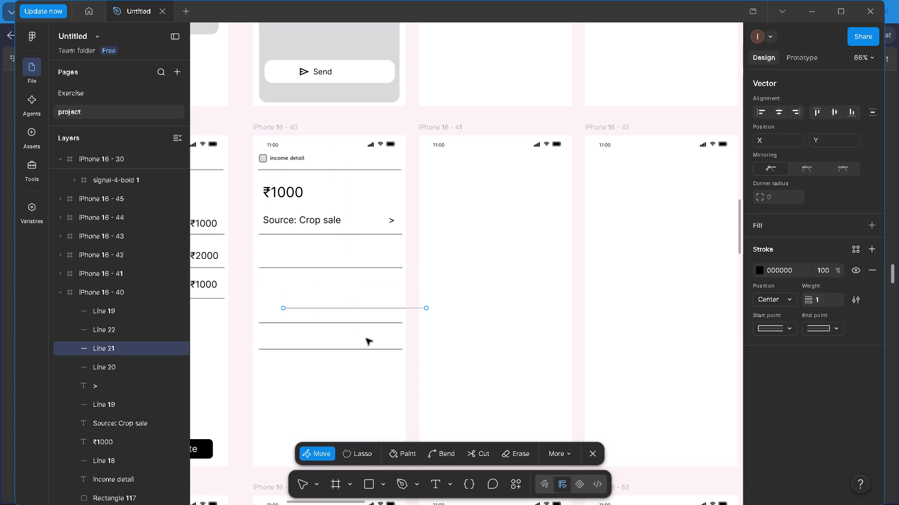
pyautogui.click(590, 448)
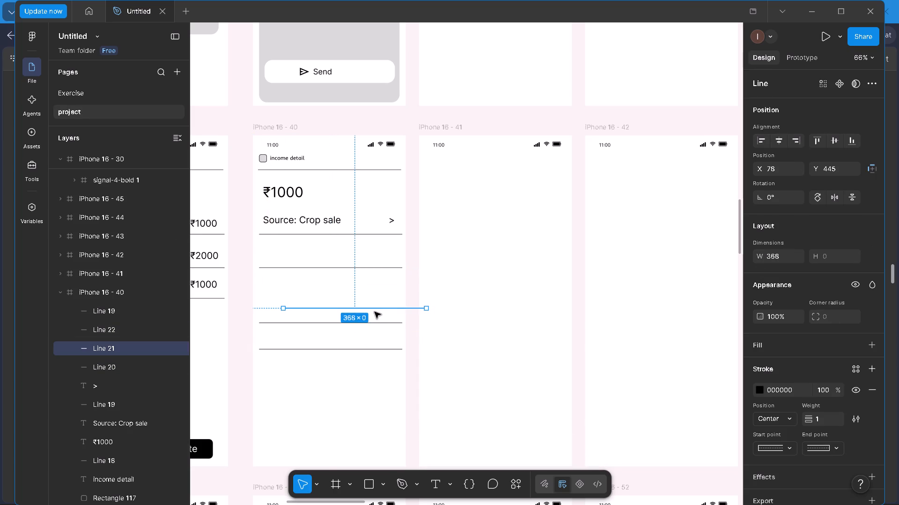
pyautogui.moveTo(374, 309); pyautogui.dragTo(347, 299)
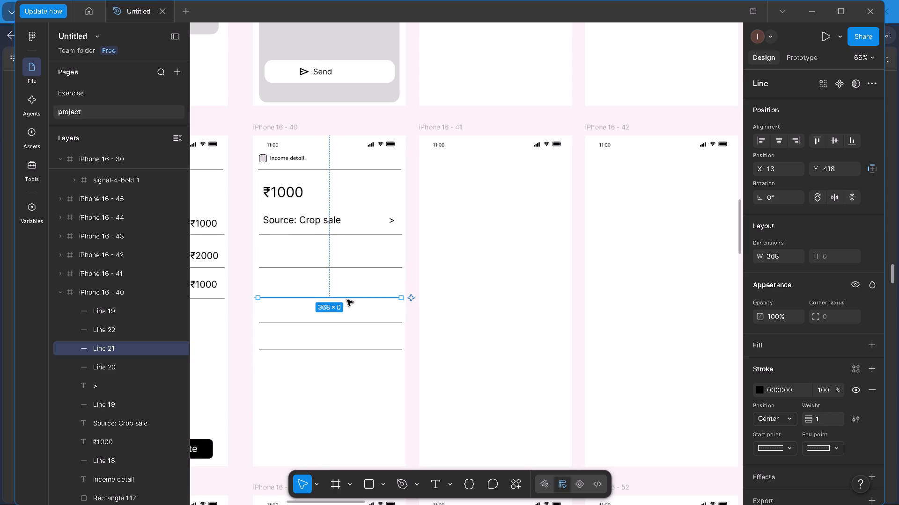
pyautogui.click(371, 387)
# Copy the Source row's ">" text into new texts in the first two empty rows beneath it.
pyautogui.click(391, 224)
pyautogui.rightClick(391, 224)
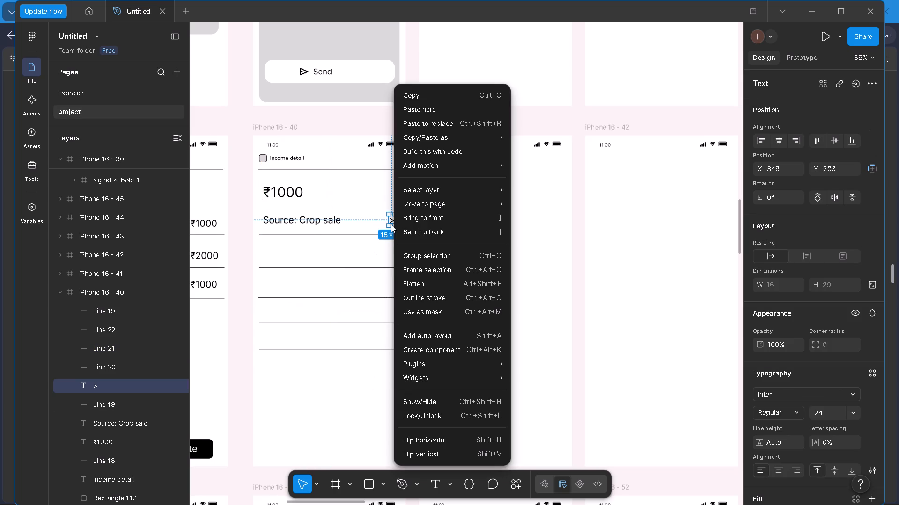
pyautogui.click(423, 93)
pyautogui.click(384, 257)
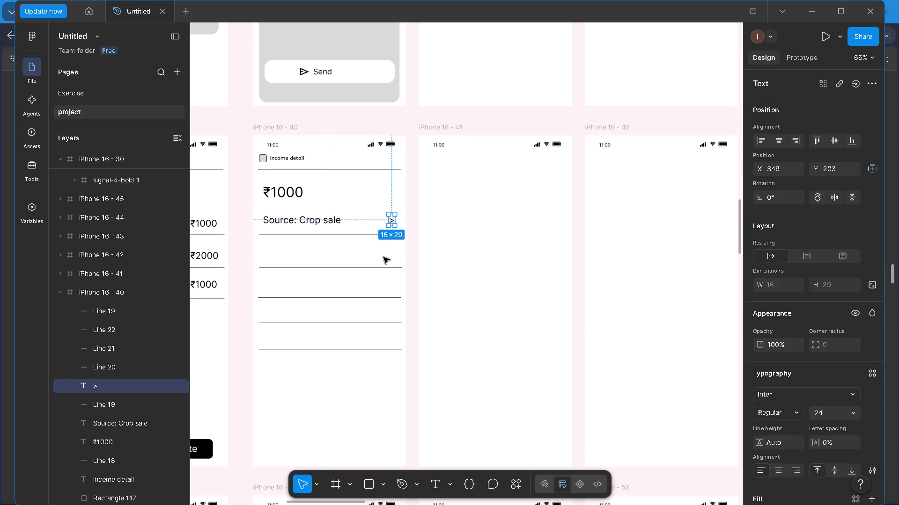
pyautogui.press('t')
pyautogui.doubleClick(383, 257)
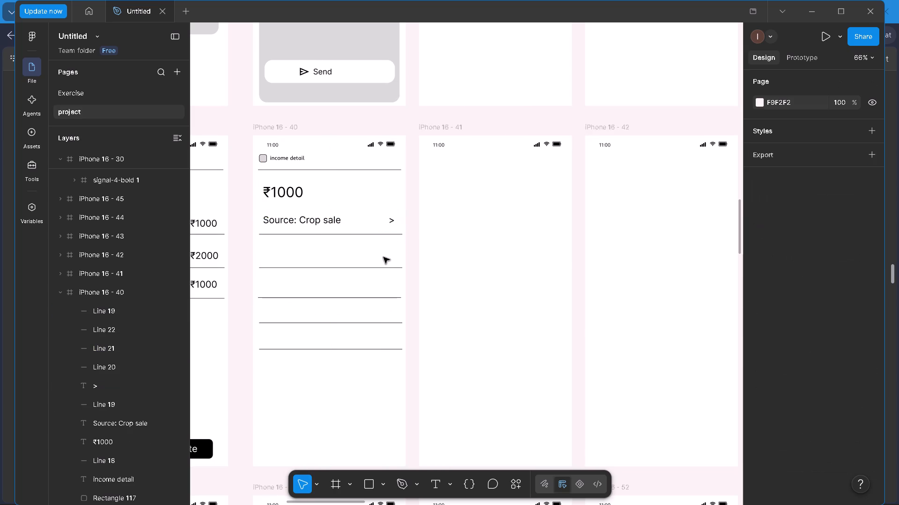
pyautogui.press('t')
pyautogui.click(383, 249)
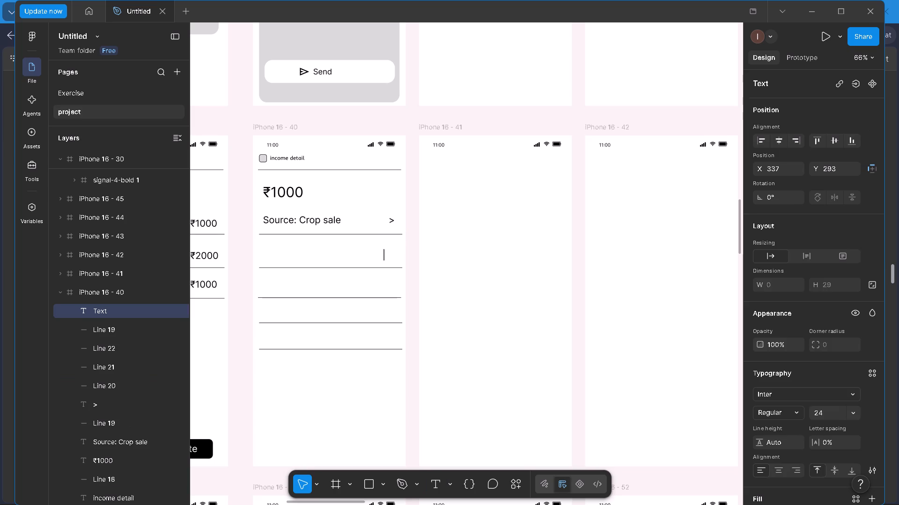
pyautogui.hotkey('ctrl', 'v')
pyautogui.doubleClick(390, 283)
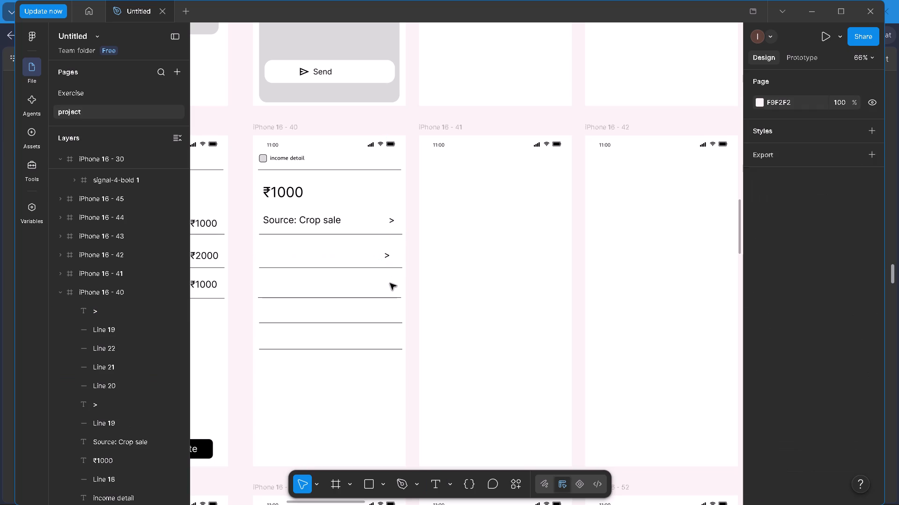
pyautogui.press('t')
pyautogui.click(385, 282)
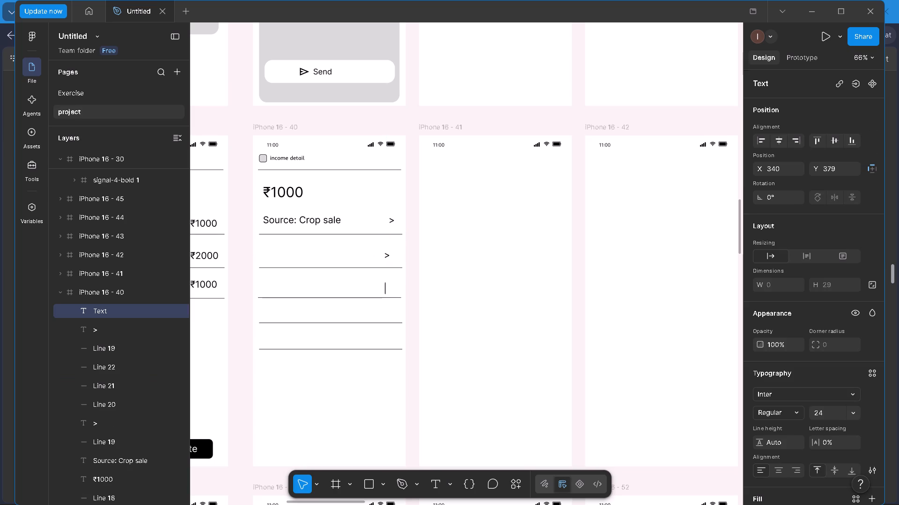
pyautogui.hotkey('ctrl', 'v')
pyautogui.click(381, 310)
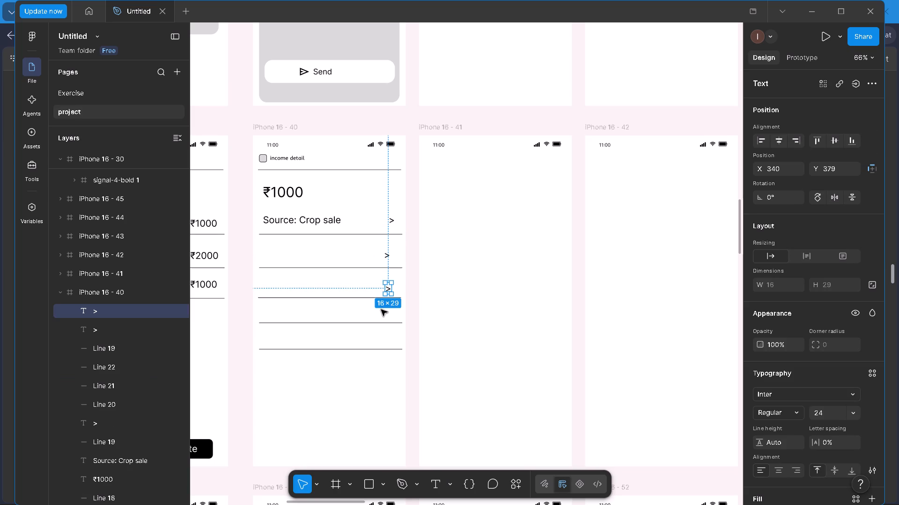
# Paste ">" as new texts in the last two empty rows, at about X 331, Y 450 and Y 514.
pyautogui.press('t')
pyautogui.click(381, 310)
pyautogui.hotkey('ctrl', 'v')
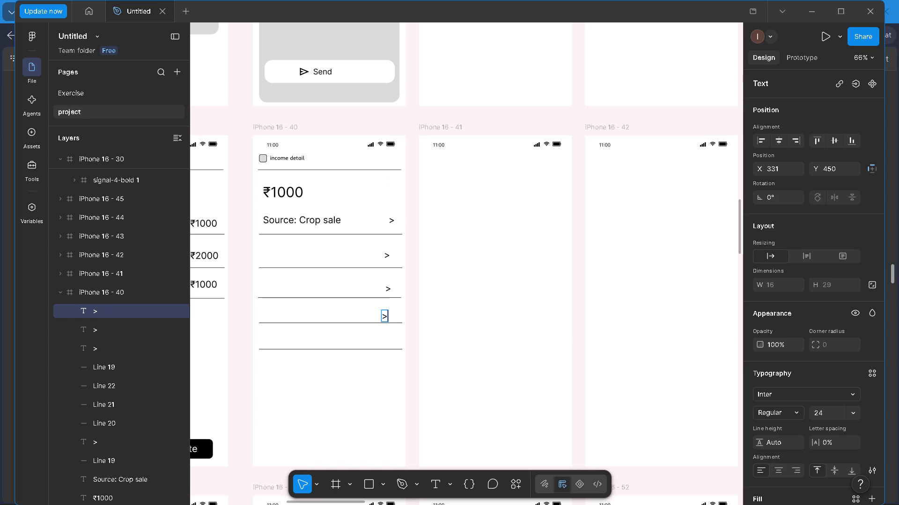
pyautogui.click(383, 340)
pyautogui.click(383, 341)
pyautogui.press('t')
pyautogui.click(381, 335)
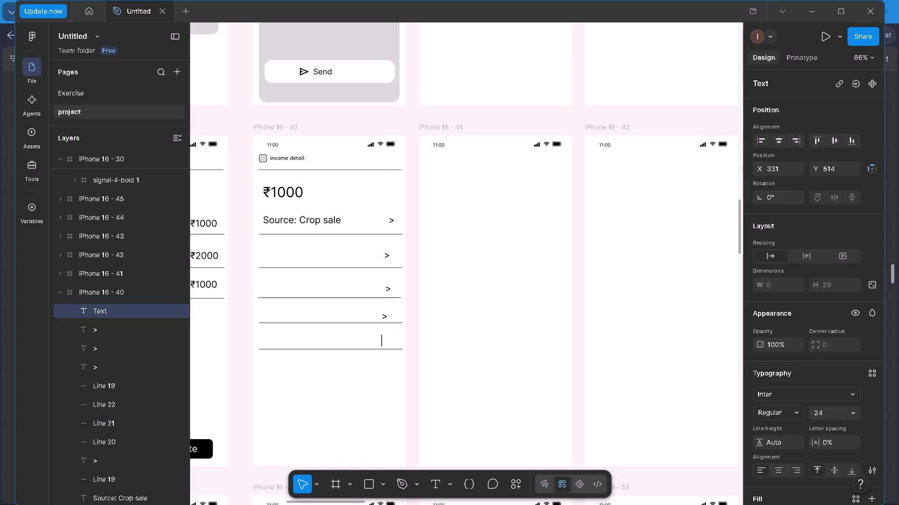
pyautogui.hotkey('ctrl', 'v')
pyautogui.click(383, 389)
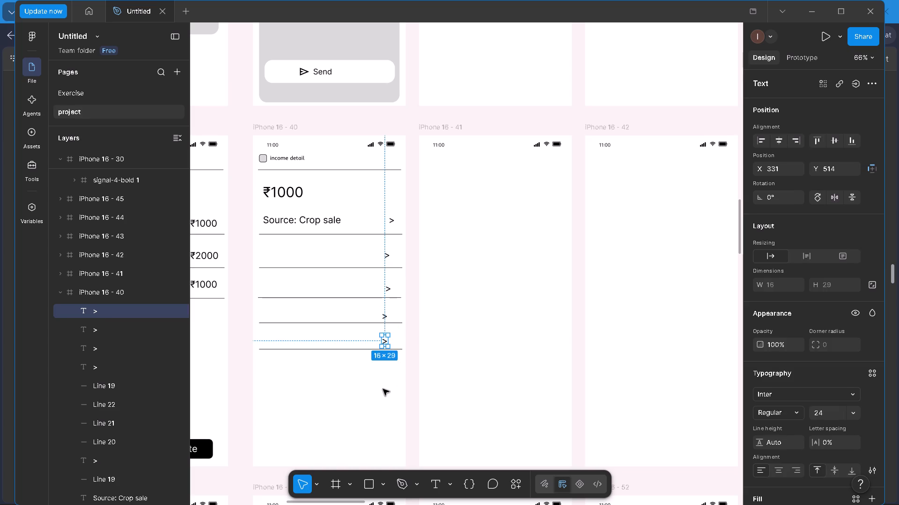
# Align the four lower ">" texts in iPhone 16 - 40 under the Source row's ">", at X about 349.
pyautogui.click(380, 382)
pyautogui.moveTo(387, 253); pyautogui.dragTo(392, 254)
pyautogui.click(388, 289)
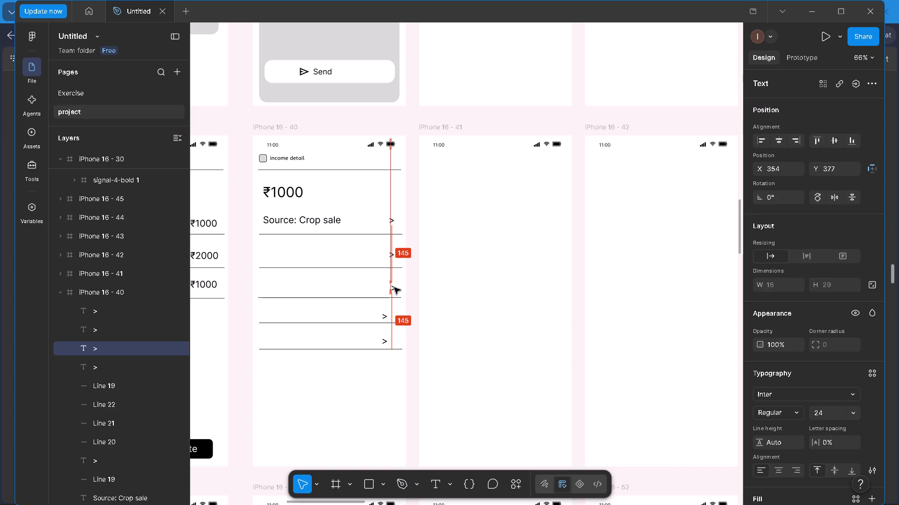
pyautogui.moveTo(385, 319); pyautogui.dragTo(392, 318)
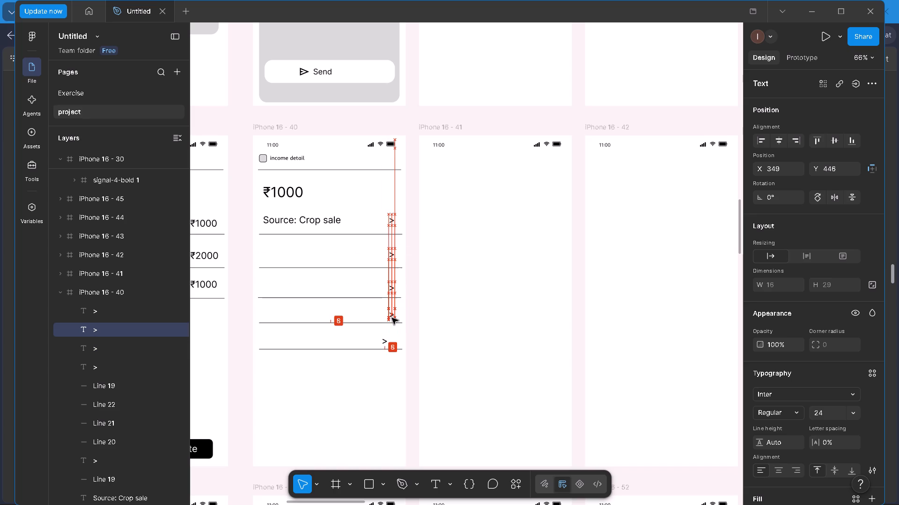
pyautogui.moveTo(392, 318); pyautogui.dragTo(392, 317)
pyautogui.moveTo(382, 343); pyautogui.dragTo(390, 340)
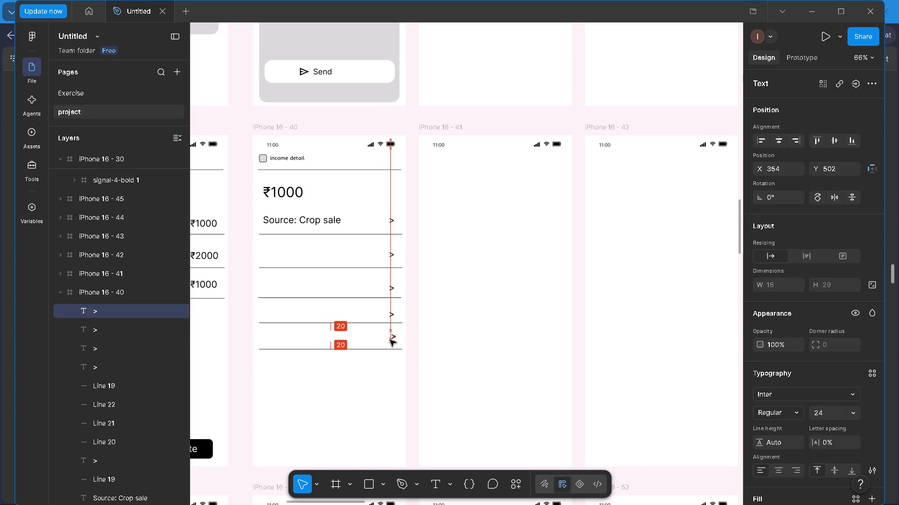
pyautogui.moveTo(390, 340); pyautogui.dragTo(388, 340)
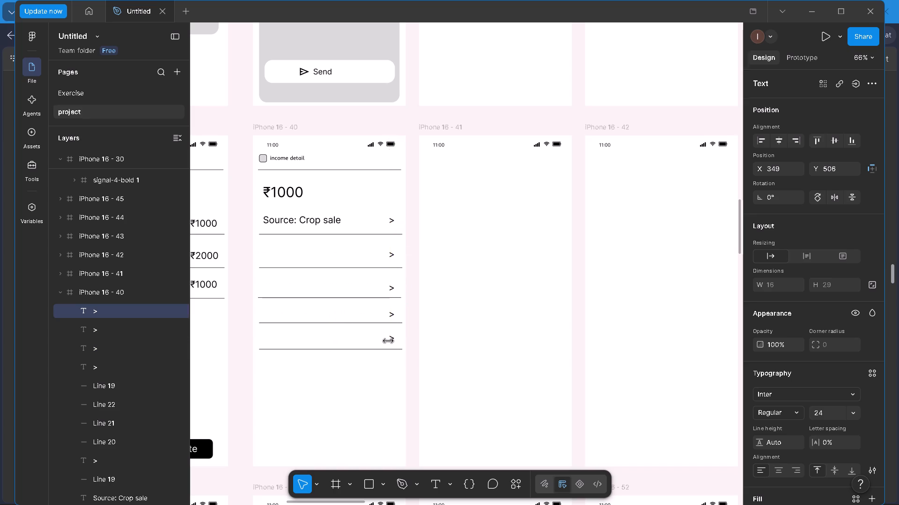
pyautogui.click(370, 366)
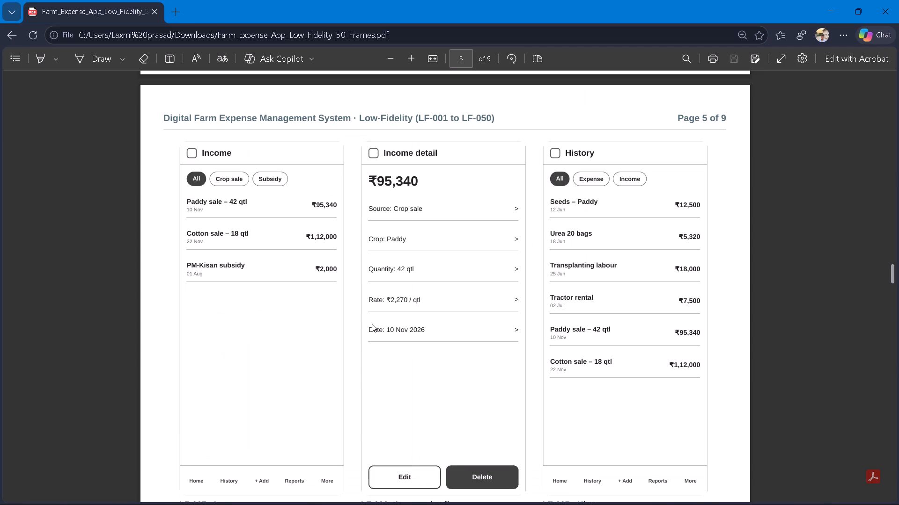
# Copy "Crop: Paddy" from the PDF into a new text beneath "Source: Crop sale", shifting the Source text to the dividers' left ends.
pyautogui.moveTo(368, 238); pyautogui.dragTo(406, 237)
pyautogui.hotkey('ctrl', 'c')
pyautogui.click(406, 237)
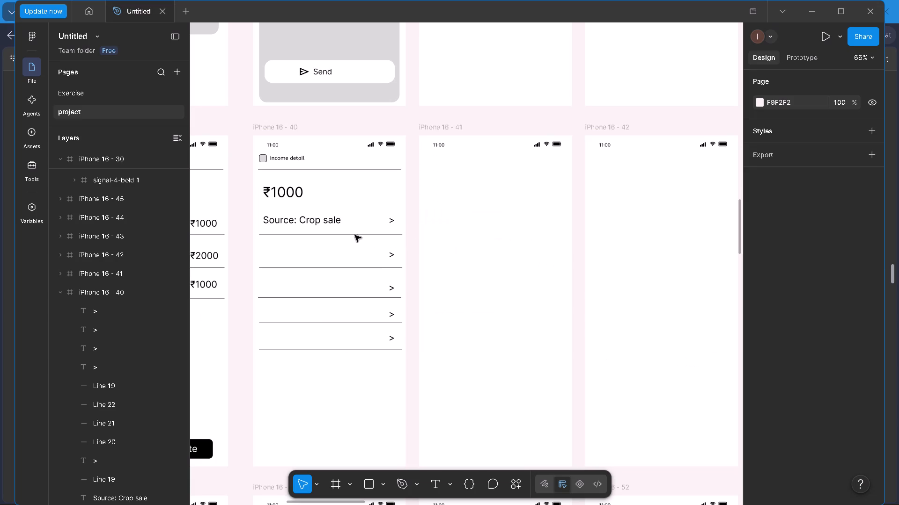
pyautogui.moveTo(321, 224); pyautogui.dragTo(317, 229)
pyautogui.click(276, 260)
pyautogui.press('t')
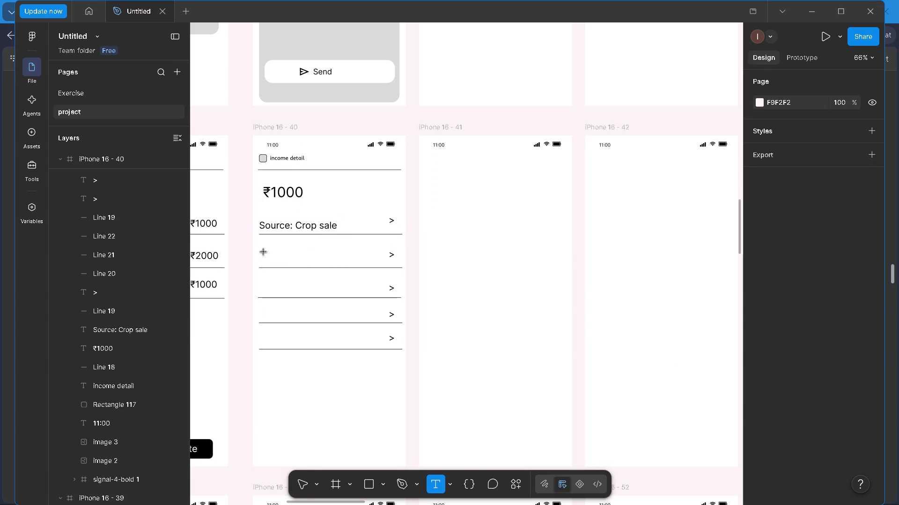
pyautogui.click(263, 252)
pyautogui.hotkey('ctrl', 'v')
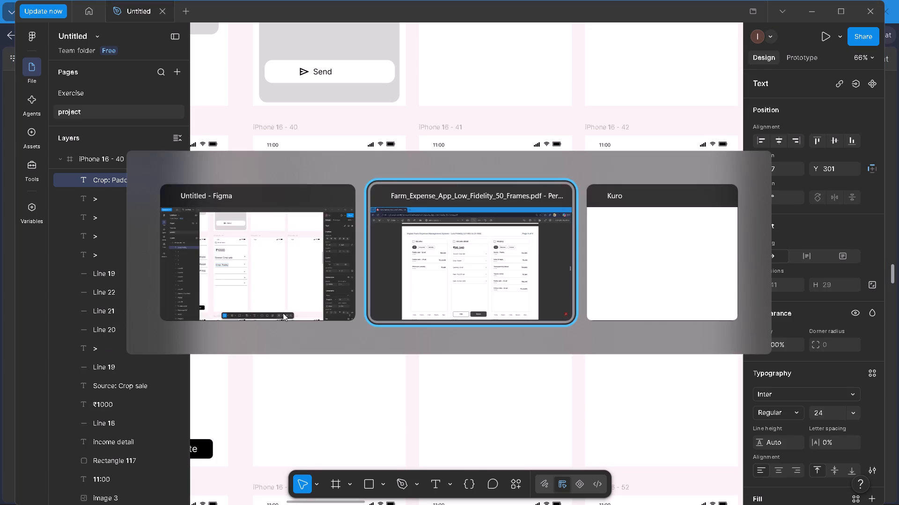
# Copy "Quantity: 42 qt" from the Income detail wireframe in the PDF.
pyautogui.moveTo(367, 268); pyautogui.dragTo(438, 266)
pyautogui.hotkey('ctrl', 'c')
pyautogui.click(438, 266)
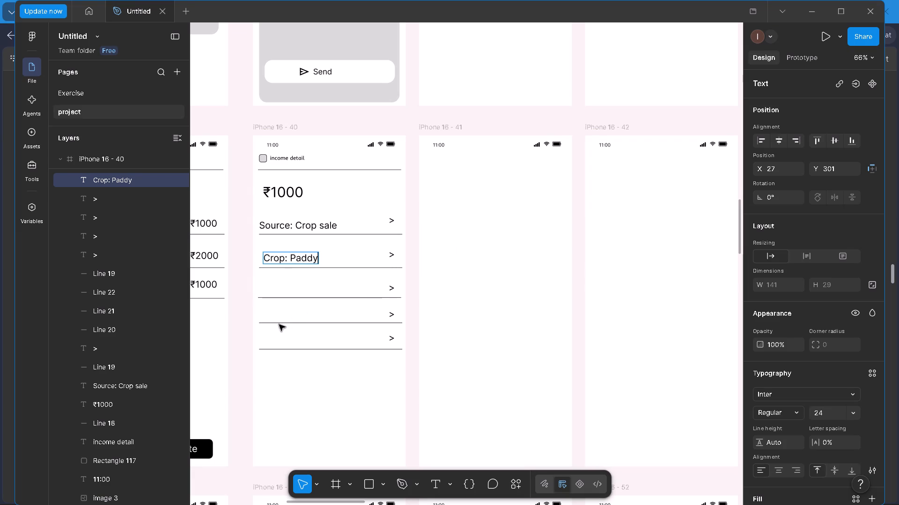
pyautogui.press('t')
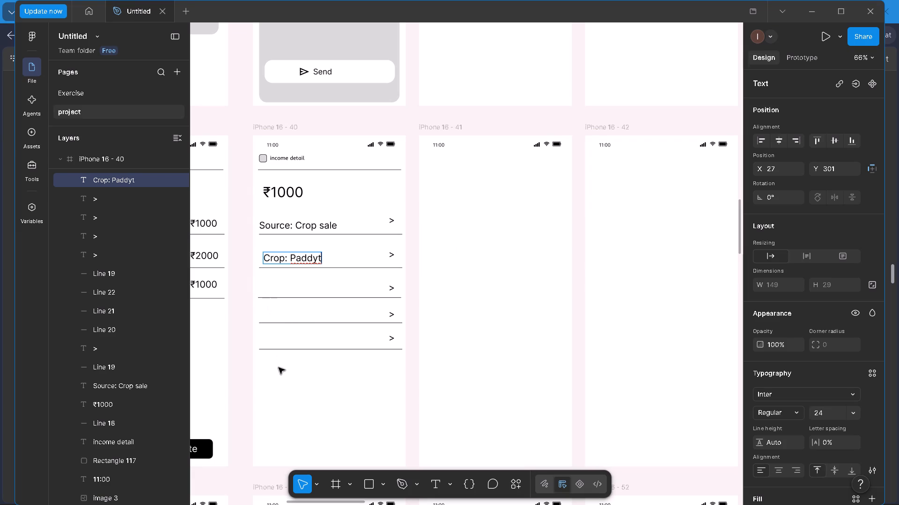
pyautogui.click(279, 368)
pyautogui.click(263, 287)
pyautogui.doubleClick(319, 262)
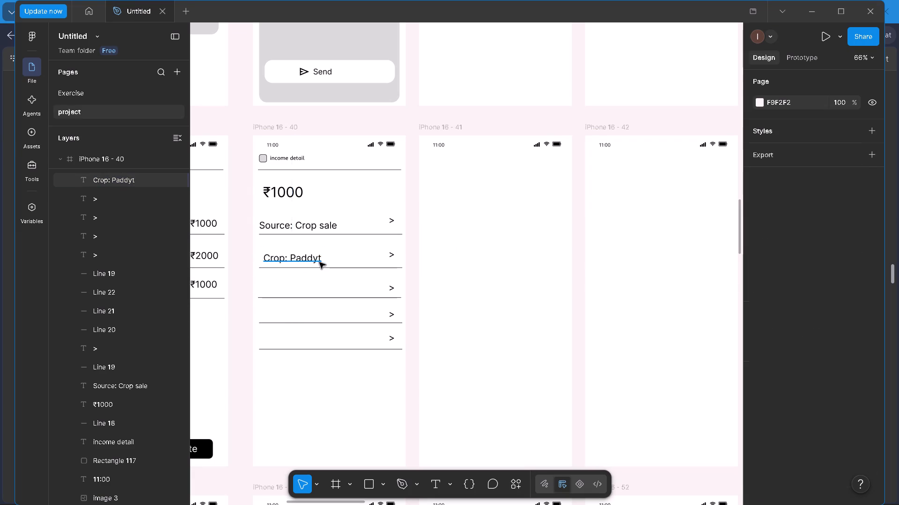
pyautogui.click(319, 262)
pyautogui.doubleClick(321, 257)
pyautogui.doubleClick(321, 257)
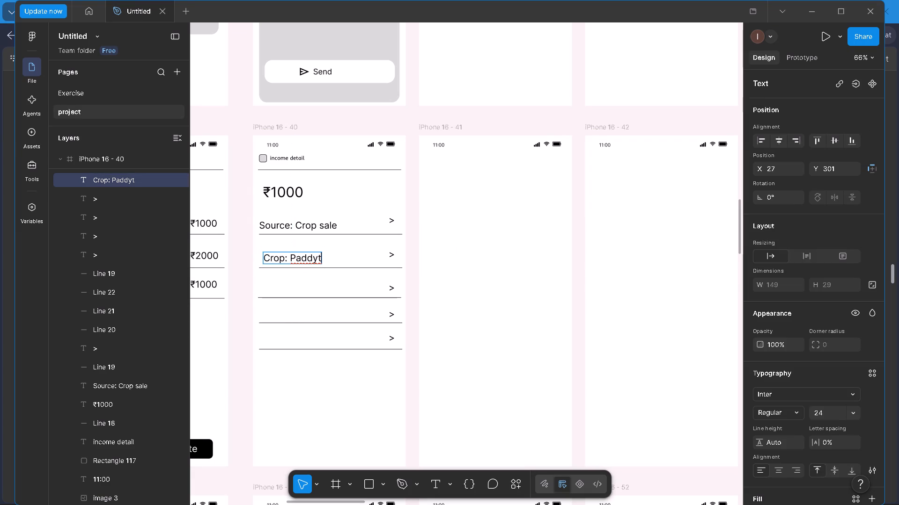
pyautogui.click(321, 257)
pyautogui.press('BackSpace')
# Paste "Quantity: 42 qt" as a new text in the row beneath "Crop: Paddy" in iPhone 16 - 40.
pyautogui.doubleClick(275, 384)
pyautogui.press('t')
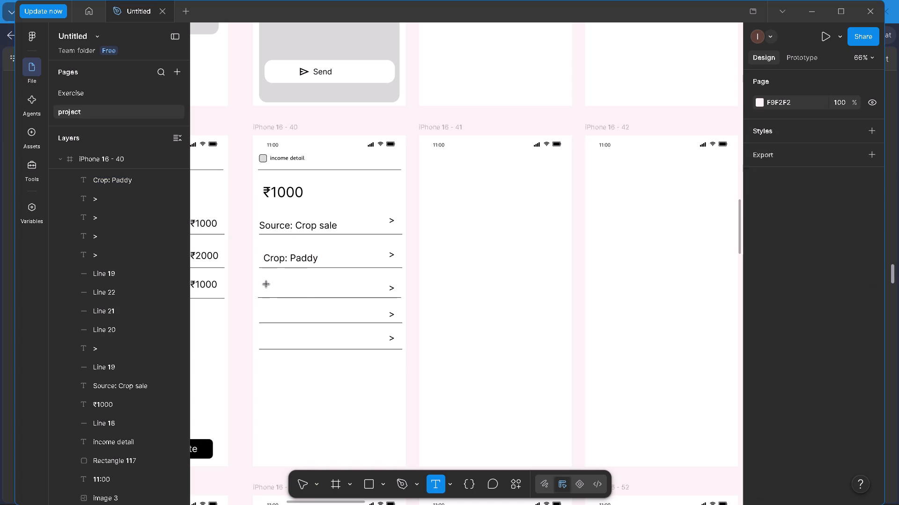
pyautogui.click(266, 284)
pyautogui.hotkey('ctrl', 'v')
pyautogui.tripleClick(283, 375)
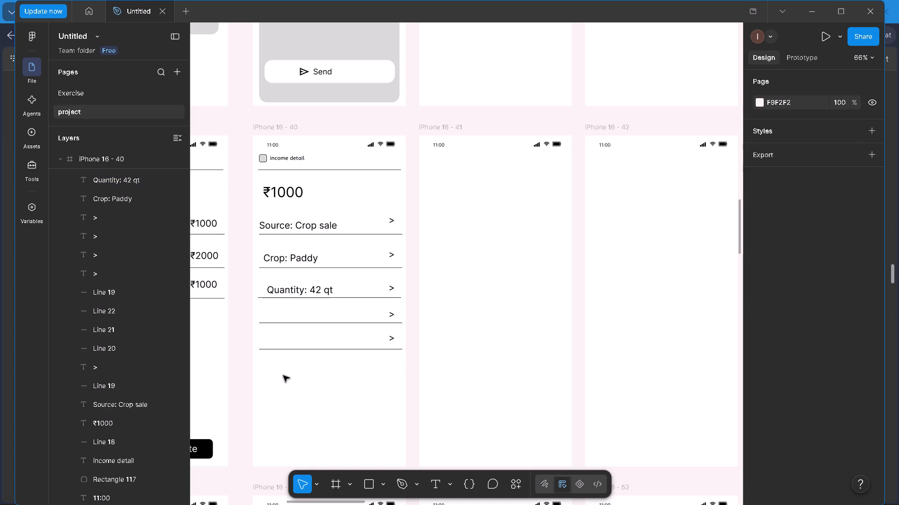
# Copy "Rate: ₹2,270 / qtl" from the PDF and paste it as a new text in the row beneath the Quantity text.
pyautogui.moveTo(367, 295); pyautogui.dragTo(368, 295)
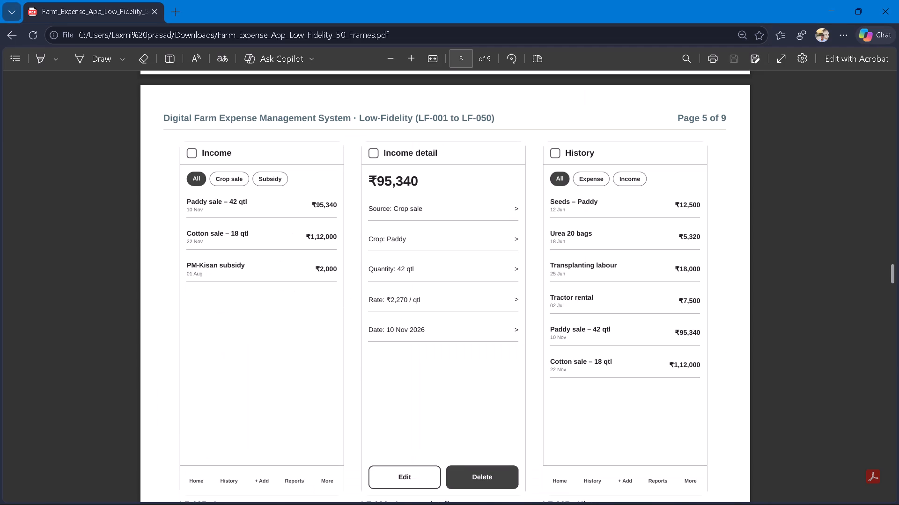
pyautogui.moveTo(368, 295); pyautogui.dragTo(428, 300)
pyautogui.click(429, 300)
pyautogui.moveTo(430, 300); pyautogui.dragTo(373, 299)
pyautogui.click(370, 300)
pyautogui.click(366, 301)
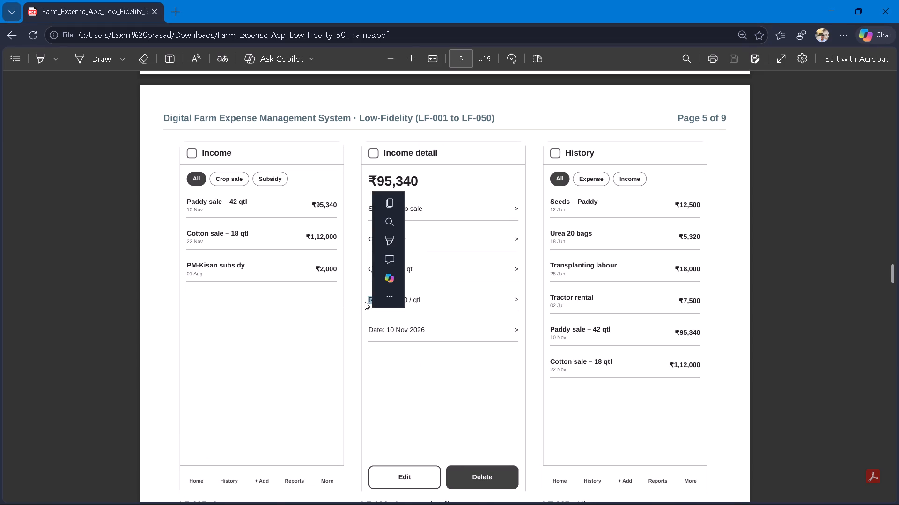
pyautogui.click(372, 313)
pyautogui.moveTo(367, 296); pyautogui.dragTo(424, 296)
pyautogui.hotkey('ctrl', 'c')
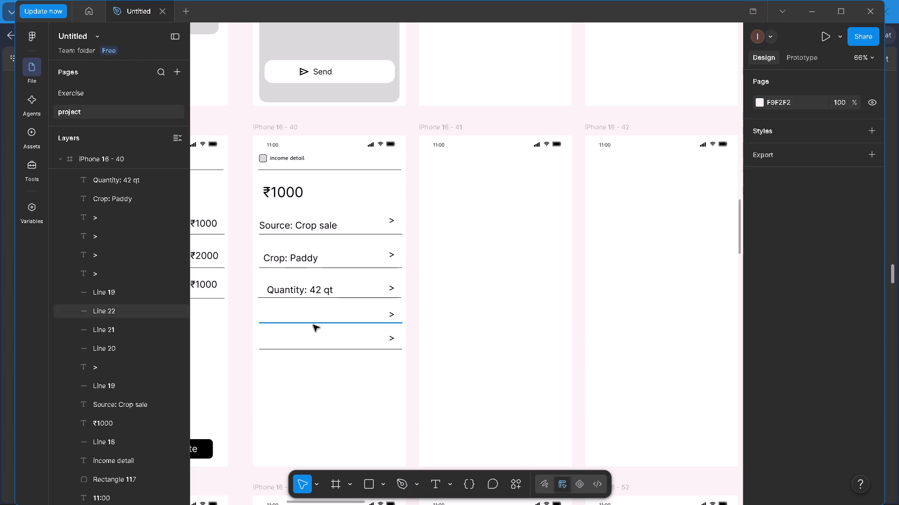
pyautogui.press('t')
pyautogui.click(262, 312)
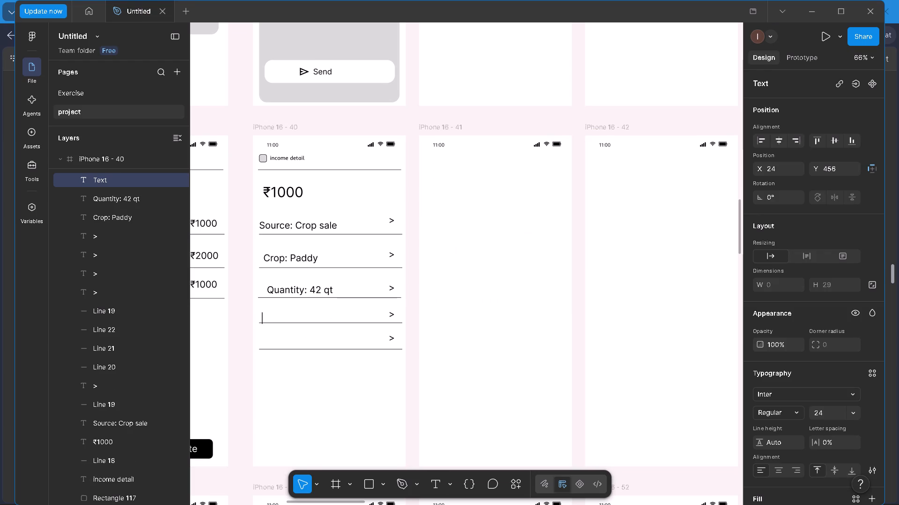
pyautogui.hotkey('ctrl', 'v')
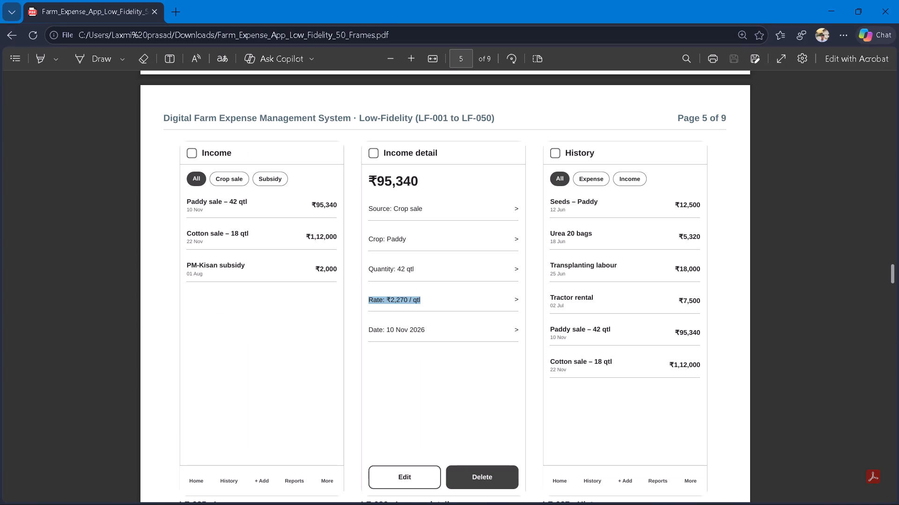
# Copy "Date: 10 Nov 2026" from the PDF and paste it as a new text in the last empty detail row.
pyautogui.moveTo(368, 325); pyautogui.dragTo(426, 327)
pyautogui.hotkey('ctrl', 'c')
pyautogui.click(426, 327)
pyautogui.doubleClick(299, 341)
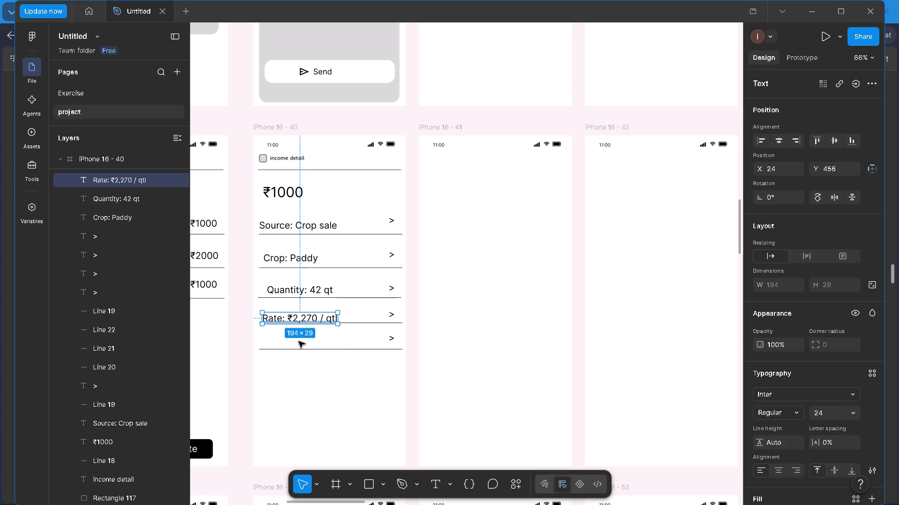
pyautogui.press('t')
pyautogui.click(266, 336)
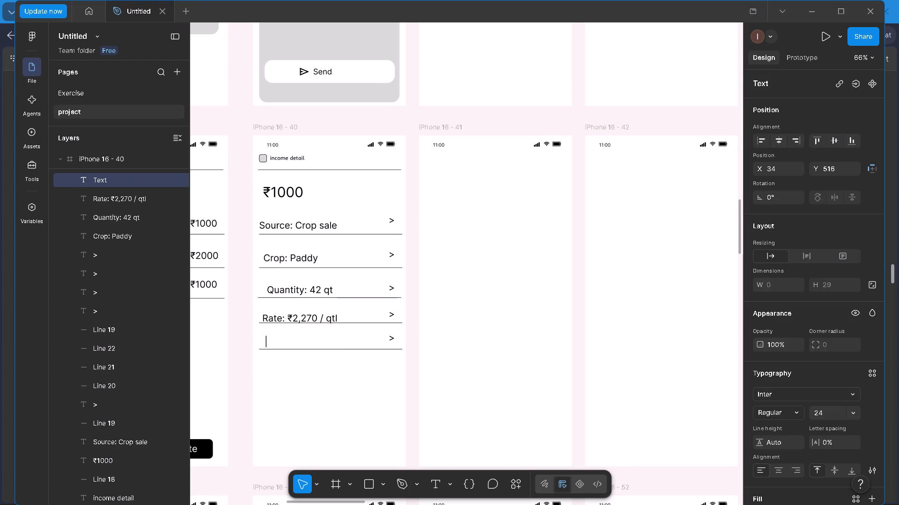
pyautogui.hotkey('ctrl', 'v')
pyautogui.doubleClick(298, 378)
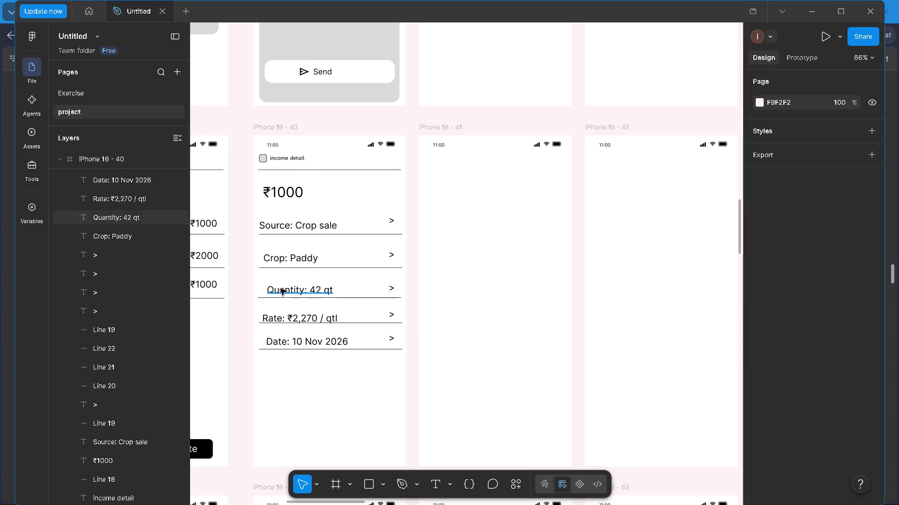
# Align the Crop, Quantity, Rate and Date texts with the Source text at X 16, each just above its divider.
pyautogui.moveTo(279, 261); pyautogui.dragTo(273, 261)
pyautogui.click(273, 261)
pyautogui.moveTo(284, 291); pyautogui.dragTo(277, 289)
pyautogui.moveTo(276, 318); pyautogui.dragTo(273, 313)
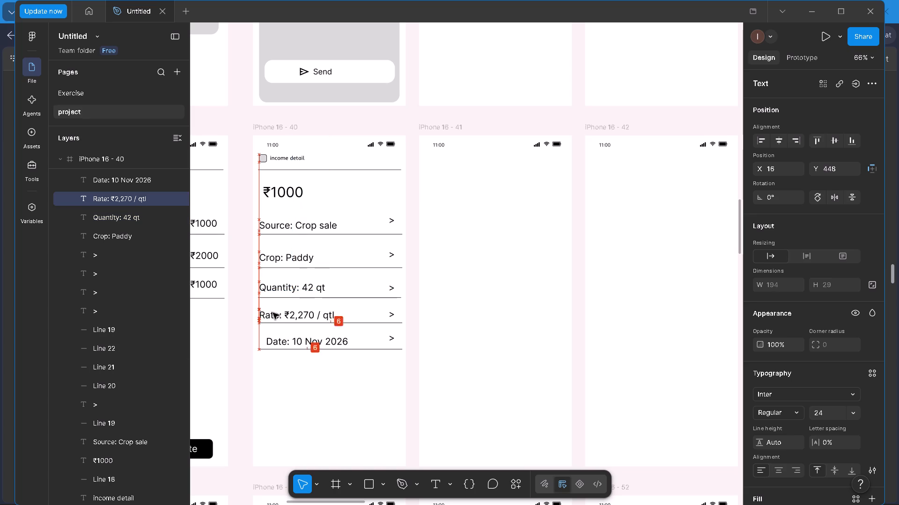
pyautogui.moveTo(273, 313); pyautogui.dragTo(273, 312)
pyautogui.moveTo(280, 341); pyautogui.dragTo(273, 337)
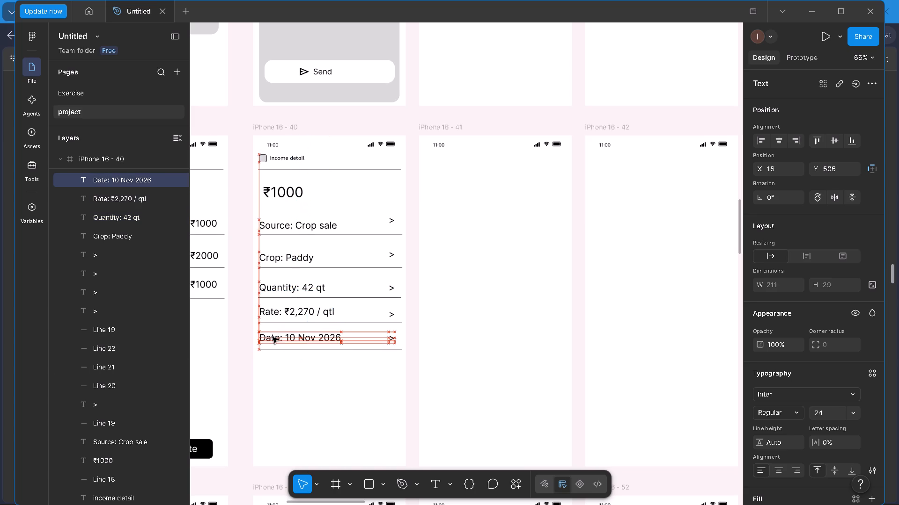
pyautogui.moveTo(273, 337); pyautogui.dragTo(273, 337)
pyautogui.click(289, 380)
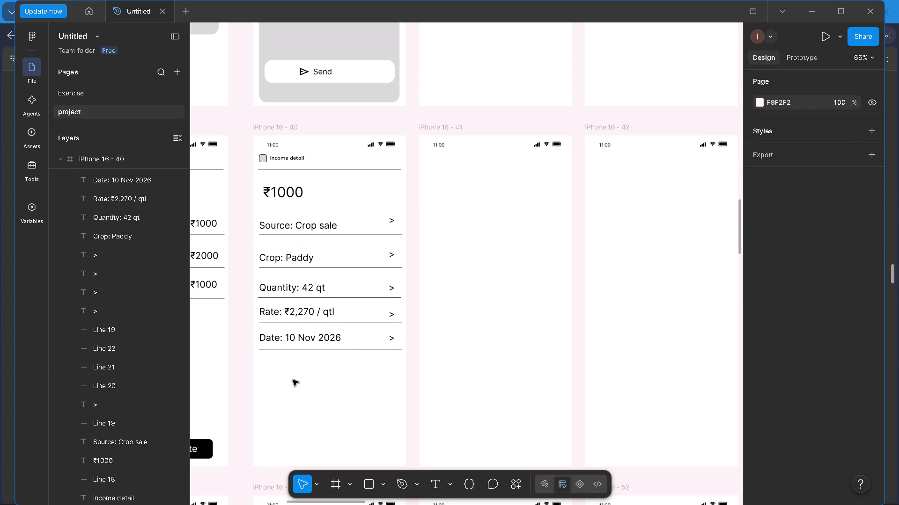
# Examine the Income detail wireframe on page 5 of the PDF for the elements still missing from iPhone 16 - 40.
pyautogui.keyDown('ctrl'); pyautogui.scroll(-5, 293, 380); pyautogui.keyUp('ctrl')
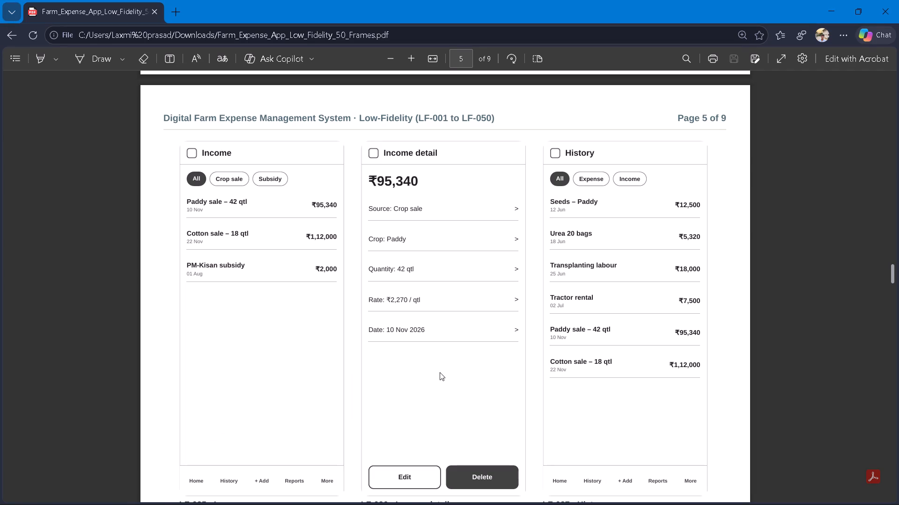
pyautogui.keyDown('ctrl'); pyautogui.scroll(-3, 440, 372); pyautogui.keyUp('ctrl')
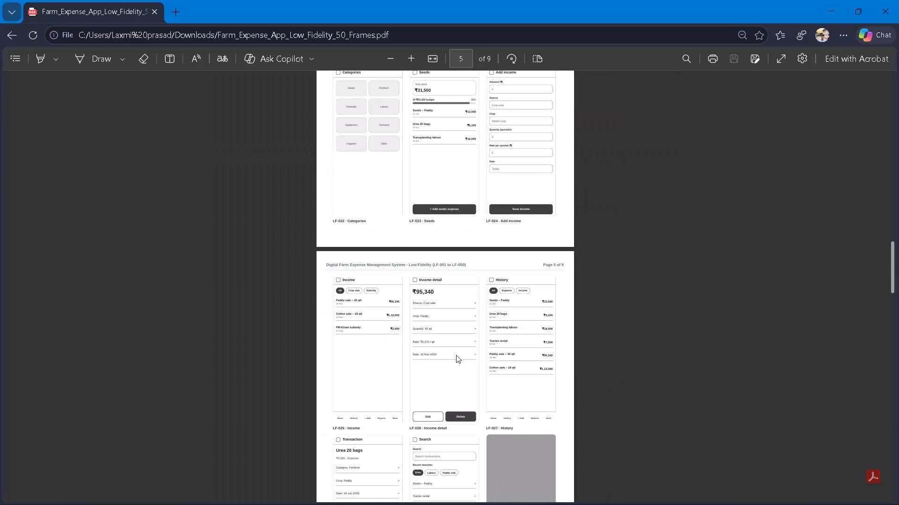
pyautogui.keyDown('ctrl'); pyautogui.scroll(2, 457, 354); pyautogui.keyUp('ctrl')
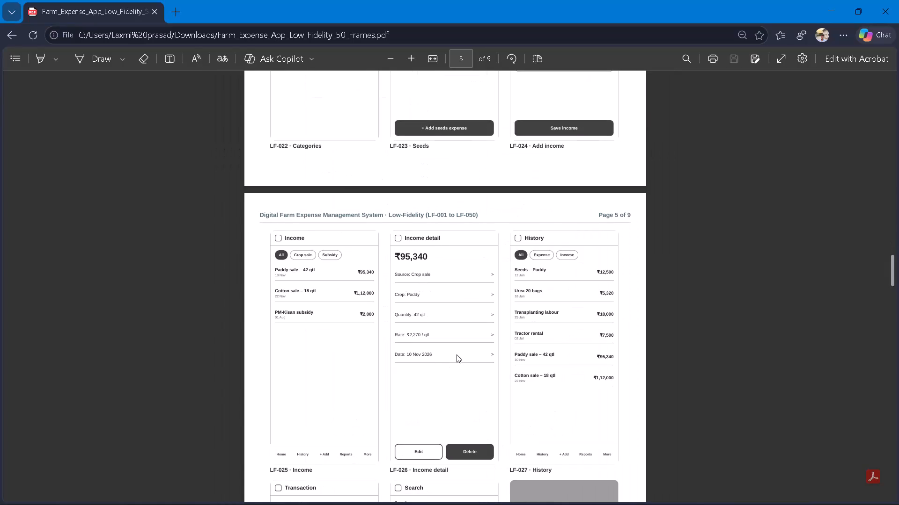
pyautogui.keyDown('ctrl'); pyautogui.scroll(1, 457, 354); pyautogui.keyUp('ctrl')
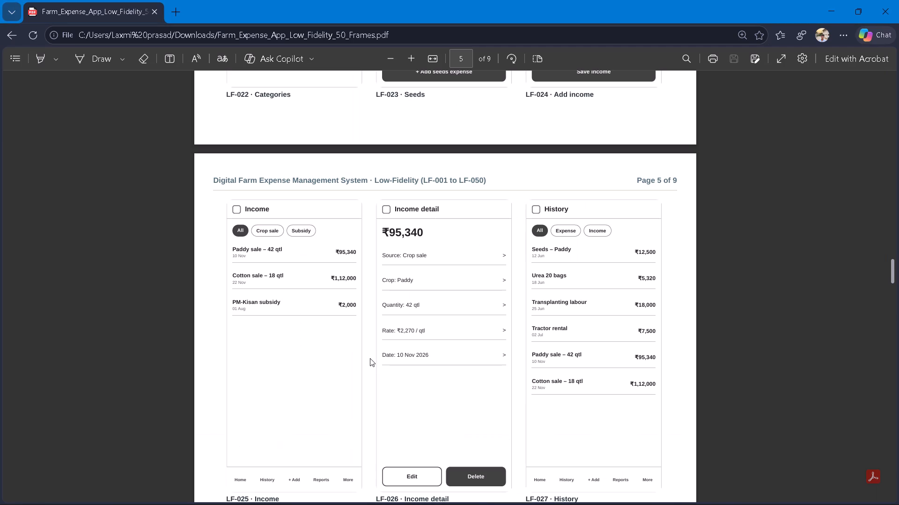
pyautogui.rightClick(374, 350)
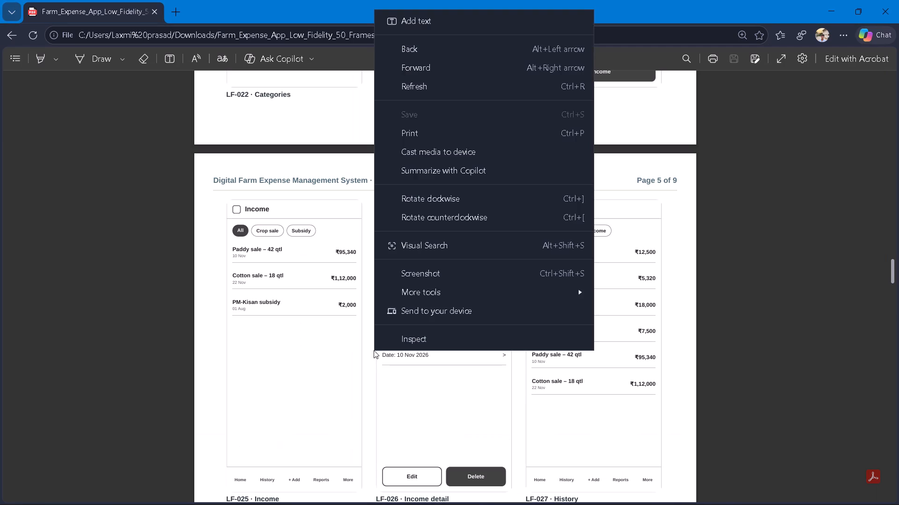
pyautogui.doubleClick(303, 360)
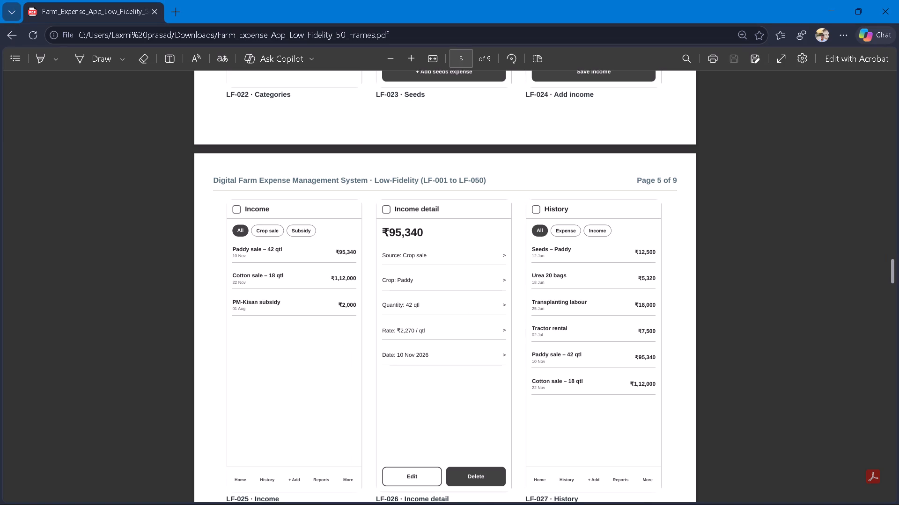
pyautogui.scroll(6, 344, 333)
pyautogui.scroll(-8, 344, 333)
pyautogui.scroll(1, 344, 333)
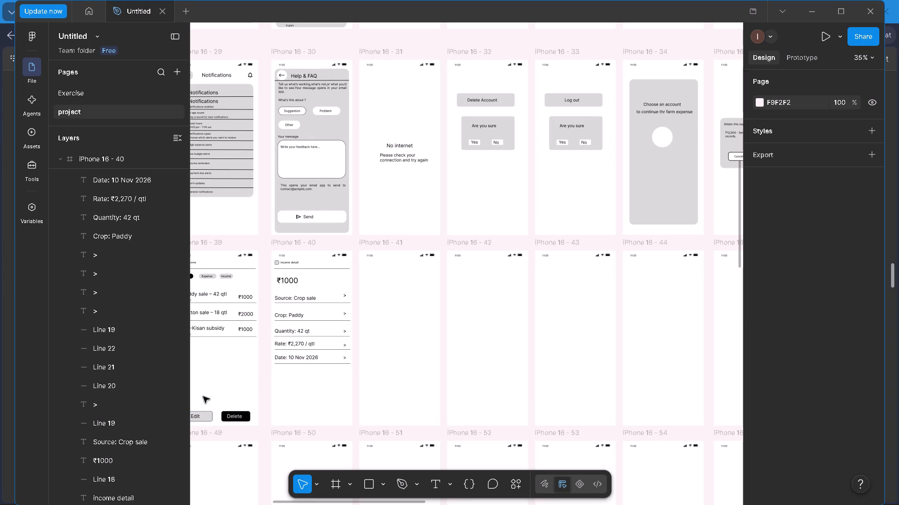
# Move the Edit and Delete buttons from the bottom of iPhone 16 - 39 to the same spot in iPhone 16 - 40.
pyautogui.press('h')
pyautogui.moveTo(207, 387); pyautogui.dragTo(276, 366)
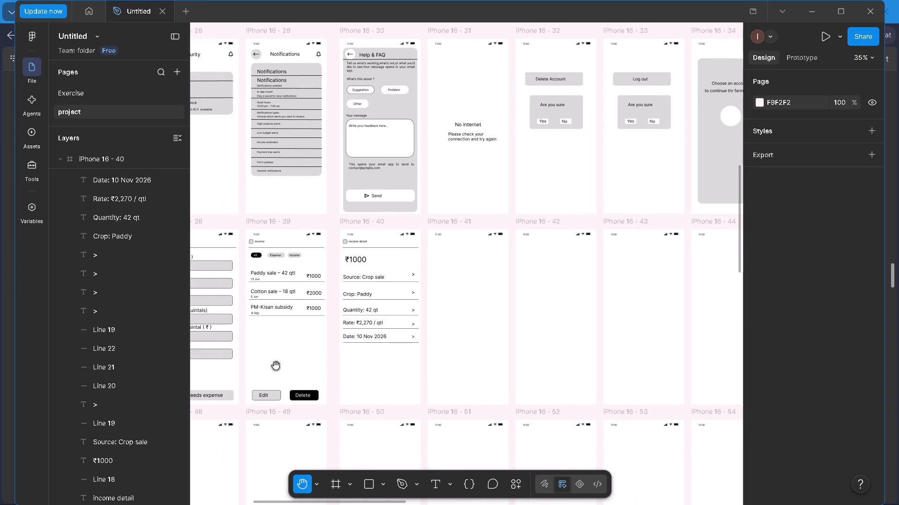
pyautogui.press('v')
pyautogui.moveTo(255, 377); pyautogui.dragTo(309, 400)
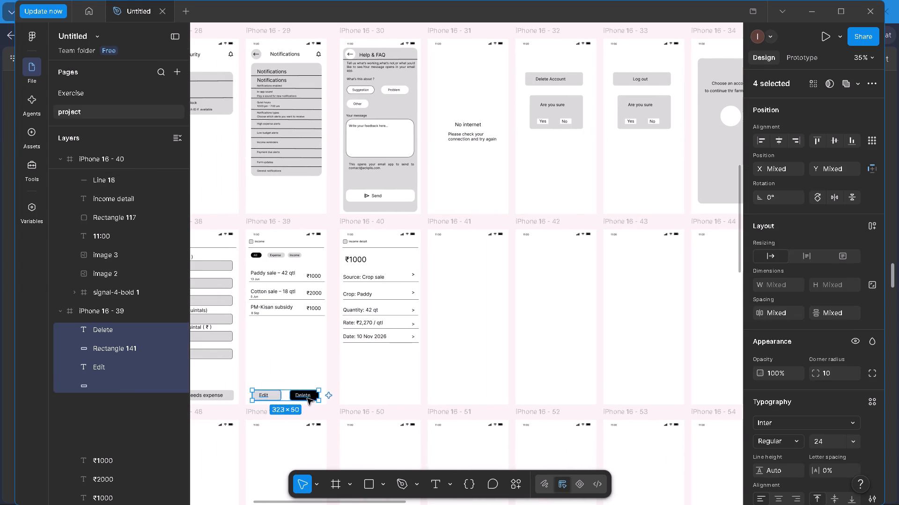
pyautogui.moveTo(287, 393); pyautogui.dragTo(380, 393)
pyautogui.click(330, 372)
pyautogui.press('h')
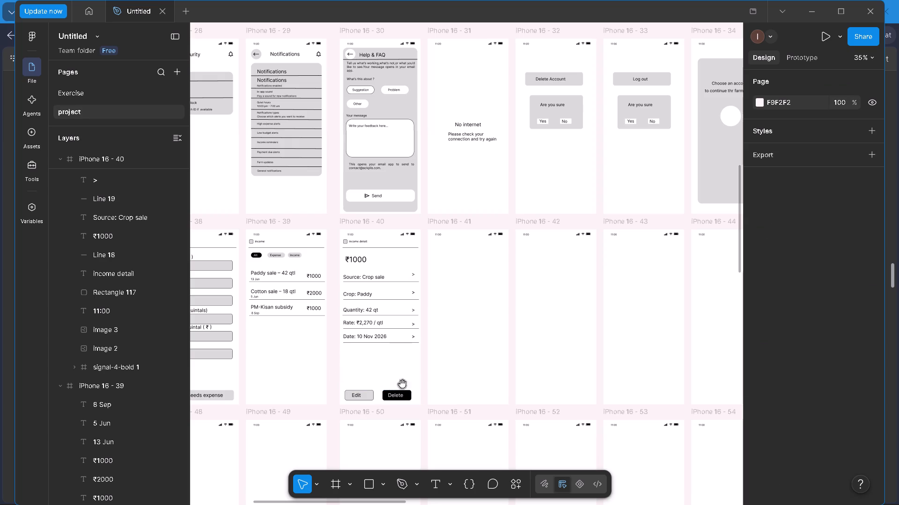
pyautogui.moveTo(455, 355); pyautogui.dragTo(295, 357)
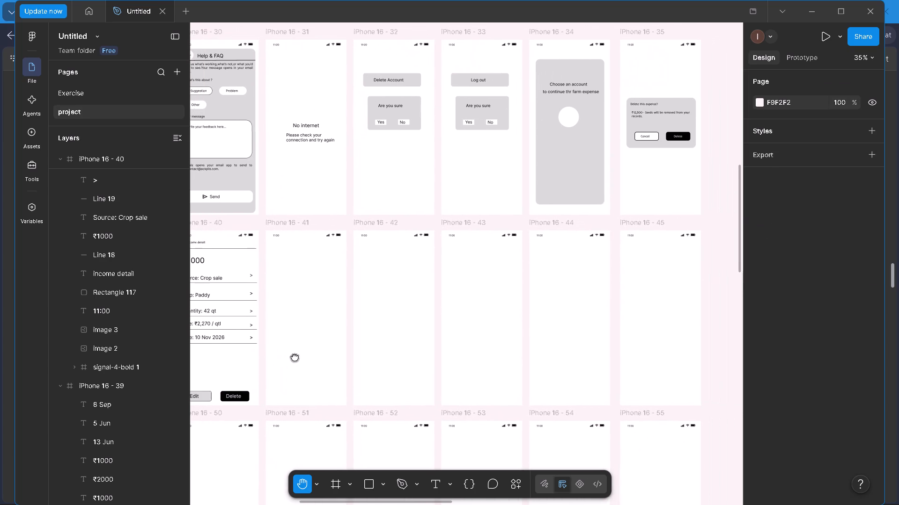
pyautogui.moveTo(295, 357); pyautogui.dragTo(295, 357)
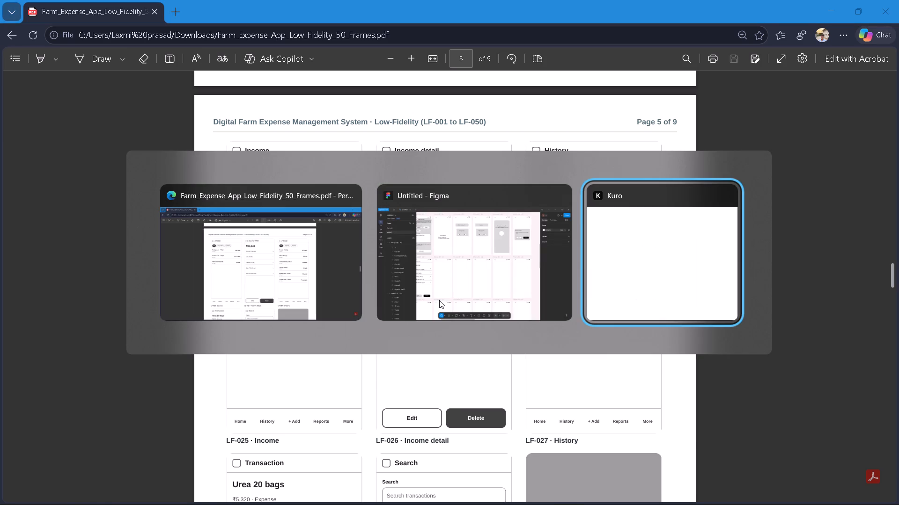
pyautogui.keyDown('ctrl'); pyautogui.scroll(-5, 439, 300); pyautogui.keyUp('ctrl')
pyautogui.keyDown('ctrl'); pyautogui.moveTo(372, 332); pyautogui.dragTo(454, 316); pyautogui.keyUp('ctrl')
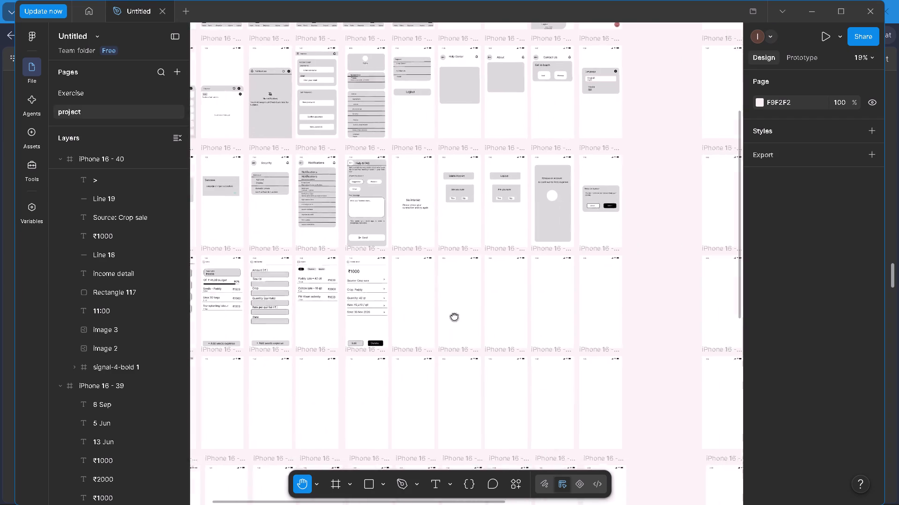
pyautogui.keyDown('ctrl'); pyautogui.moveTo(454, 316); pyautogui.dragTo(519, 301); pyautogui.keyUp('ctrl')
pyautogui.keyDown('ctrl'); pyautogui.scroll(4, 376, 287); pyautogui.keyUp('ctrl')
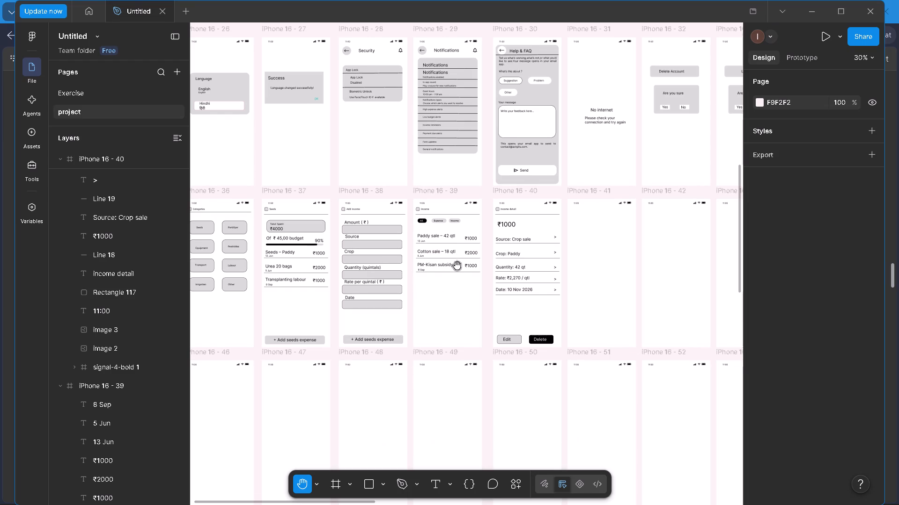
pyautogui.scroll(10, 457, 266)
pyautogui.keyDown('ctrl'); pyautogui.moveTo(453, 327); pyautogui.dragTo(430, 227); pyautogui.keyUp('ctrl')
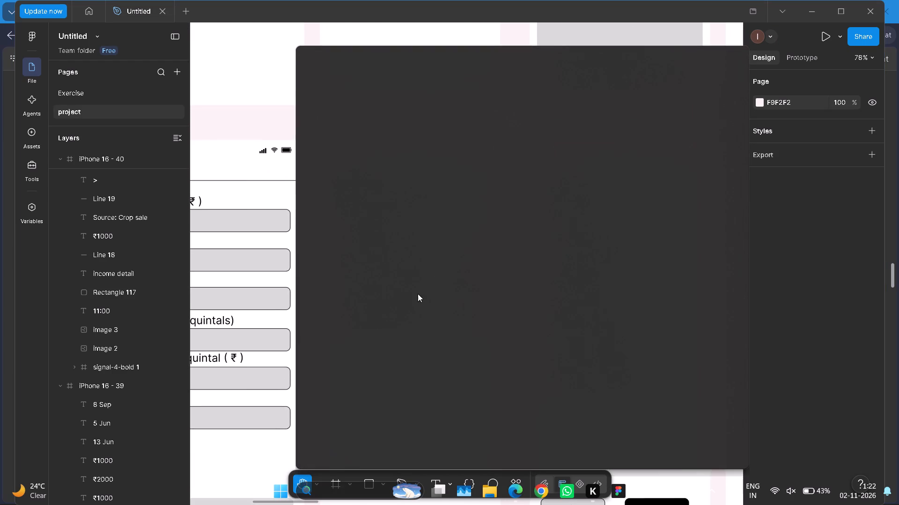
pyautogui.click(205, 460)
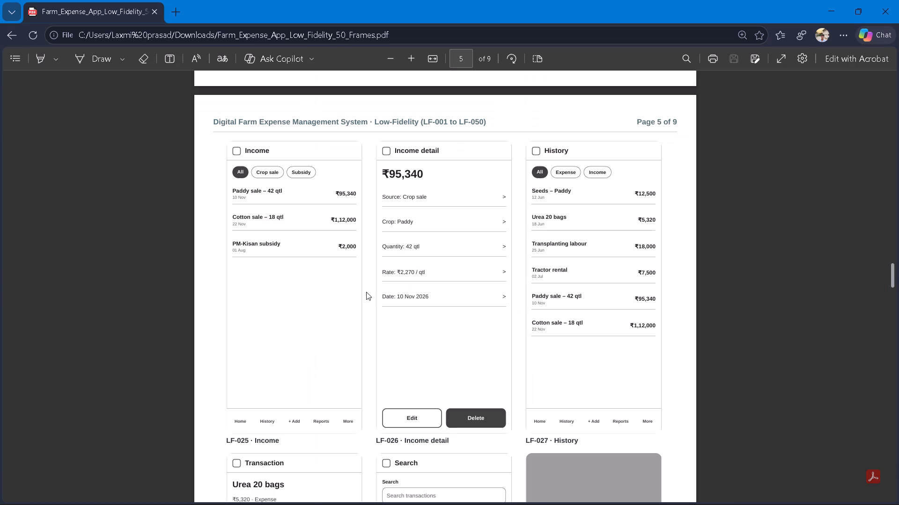
# Examine the wireframes on pages 3 to 5 of the PDF, ending at the Income, Income detail and History screens.
pyautogui.scroll(7, 366, 292)
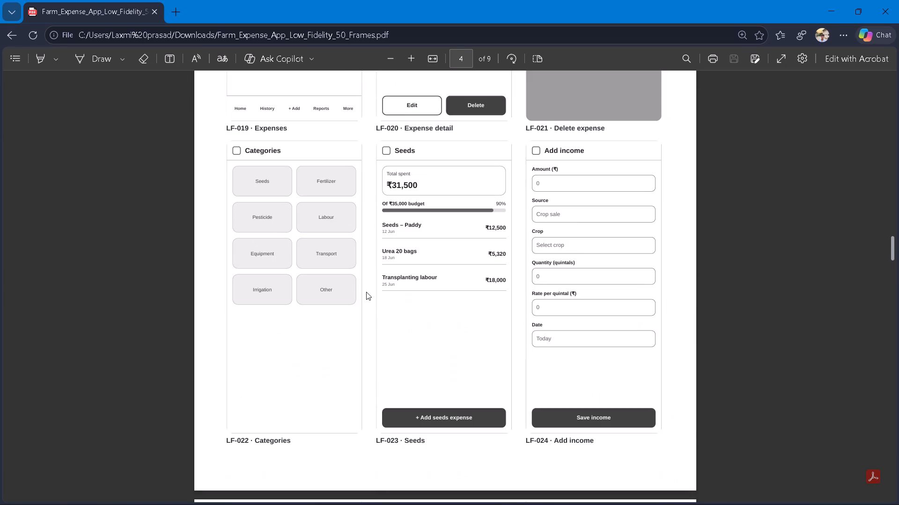
pyautogui.scroll(6, 366, 292)
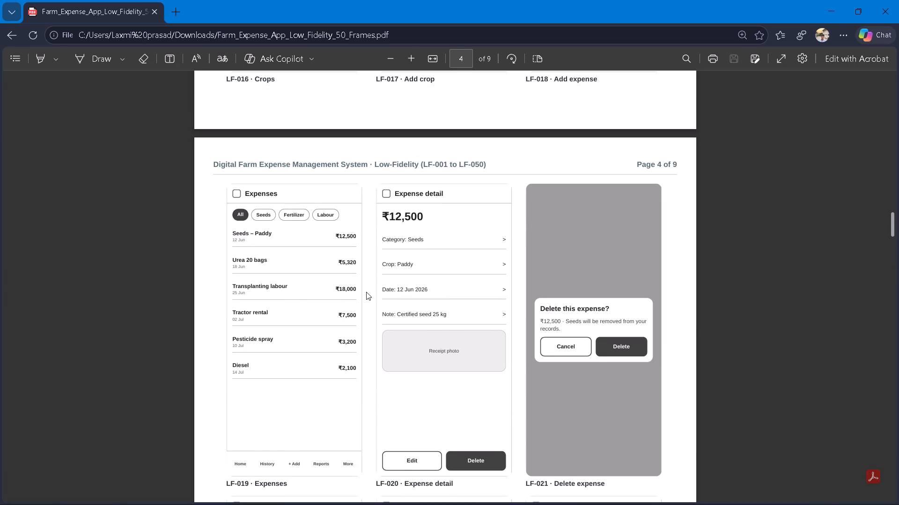
pyautogui.scroll(-2, 366, 292)
pyautogui.scroll(7, 366, 292)
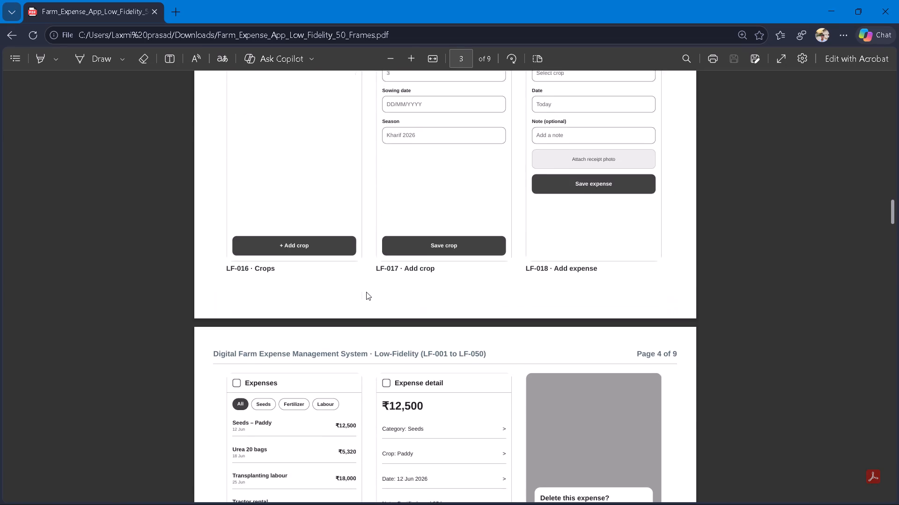
pyautogui.scroll(1, 366, 292)
pyautogui.scroll(-2, 366, 292)
pyautogui.scroll(2, 366, 292)
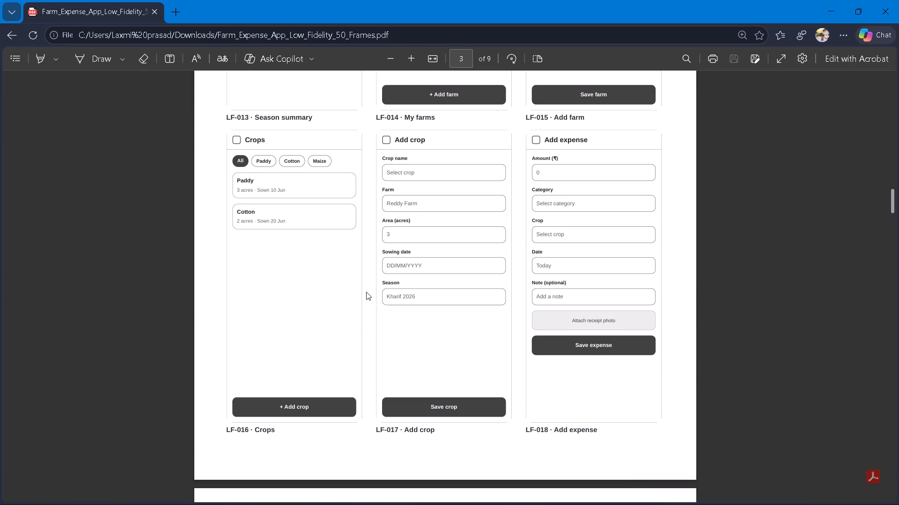
pyautogui.scroll(-5, 366, 292)
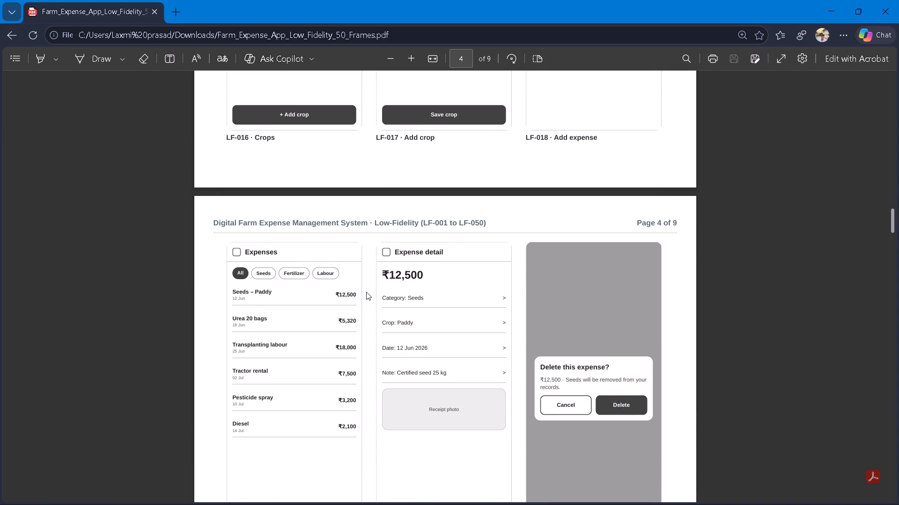
pyautogui.scroll(-6, 366, 292)
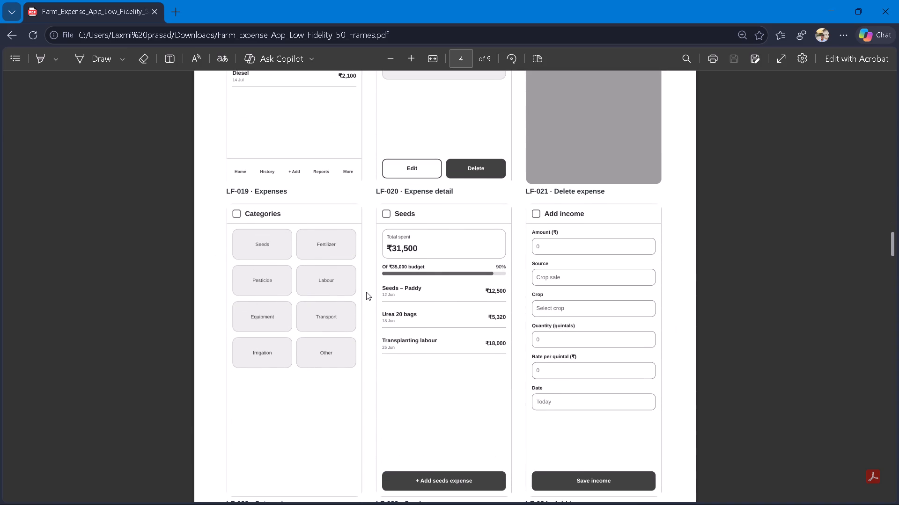
pyautogui.scroll(-6, 366, 292)
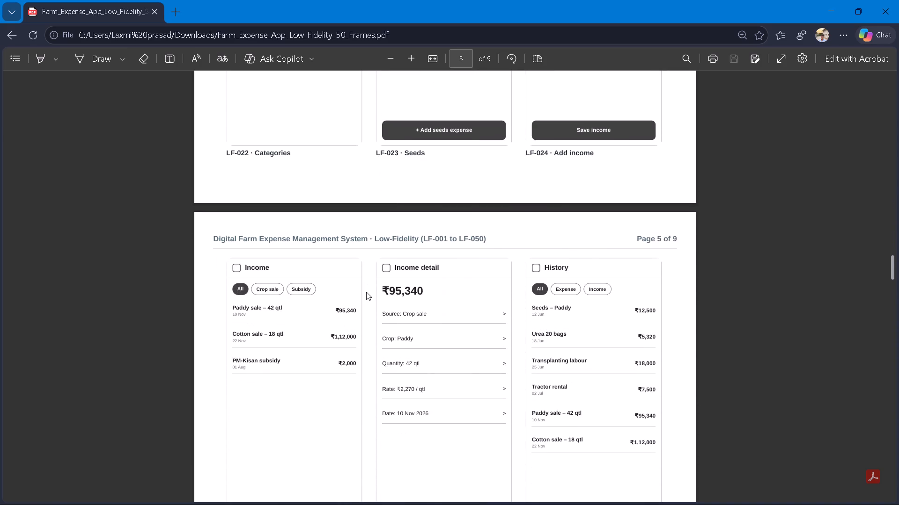
pyautogui.scroll(-1, 366, 292)
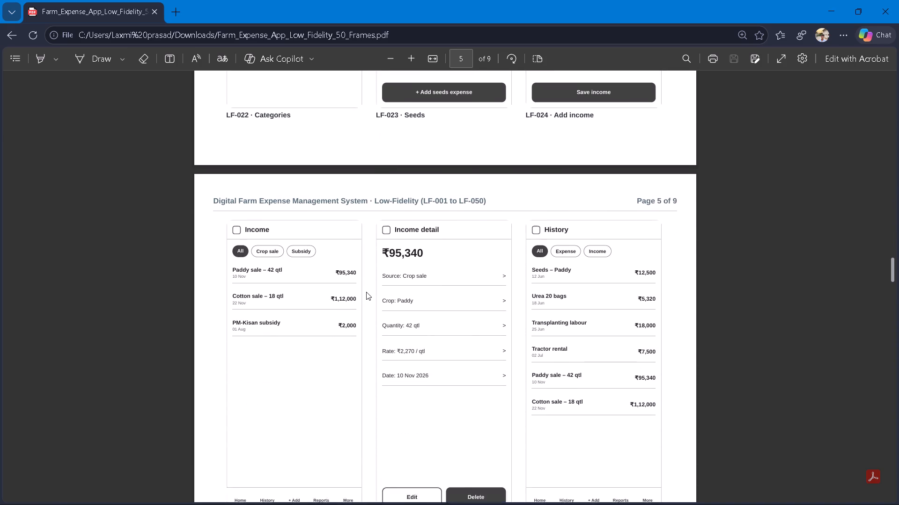
pyautogui.scroll(-1, 366, 292)
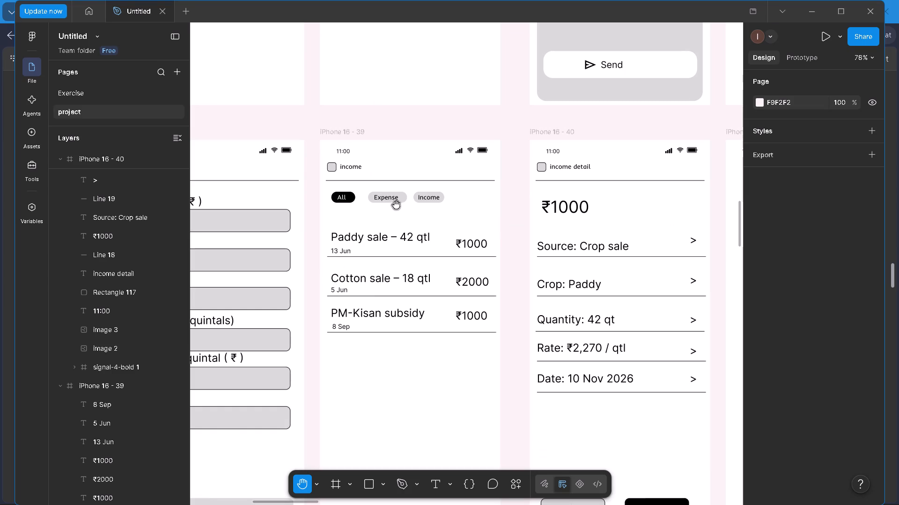
# Change the Expense and Income filter chip labels in iPhone 16 - 39 to "Crop sale" and "Subsidy".
pyautogui.press('v')
pyautogui.click(395, 197)
pyautogui.doubleClick(395, 197)
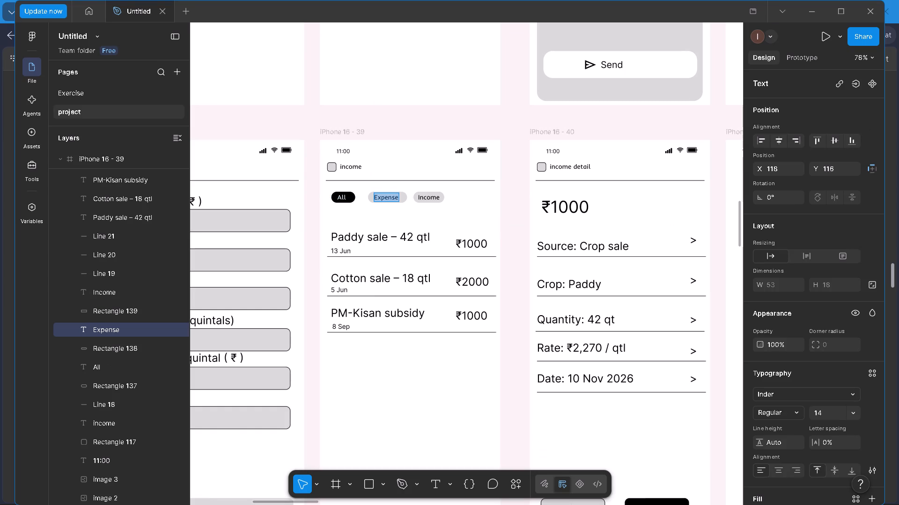
pyautogui.write('Crop sale')
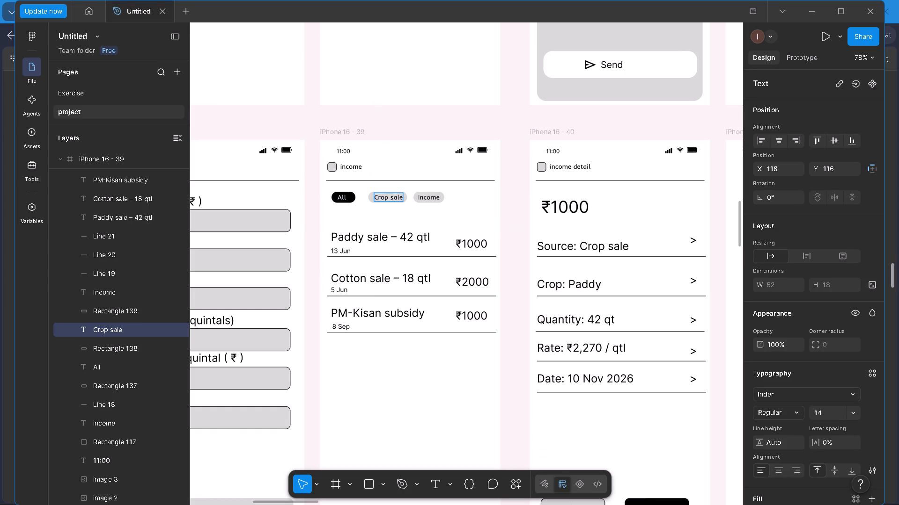
pyautogui.tripleClick(427, 195)
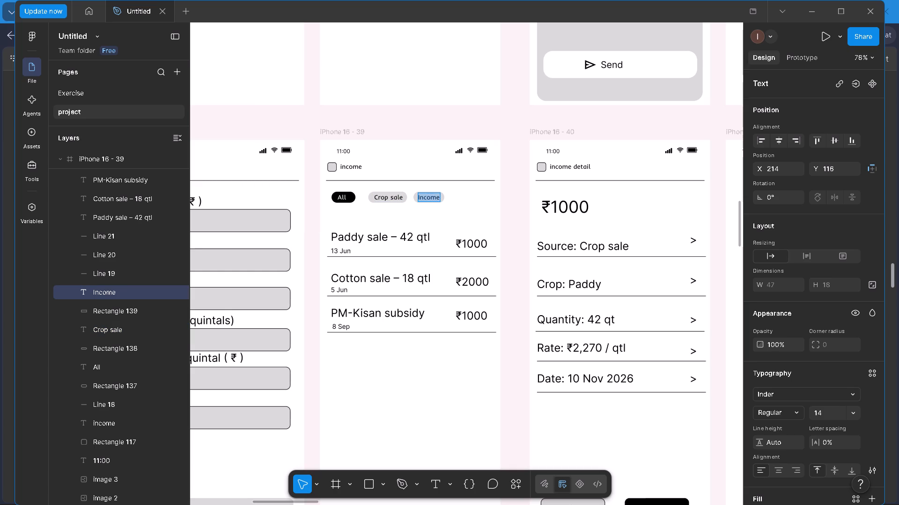
pyautogui.write('Subsi')
pyautogui.write('dy')
pyautogui.doubleClick(423, 351)
# Copy the header, filter chips and list rows of iPhone 16 - 39 and paste them into iPhone 16 - 41.
pyautogui.press('h')
pyautogui.moveTo(430, 369); pyautogui.dragTo(250, 332)
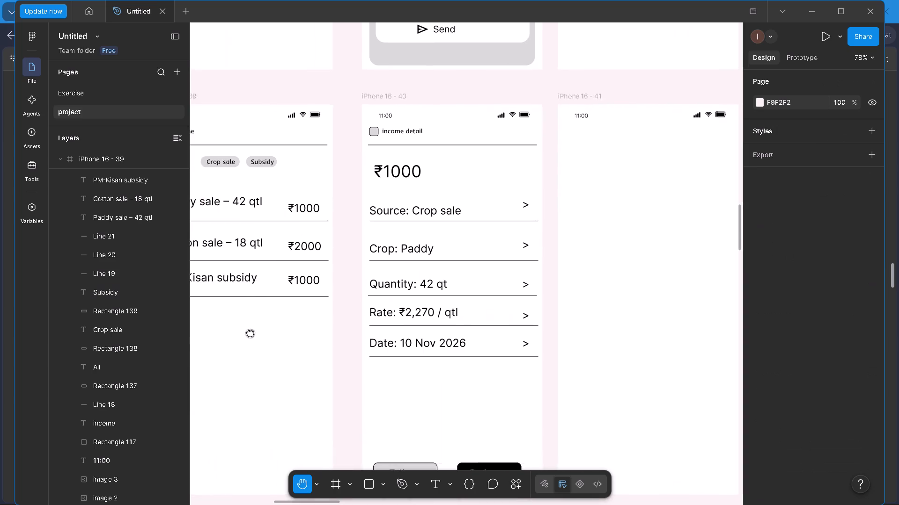
pyautogui.moveTo(250, 332); pyautogui.dragTo(242, 332)
pyautogui.keyDown('ctrl'); pyautogui.scroll(-5, 296, 345); pyautogui.keyUp('ctrl')
pyautogui.keyDown('ctrl'); pyautogui.moveTo(272, 342); pyautogui.dragTo(313, 339); pyautogui.keyUp('ctrl')
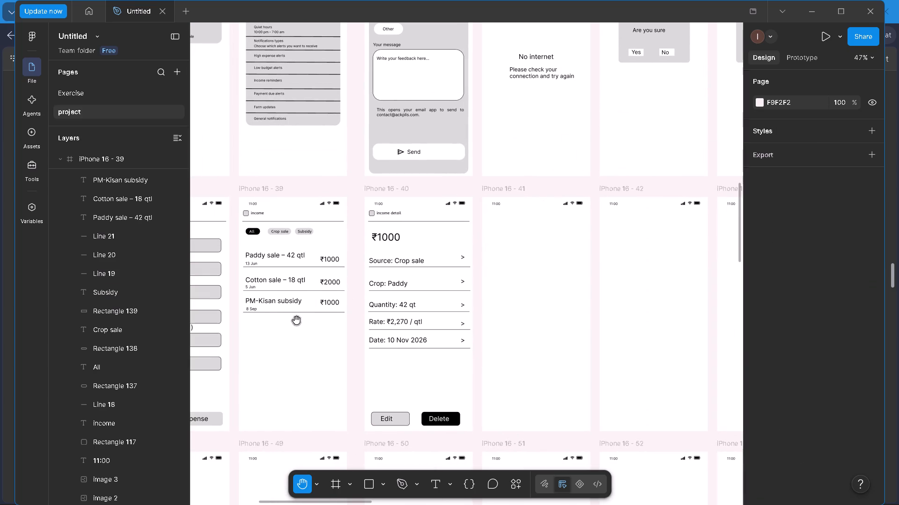
pyautogui.press('v')
pyautogui.moveTo(245, 331); pyautogui.dragTo(333, 213)
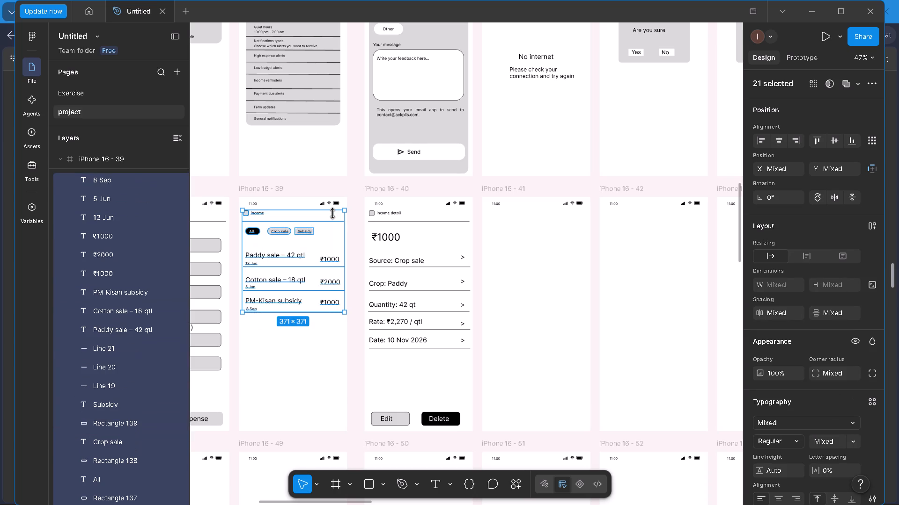
pyautogui.hotkey('ctrl', 'c')
pyautogui.click(485, 188)
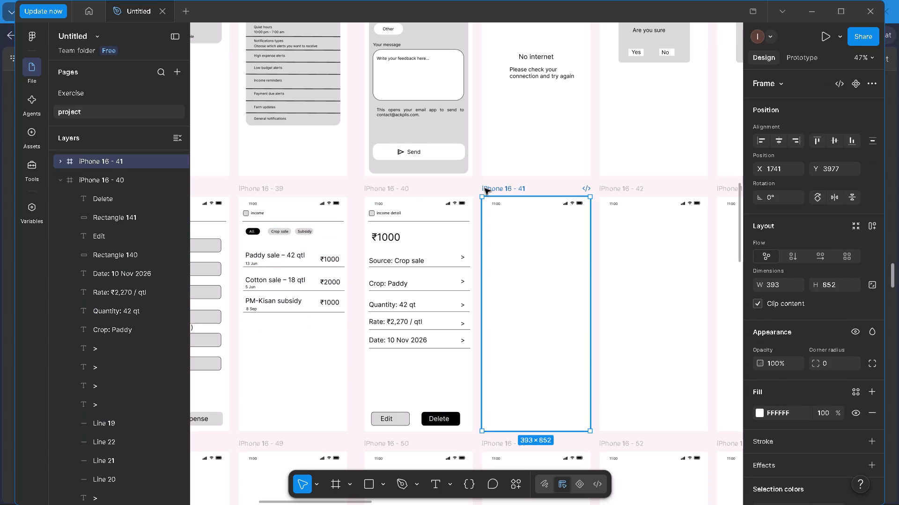
pyautogui.hotkey('ctrl', 'v')
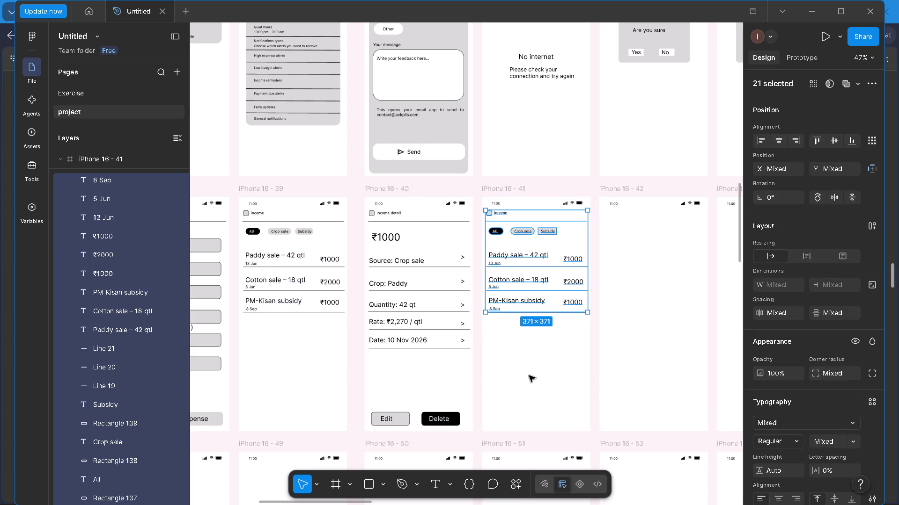
pyautogui.click(527, 378)
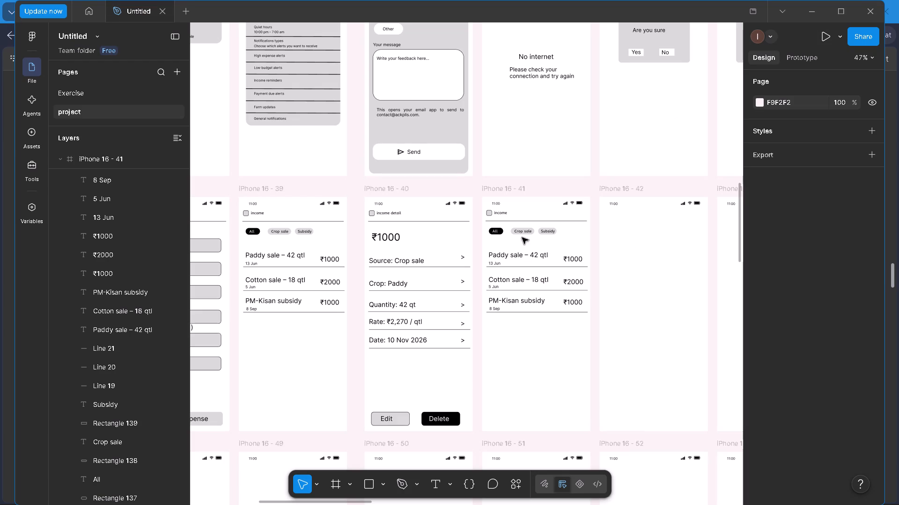
# Change the Crop sale and Subsidy filter chip labels in iPhone 16 - 41 to "Expense" and "Income".
pyautogui.tripleClick(522, 232)
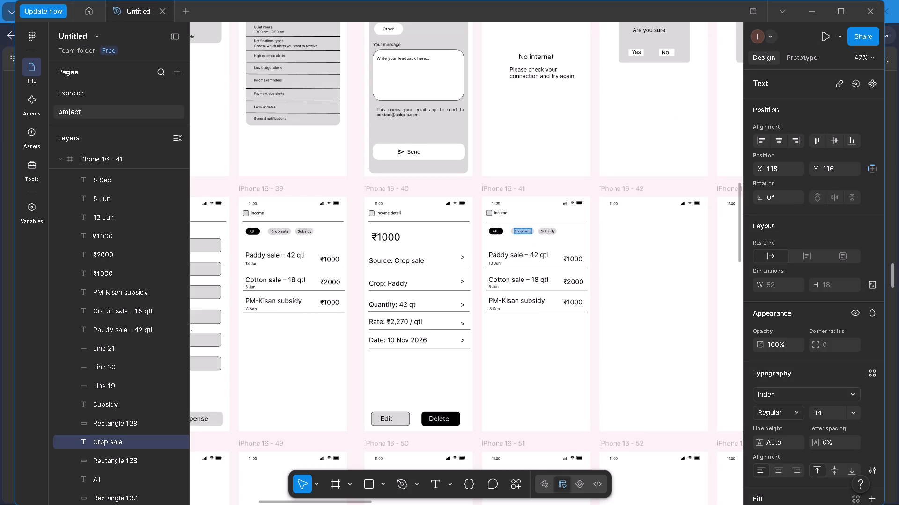
pyautogui.write('Expense')
pyautogui.doubleClick(546, 232)
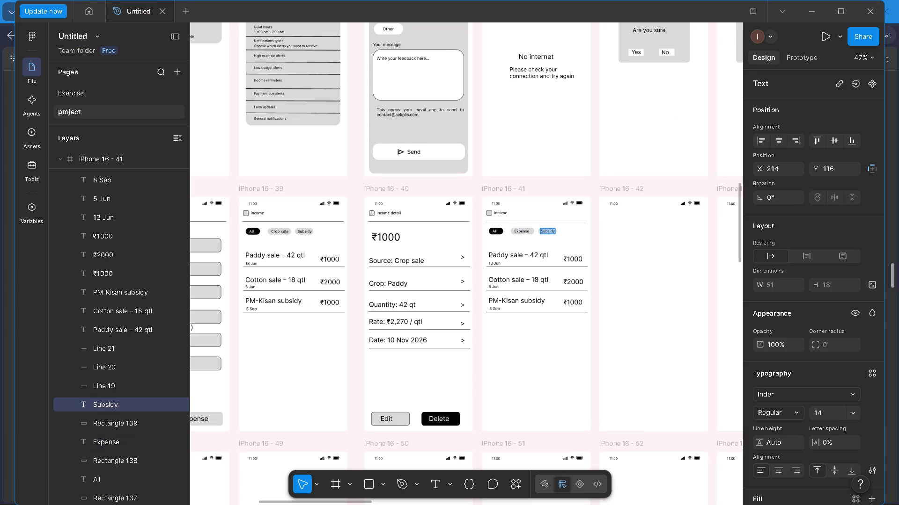
pyautogui.write('Income')
pyautogui.doubleClick(529, 395)
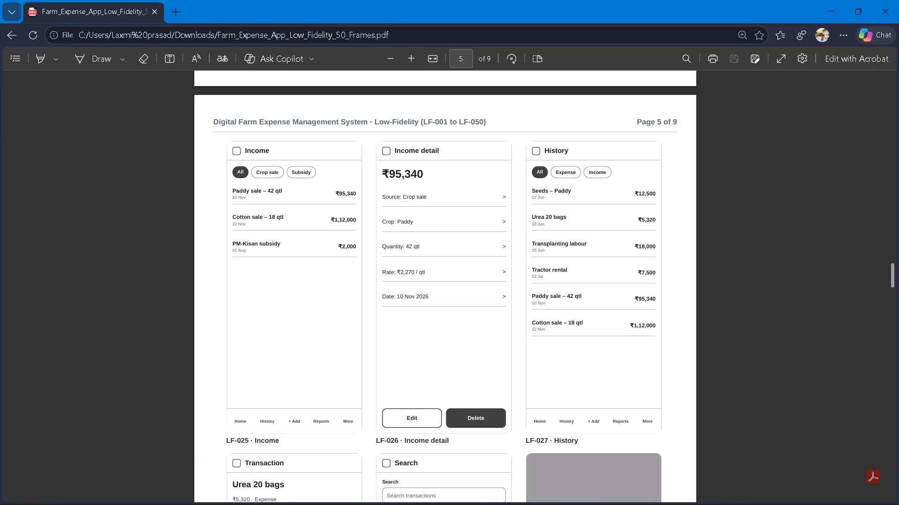
pyautogui.moveTo(531, 190); pyautogui.dragTo(568, 189)
pyautogui.moveTo(568, 189); pyautogui.dragTo(573, 188)
pyautogui.hotkey('ctrl', 'c')
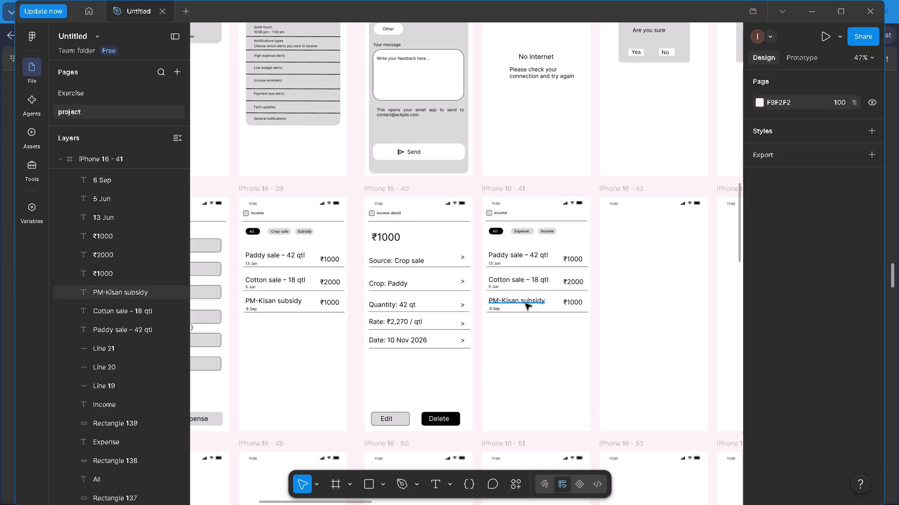
pyautogui.doubleClick(496, 257)
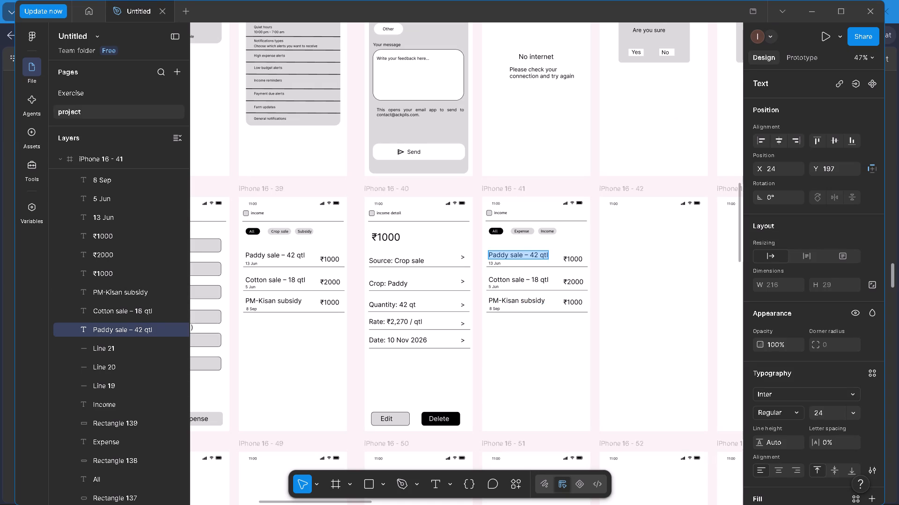
pyautogui.hotkey('ctrl', 'v')
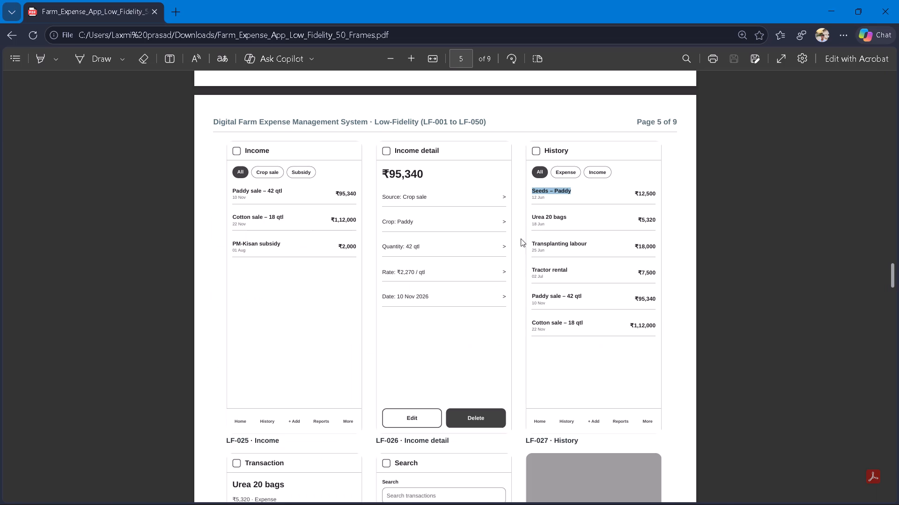
pyautogui.moveTo(532, 215); pyautogui.dragTo(574, 213)
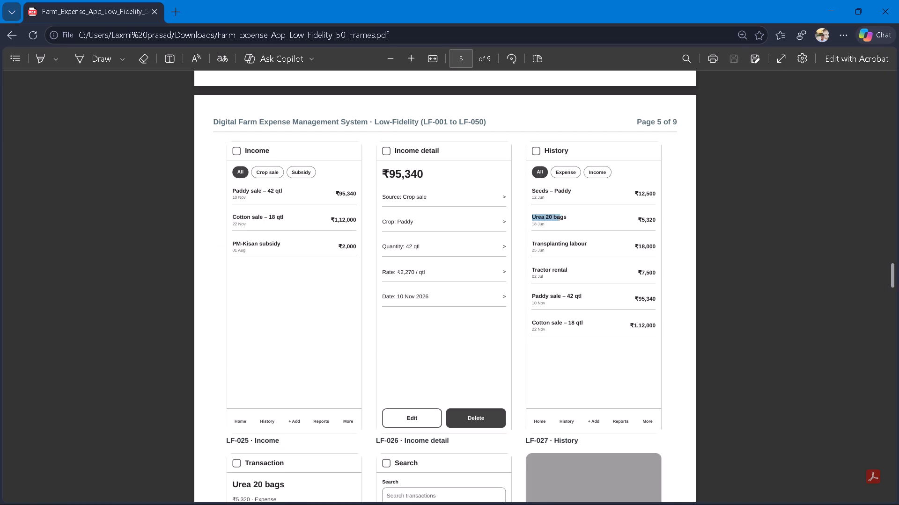
pyautogui.moveTo(574, 213); pyautogui.dragTo(566, 218)
pyautogui.hotkey('ctrl', 'c')
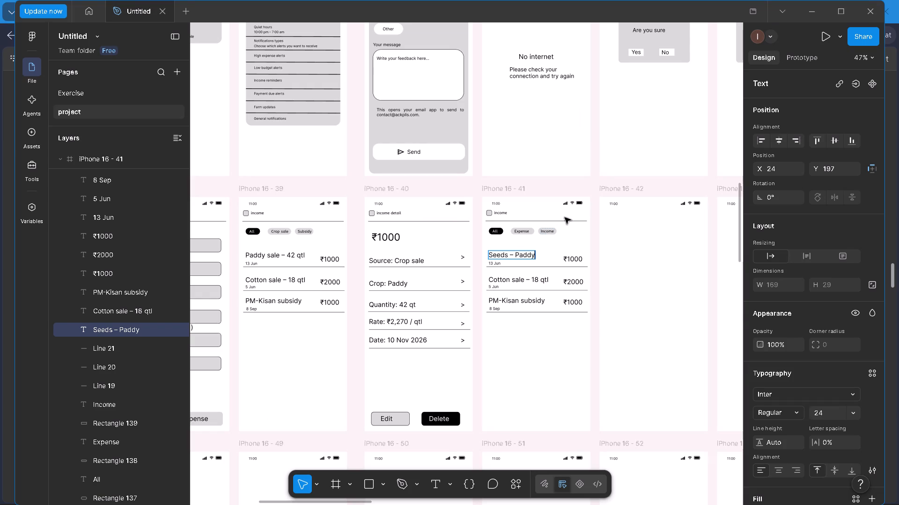
pyautogui.tripleClick(521, 279)
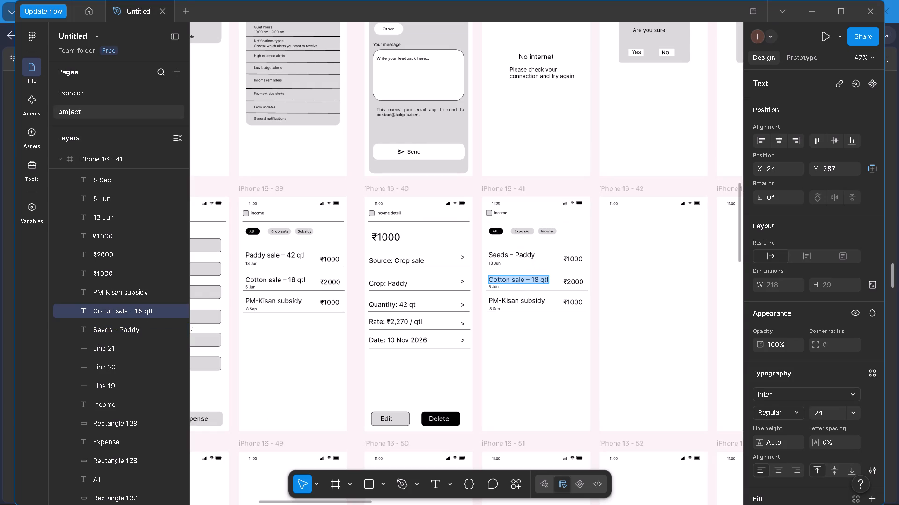
pyautogui.hotkey('ctrl', 'v')
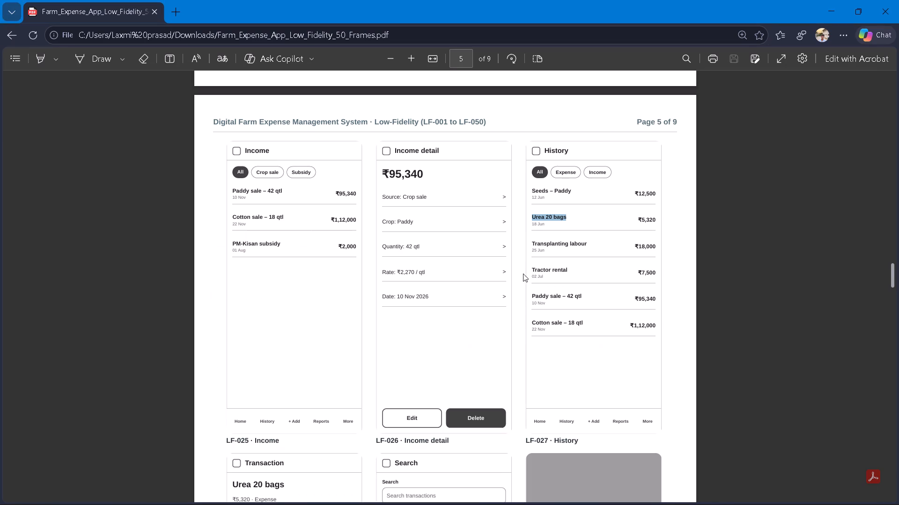
pyautogui.moveTo(532, 240); pyautogui.dragTo(562, 241)
pyautogui.moveTo(562, 241); pyautogui.dragTo(568, 241)
pyautogui.moveTo(576, 244); pyautogui.dragTo(591, 247)
pyautogui.tripleClick(591, 247)
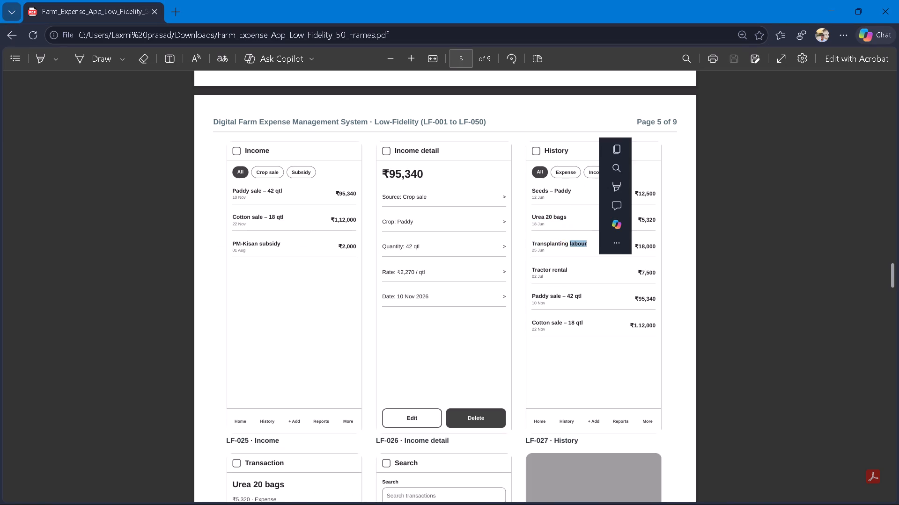
pyautogui.click(593, 247)
pyautogui.hotkey('ctrl', 'c')
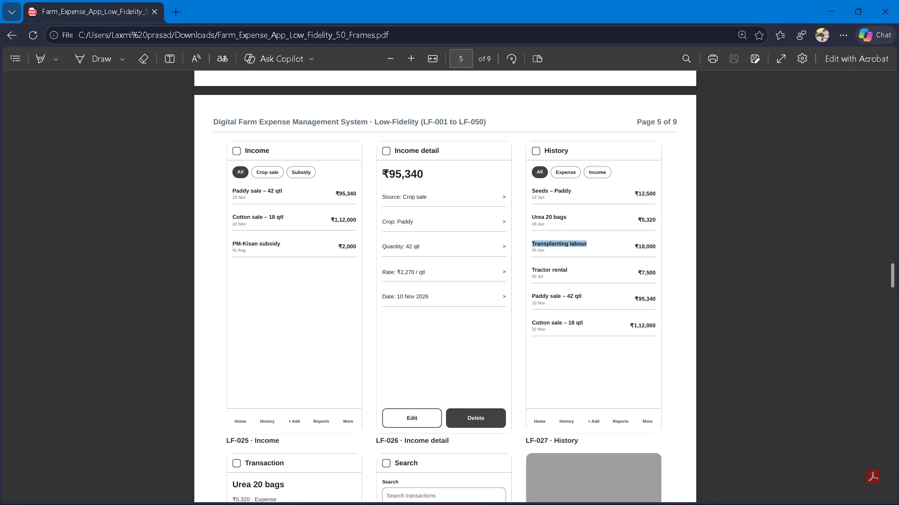
pyautogui.doubleClick(516, 301)
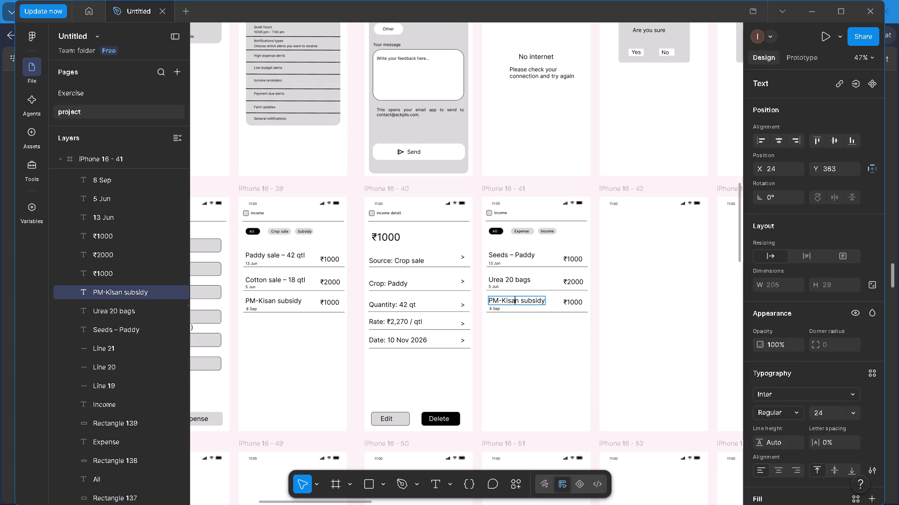
pyautogui.click(516, 301)
pyautogui.hotkey('ctrl', 'c')
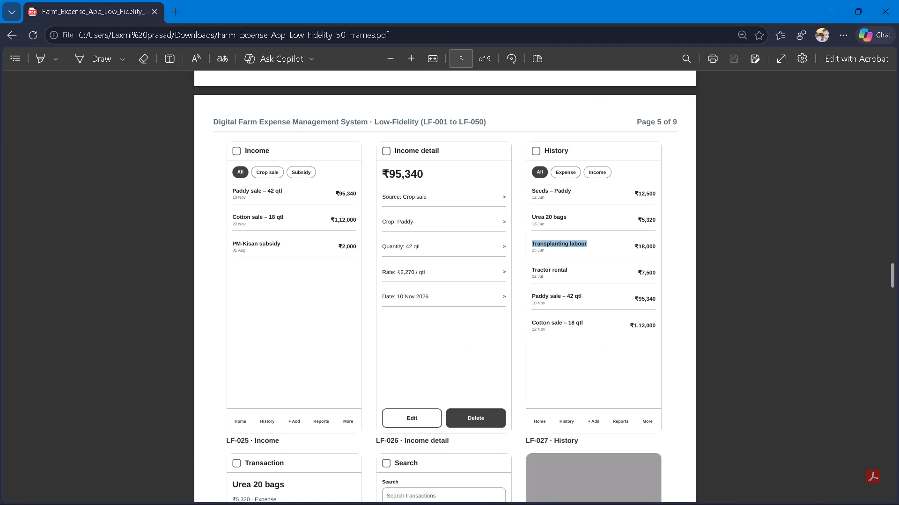
pyautogui.hotkey('ctrl', 'c')
pyautogui.tripleClick(517, 301)
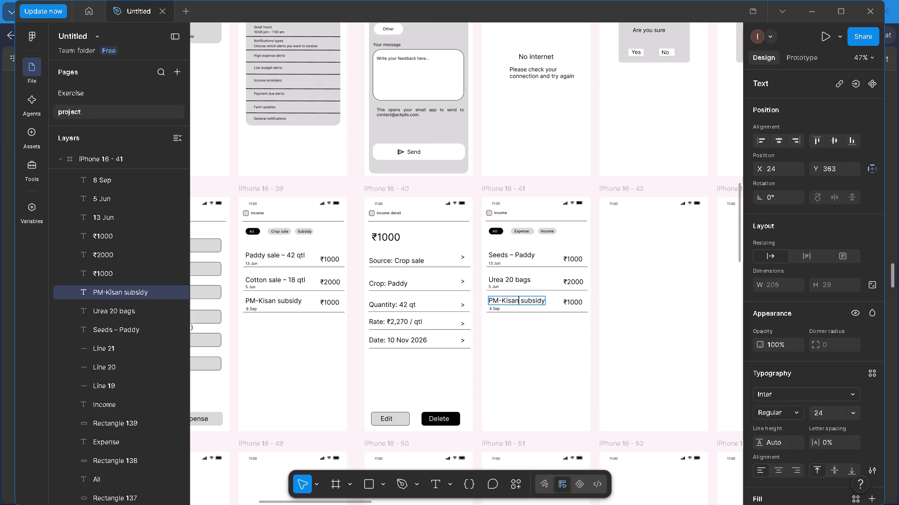
pyautogui.click(517, 301)
pyautogui.hotkey('ctrl', 'v')
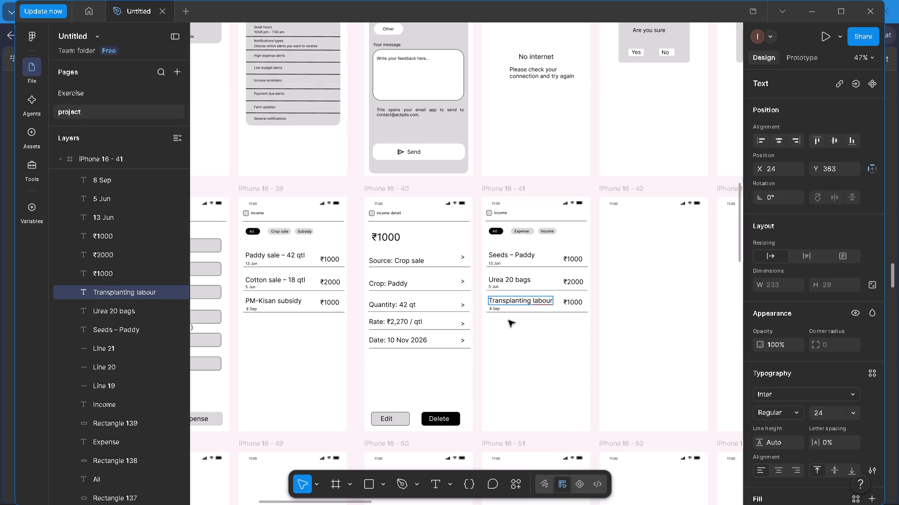
pyautogui.moveTo(533, 267); pyautogui.dragTo(566, 270)
pyautogui.hotkey('ctrl', 'c')
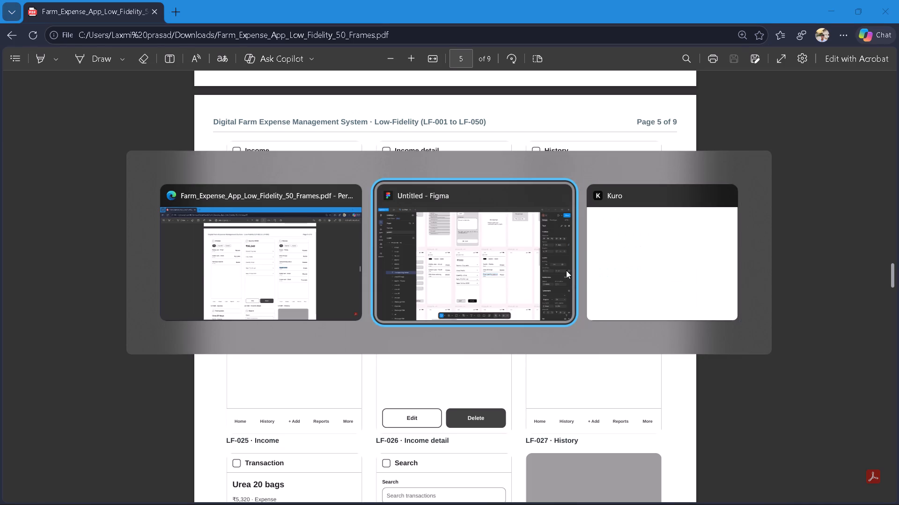
pyautogui.doubleClick(493, 325)
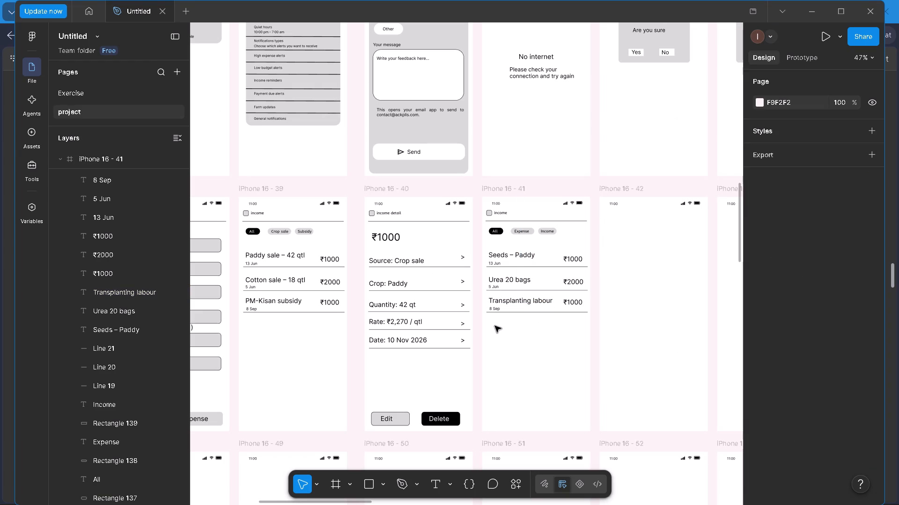
pyautogui.press('t')
pyautogui.click(498, 325)
pyautogui.hotkey('ctrl', 'v')
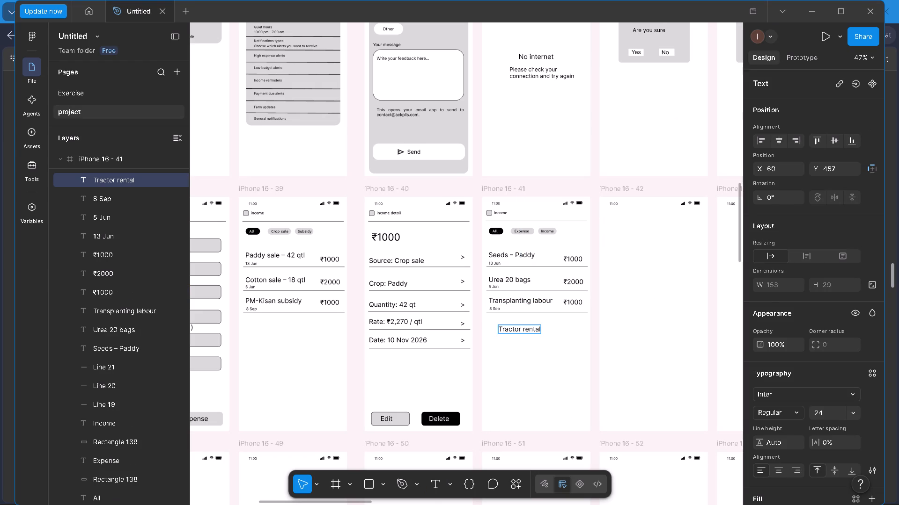
pyautogui.moveTo(530, 291); pyautogui.dragTo(553, 292)
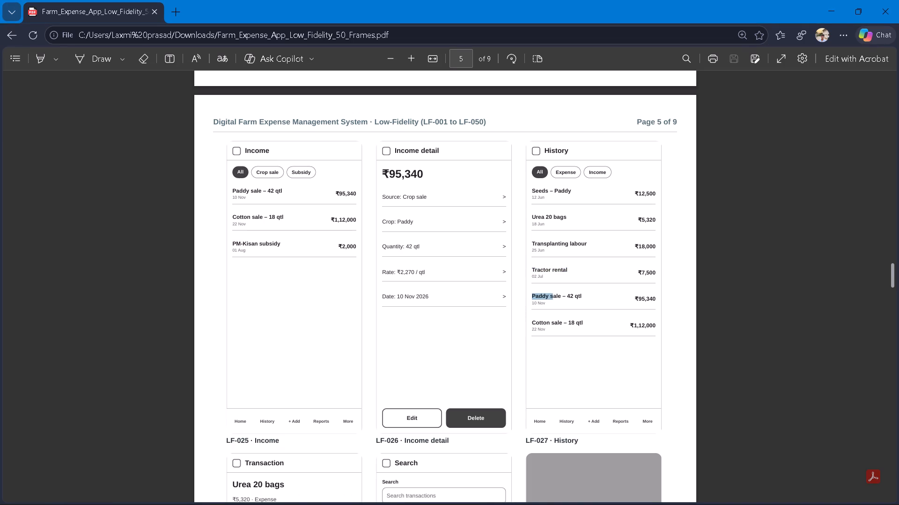
pyautogui.moveTo(553, 292); pyautogui.dragTo(582, 292)
pyautogui.hotkey('ctrl', 'c')
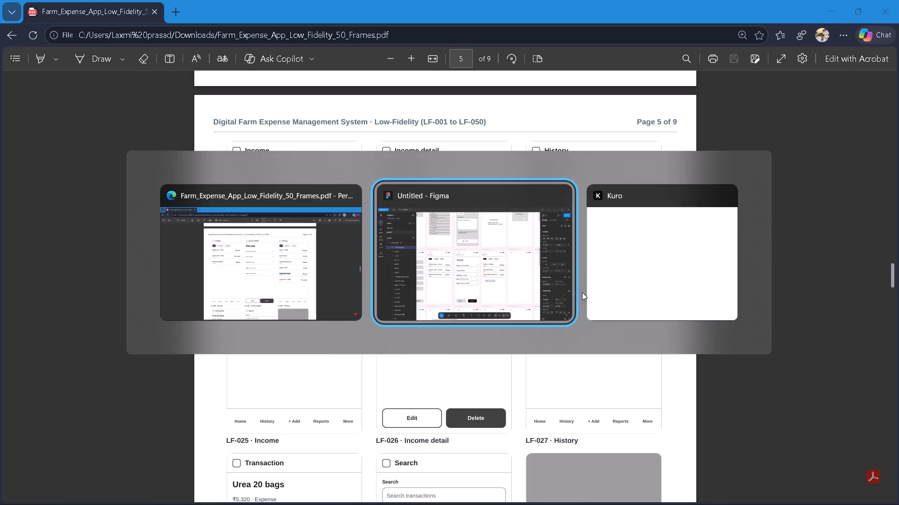
pyautogui.doubleClick(497, 356)
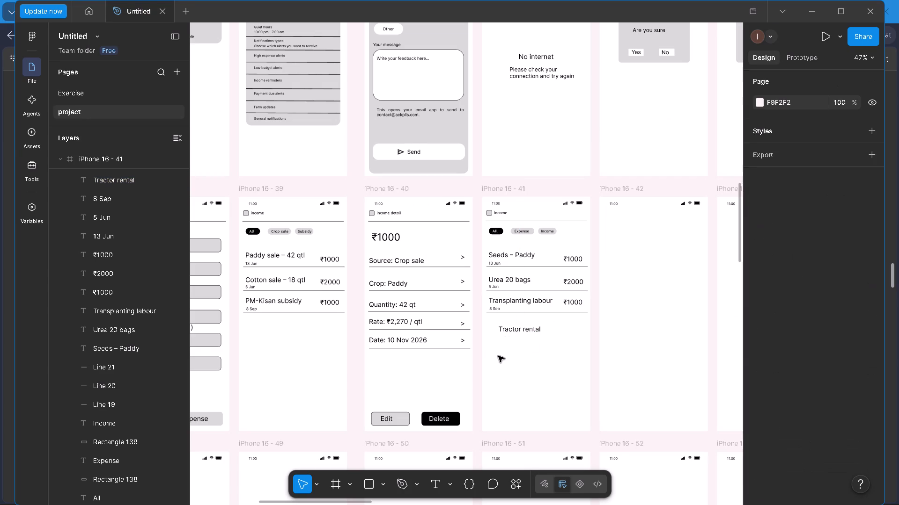
pyautogui.press('t')
pyautogui.click(503, 353)
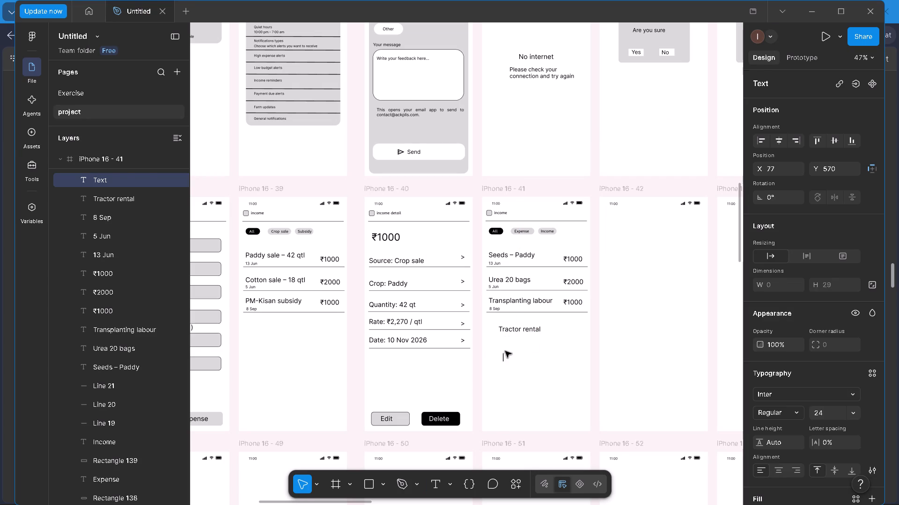
pyautogui.hotkey('ctrl', 'v')
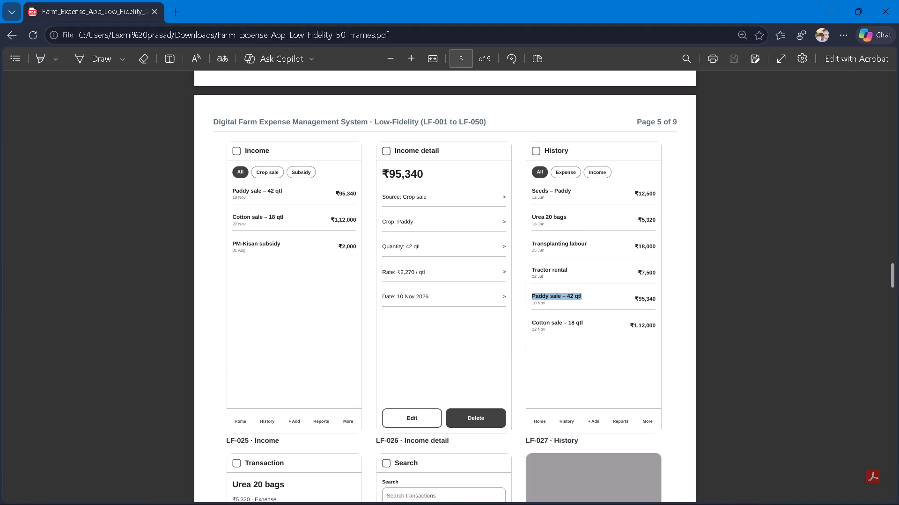
pyautogui.moveTo(531, 320); pyautogui.dragTo(585, 321)
pyautogui.hotkey('ctrl', 'c')
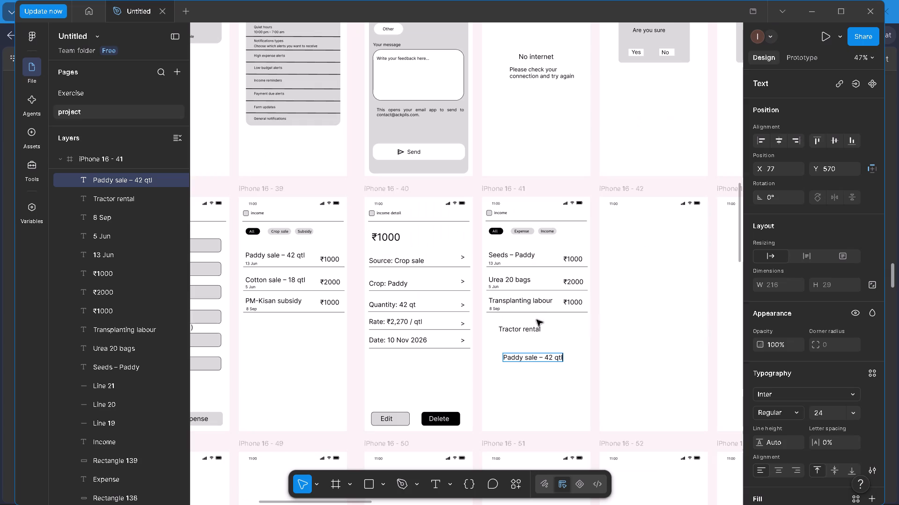
pyautogui.doubleClick(504, 377)
pyautogui.press('t')
pyautogui.doubleClick(500, 375)
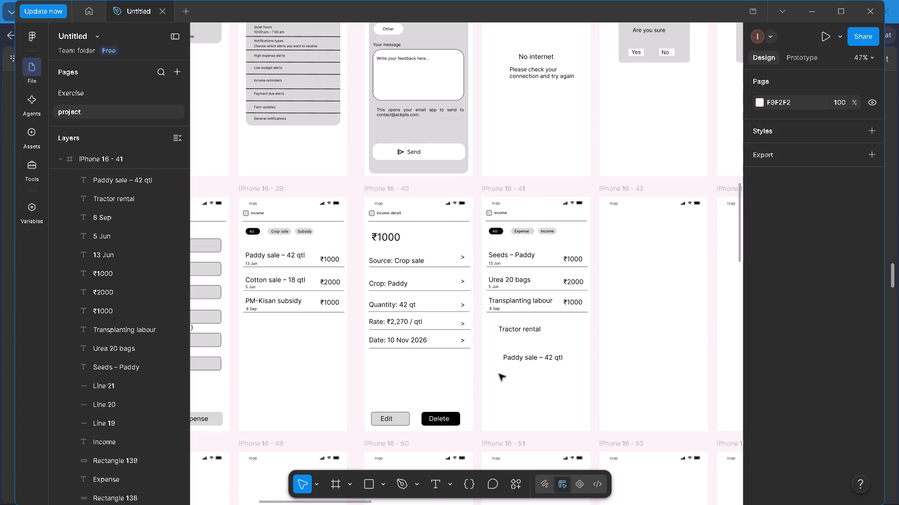
pyautogui.press('t')
pyautogui.click(501, 373)
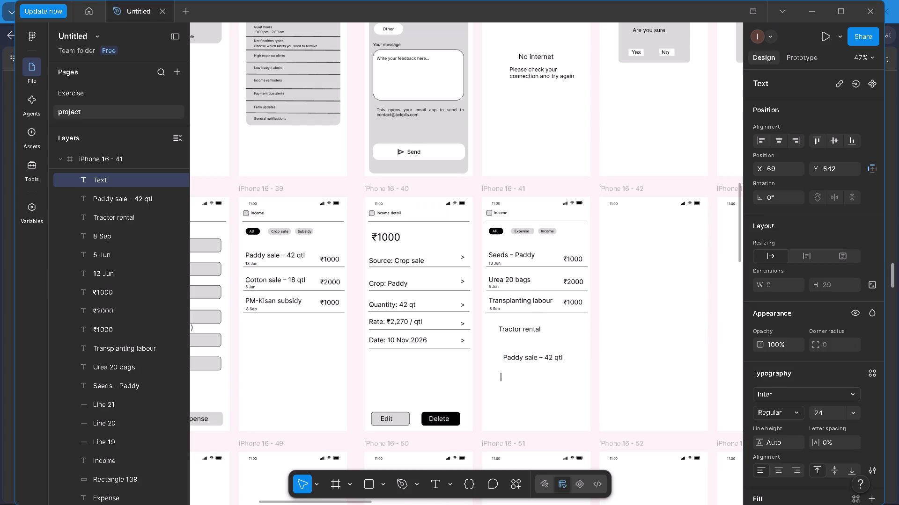
pyautogui.hotkey('ctrl', 'v')
pyautogui.tripleClick(507, 401)
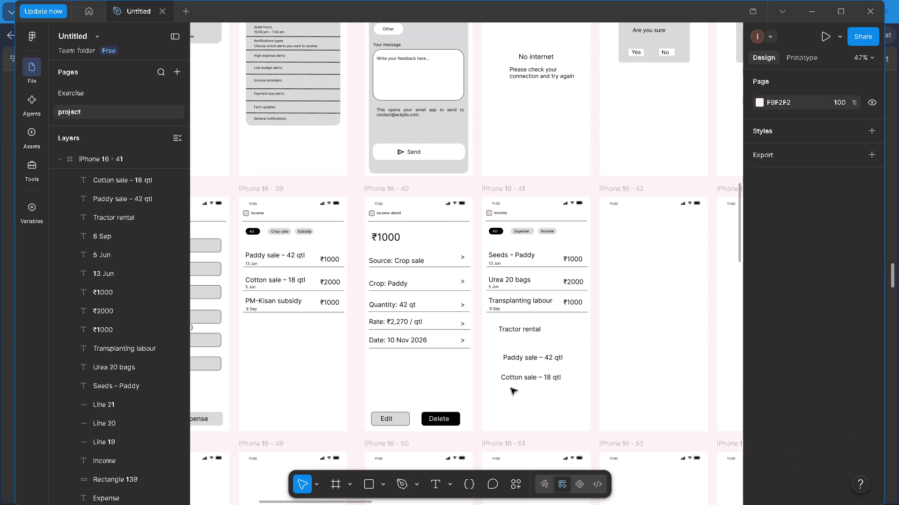
# Copy the divider line under Transplanting labour and paste three copies, one below each of the three new row titles.
pyautogui.click(518, 311)
pyautogui.rightClick(518, 311)
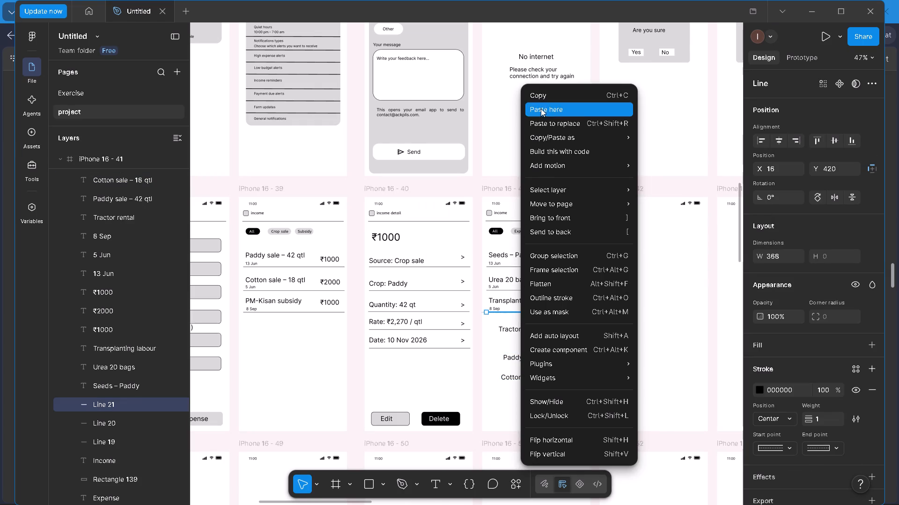
pyautogui.click(545, 96)
pyautogui.rightClick(504, 341)
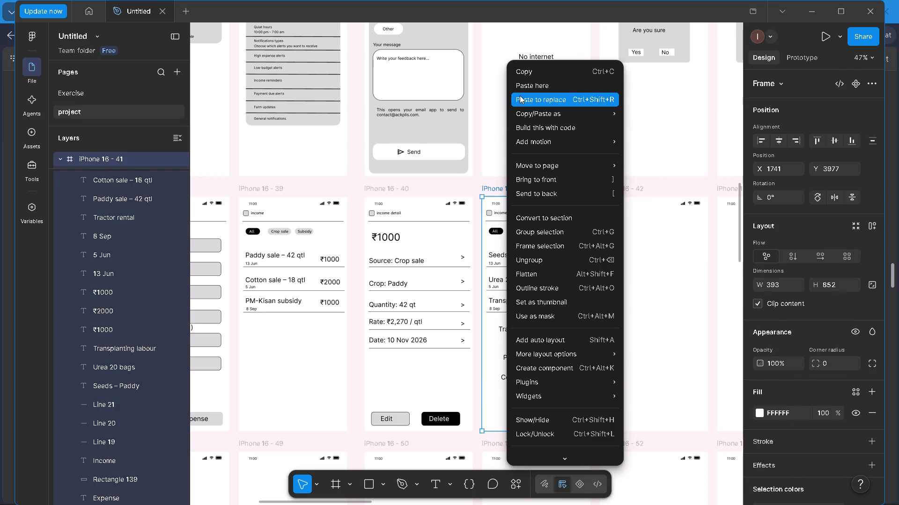
pyautogui.click(525, 87)
pyautogui.rightClick(514, 397)
pyautogui.click(553, 88)
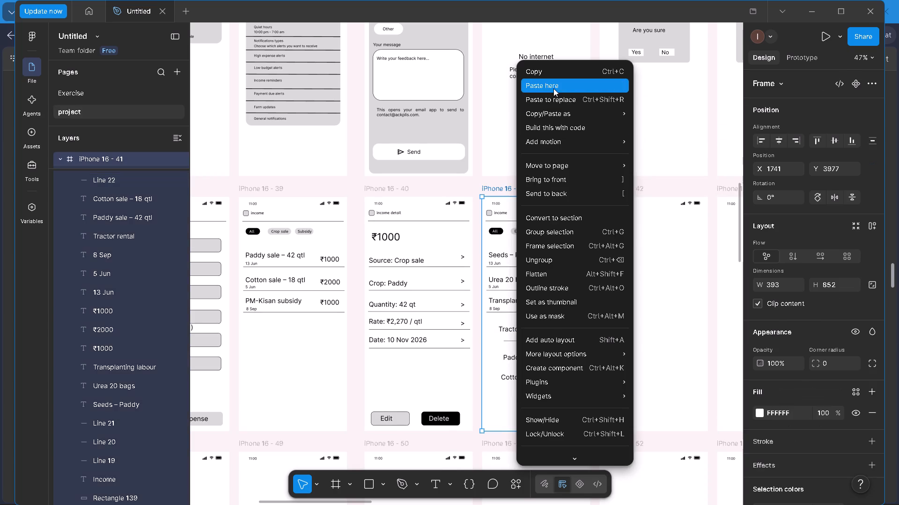
pyautogui.rightClick(513, 368)
pyautogui.click(552, 83)
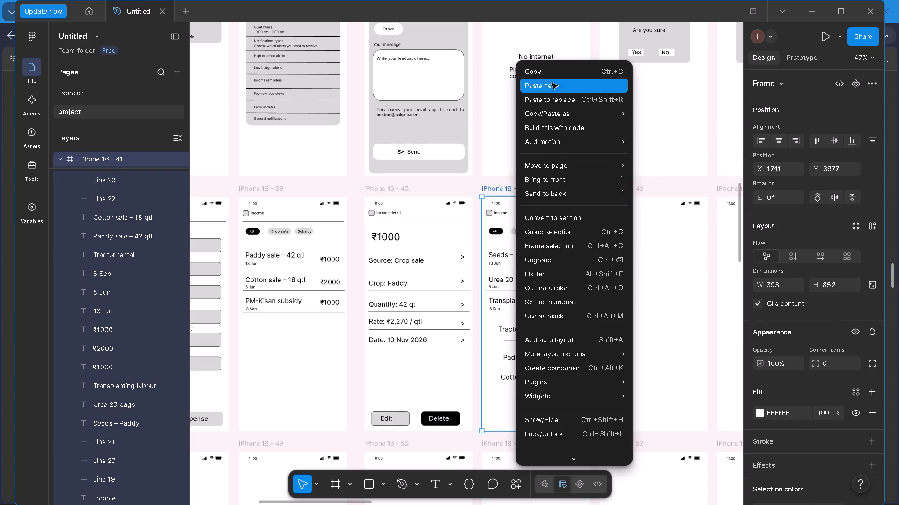
# Align the three pasted divider lines at X 13, with Y about 529, 612 and 718 under Tractor rental, Paddy sale and Cotton sale.
pyautogui.moveTo(536, 369); pyautogui.dragTo(514, 368)
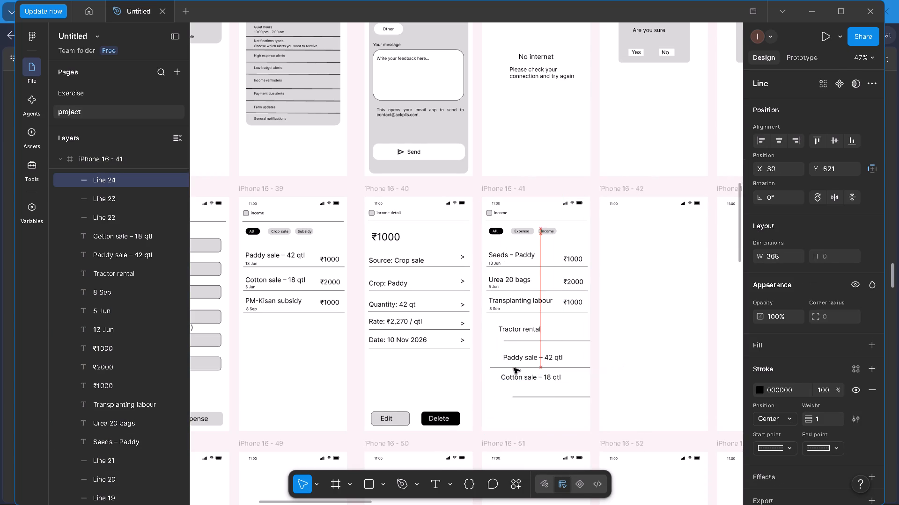
pyautogui.moveTo(514, 368); pyautogui.dragTo(509, 366)
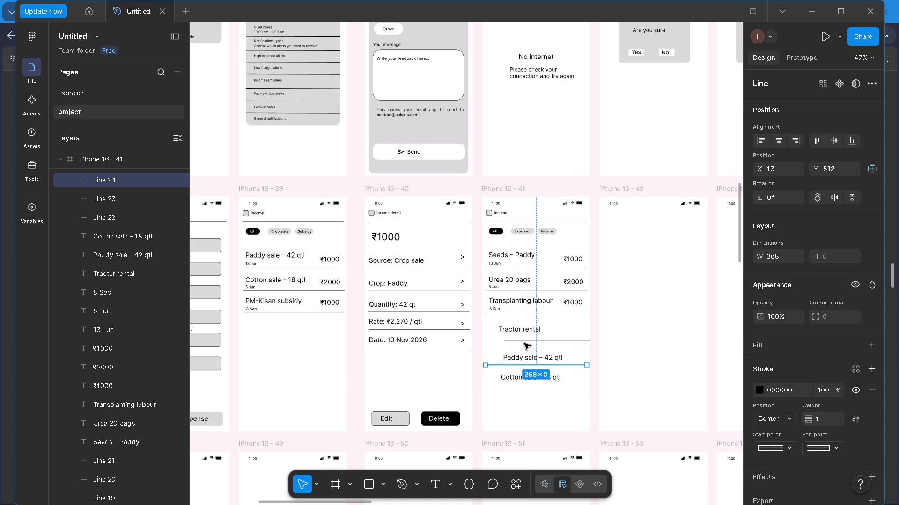
pyautogui.moveTo(524, 341); pyautogui.dragTo(505, 343)
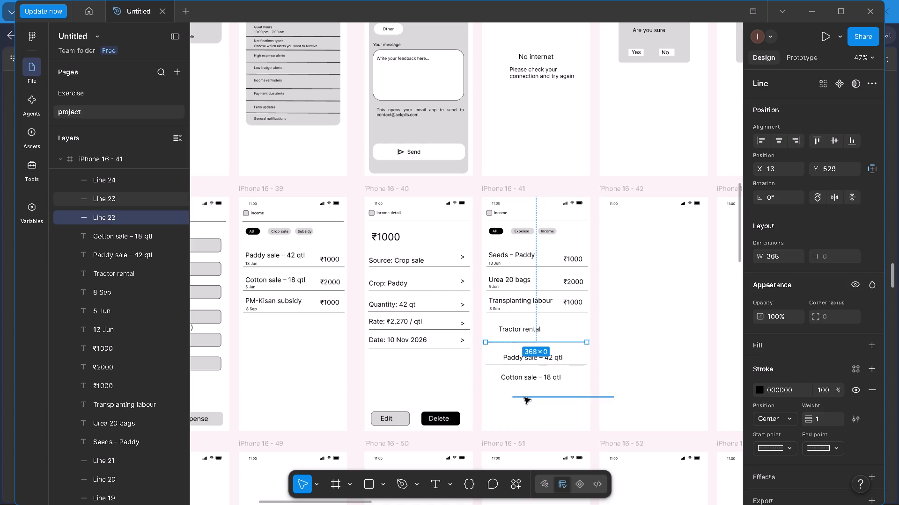
pyautogui.moveTo(524, 396); pyautogui.dragTo(497, 393)
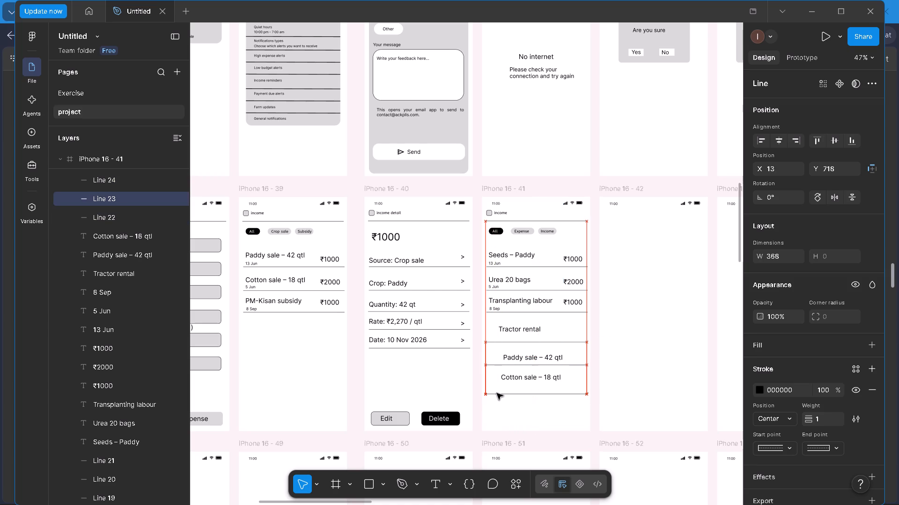
# Move the divider line below Cotton sale slightly upward in iPhone 16 - 41.
pyautogui.moveTo(497, 393); pyautogui.dragTo(498, 389)
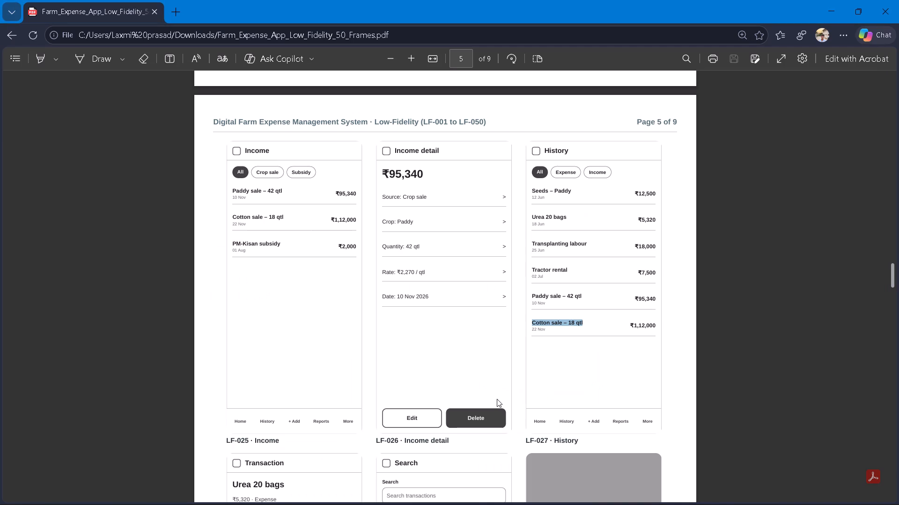
pyautogui.click(510, 403)
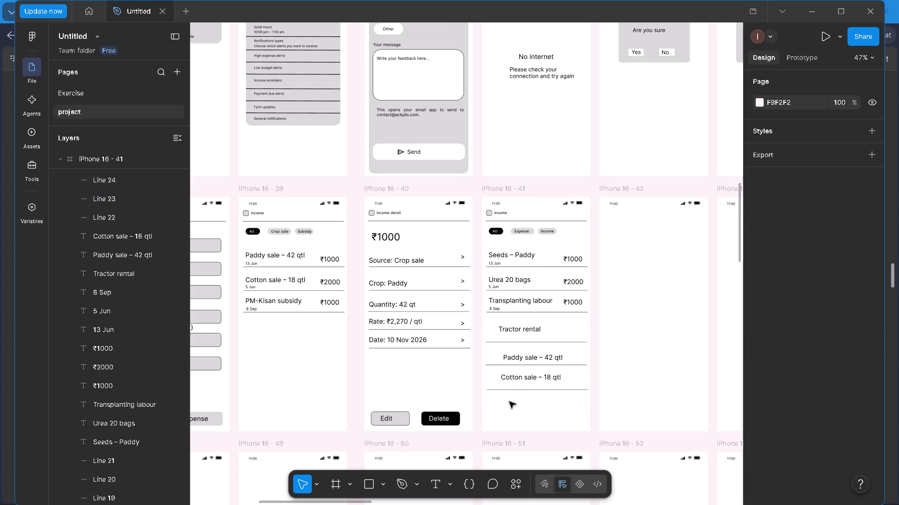
# Move the Tractor rental title to about X 24, Y 452 and the divider beneath it to about X 16, Y 503.
pyautogui.moveTo(515, 330); pyautogui.dragTo(503, 327)
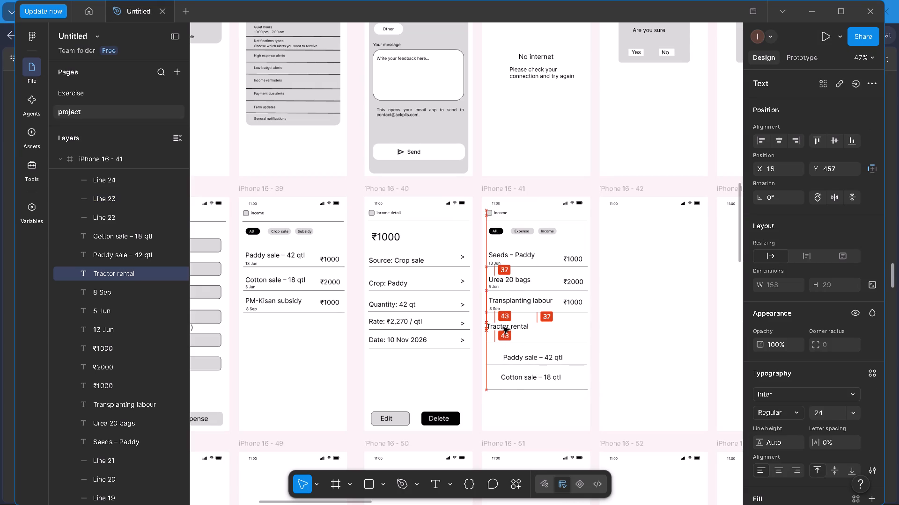
pyautogui.moveTo(503, 327); pyautogui.dragTo(504, 327)
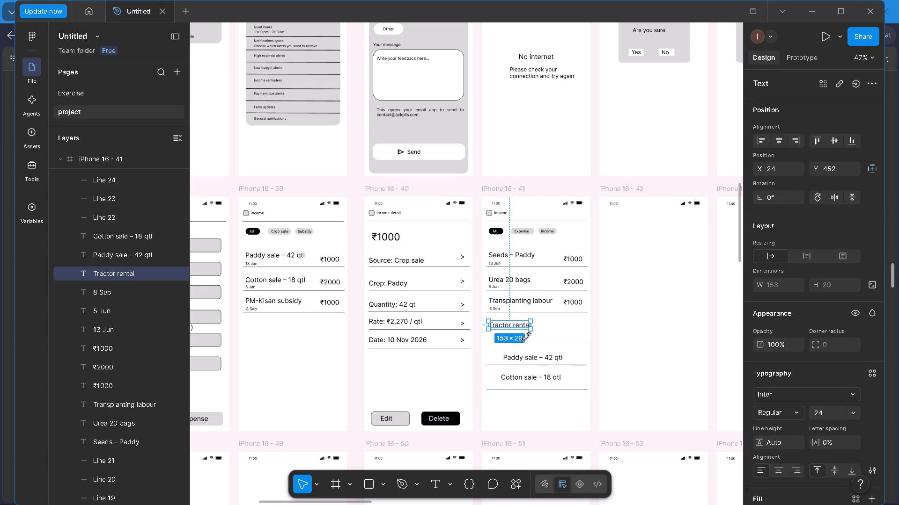
pyautogui.moveTo(526, 343); pyautogui.dragTo(526, 333)
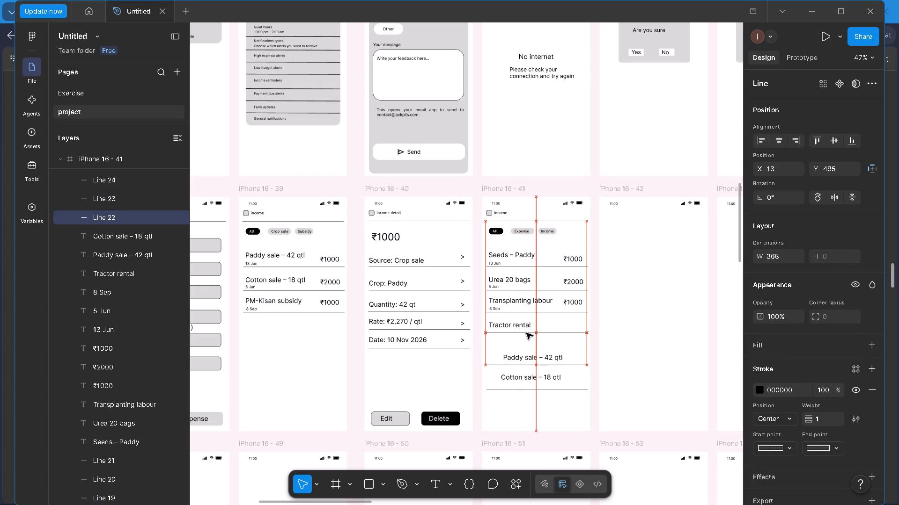
pyautogui.moveTo(526, 333); pyautogui.dragTo(527, 336)
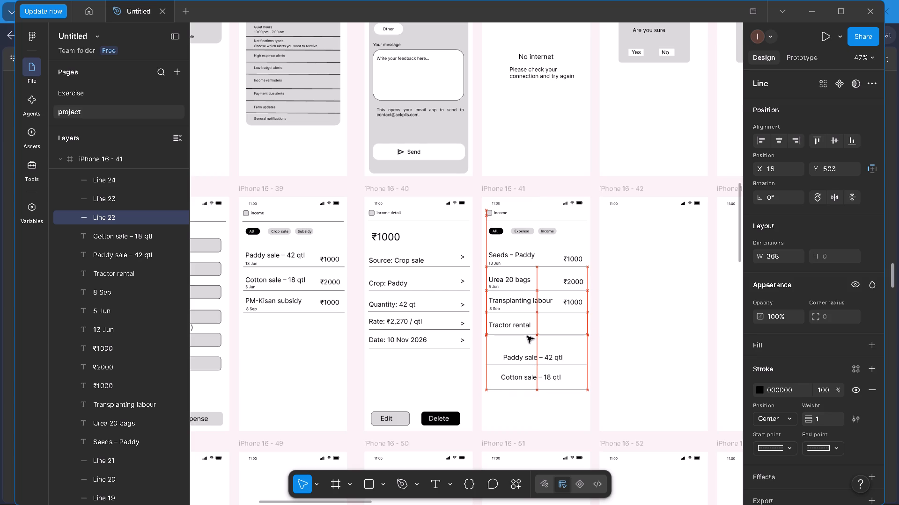
# Move the "Paddy sale – 42 qtl" title to about X 27, Y 525 and its divider to about X 13, Y 586.
pyautogui.moveTo(530, 357); pyautogui.dragTo(516, 348)
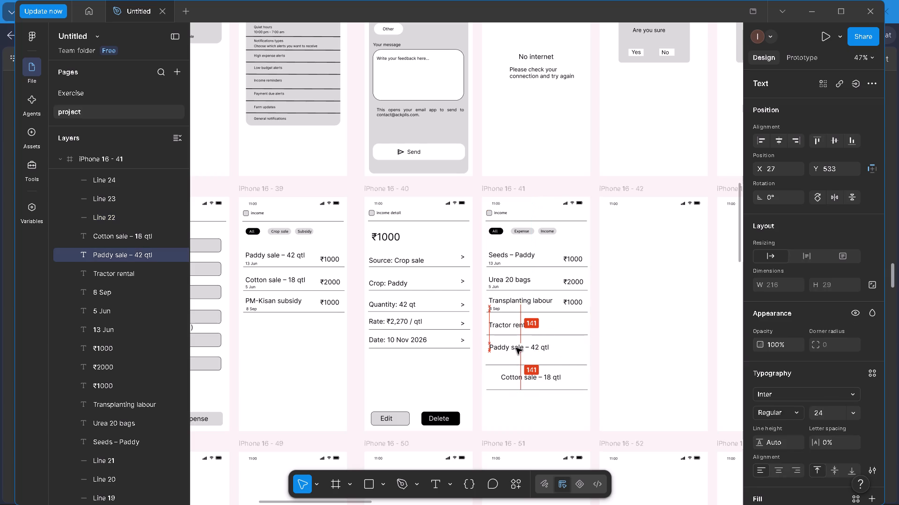
pyautogui.moveTo(516, 348); pyautogui.dragTo(516, 345)
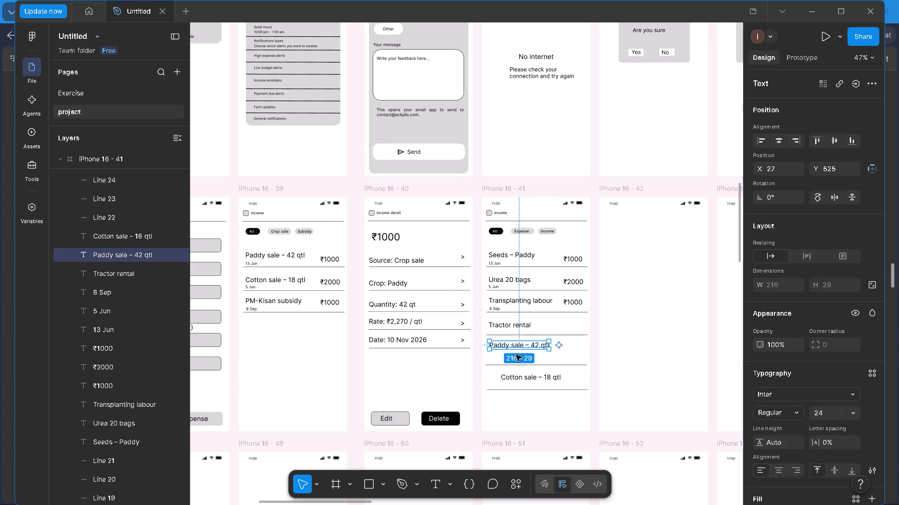
pyautogui.moveTo(524, 366); pyautogui.dragTo(523, 359)
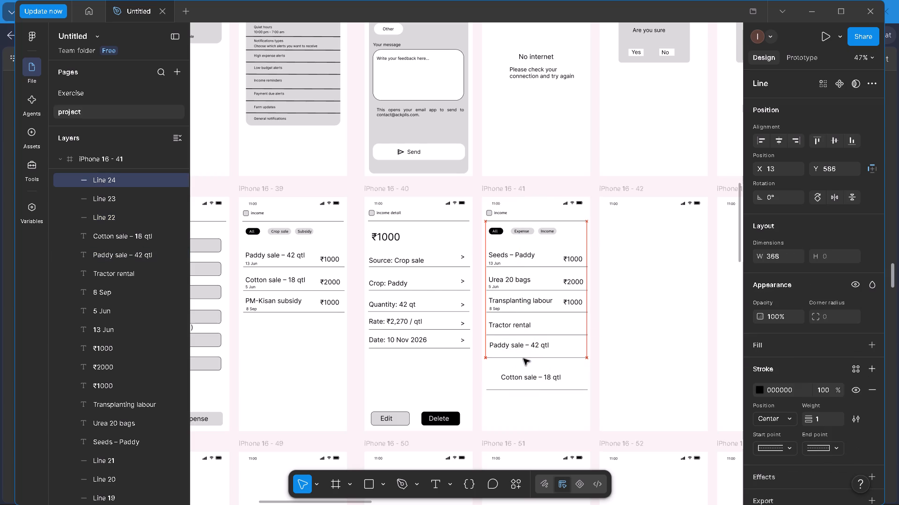
pyautogui.moveTo(523, 359); pyautogui.dragTo(523, 359)
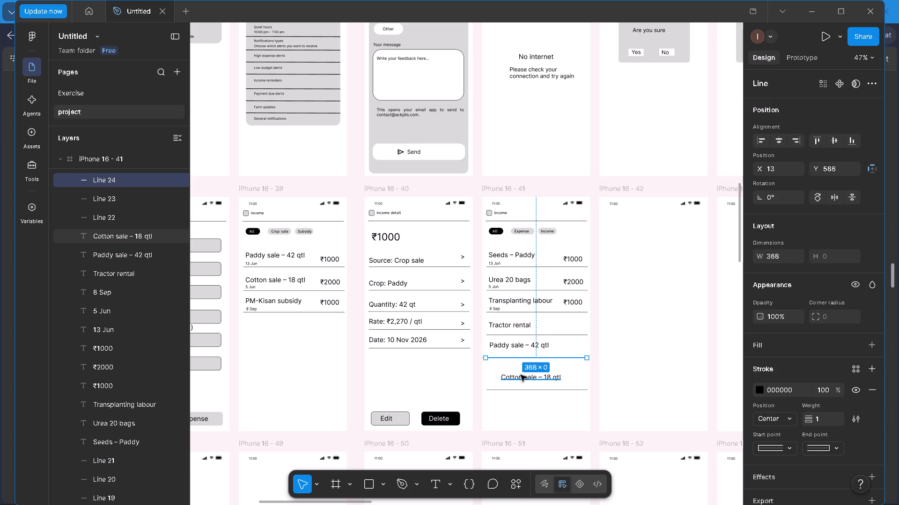
# Move the "Cotton sale – 18 qtl" title to about X 24, Y 603 and its divider to about X 16, Y 671.
pyautogui.moveTo(520, 376); pyautogui.dragTo(508, 366)
pyautogui.click(508, 366)
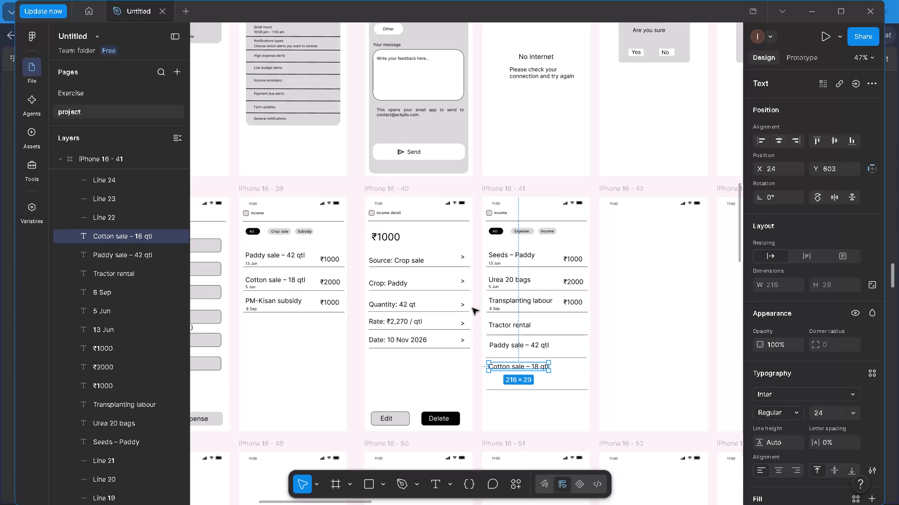
pyautogui.click(562, 416)
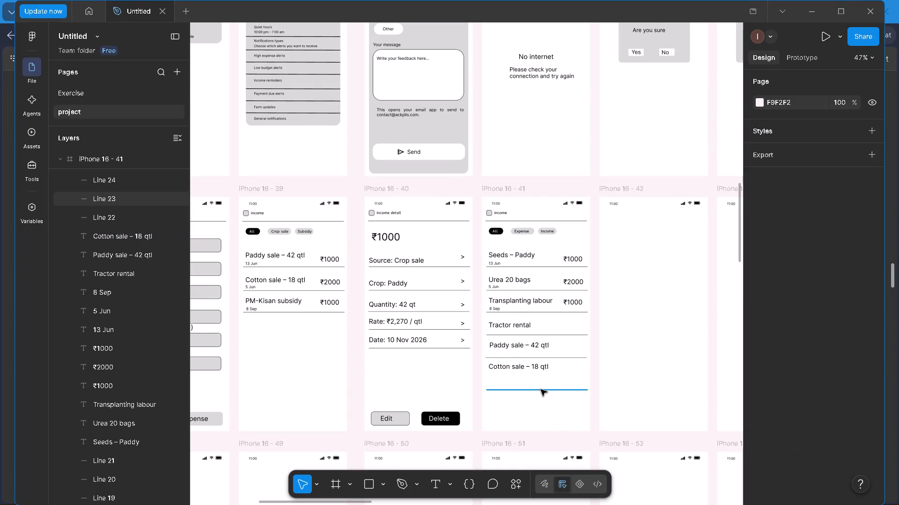
pyautogui.moveTo(541, 390); pyautogui.dragTo(541, 381)
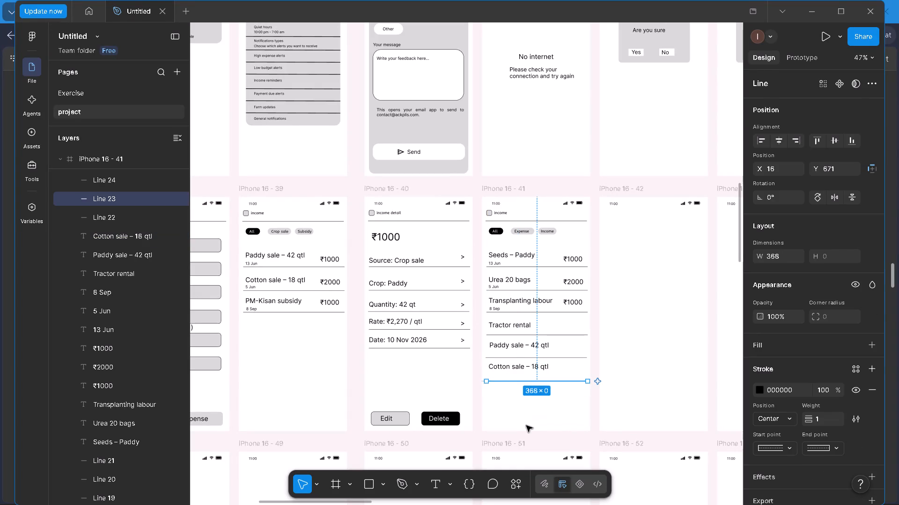
pyautogui.click(526, 426)
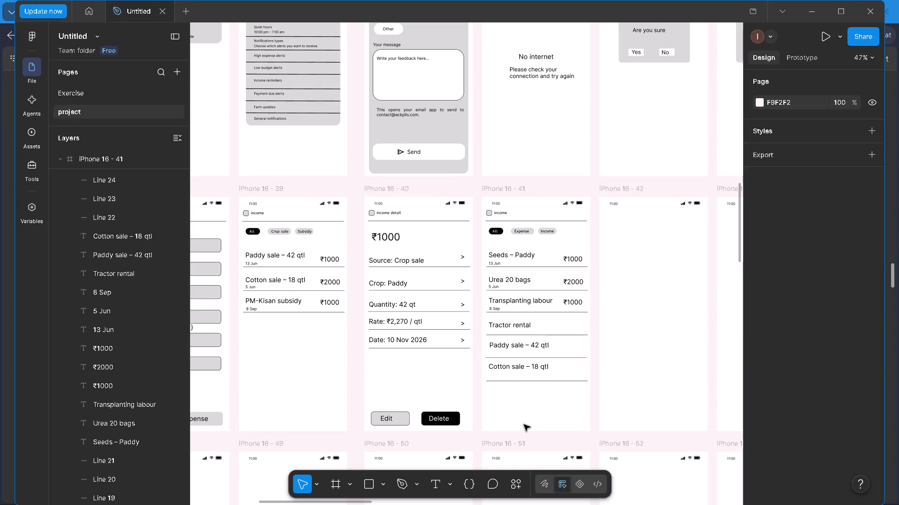
# Switch to the PDF in Edge and review the wireframes that follow the History screen, from page 5 to page 7.
pyautogui.keyDown('ctrl'); pyautogui.scroll(-5, 523, 422); pyautogui.keyUp('ctrl')
pyautogui.press('h')
pyautogui.moveTo(643, 406); pyautogui.dragTo(466, 376)
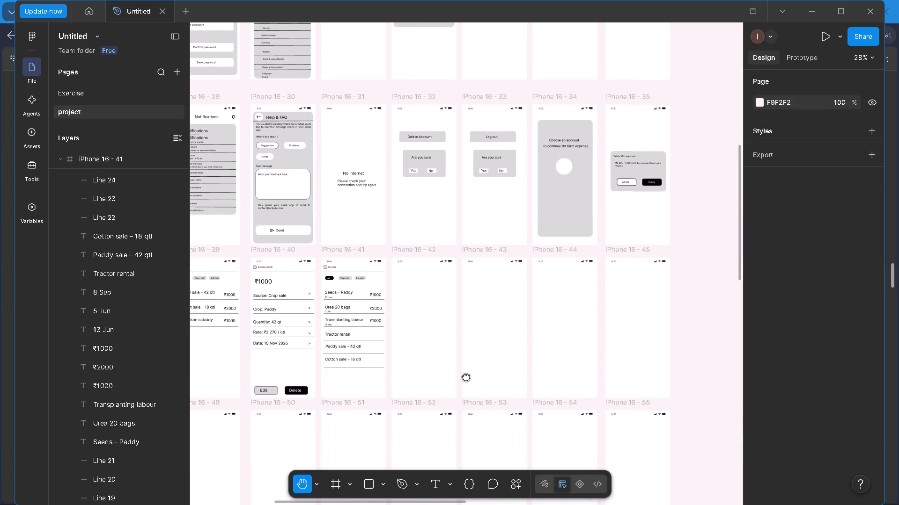
pyautogui.moveTo(466, 376); pyautogui.dragTo(465, 376)
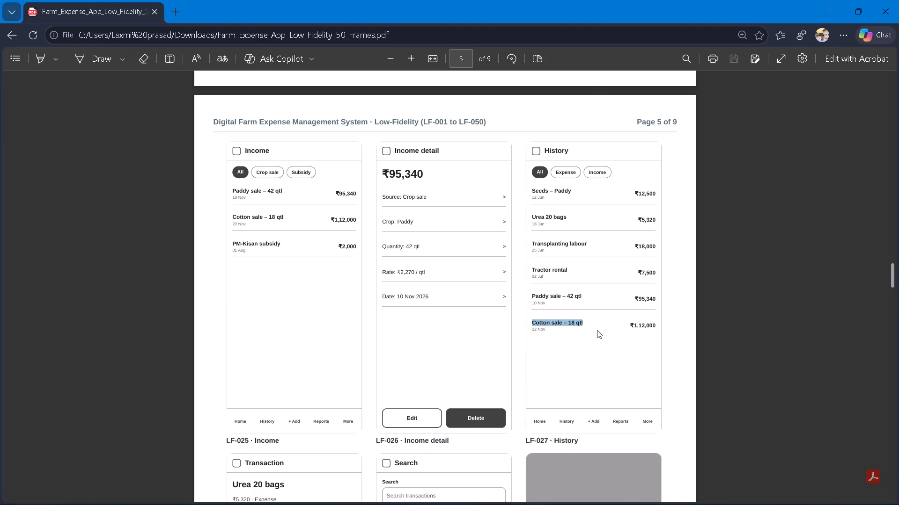
pyautogui.click(598, 344)
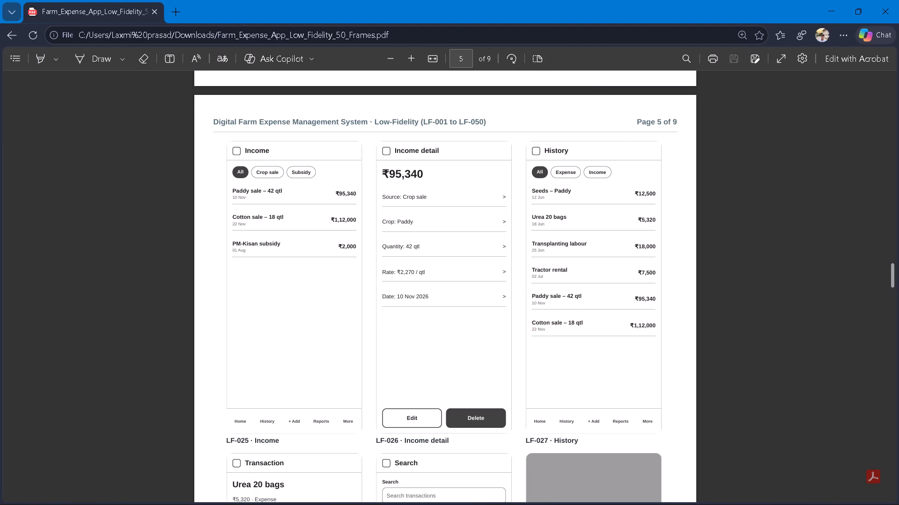
pyautogui.scroll(-2, 512, 367)
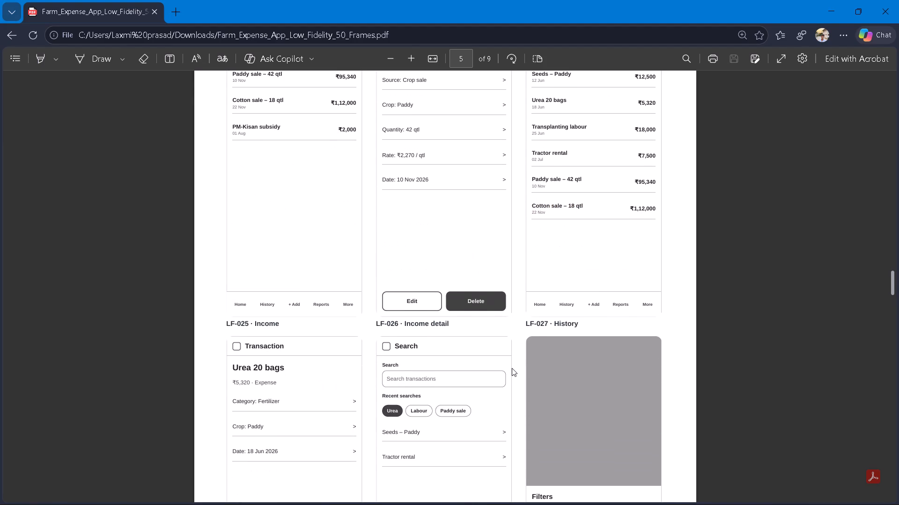
pyautogui.scroll(-5, 512, 368)
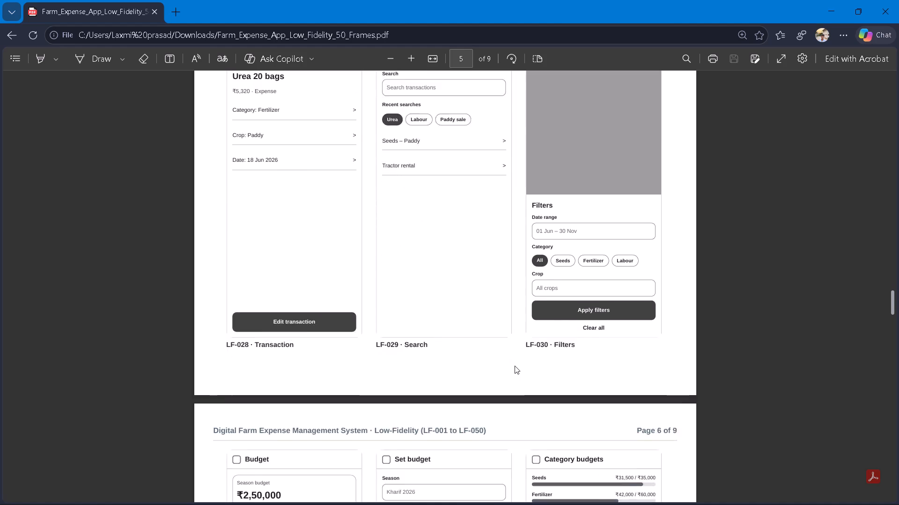
pyautogui.scroll(-7, 515, 366)
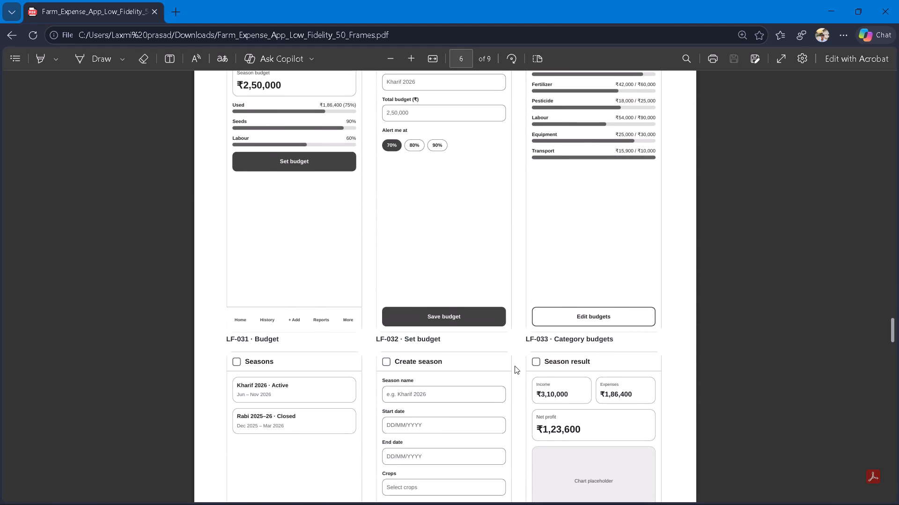
pyautogui.scroll(-6, 515, 366)
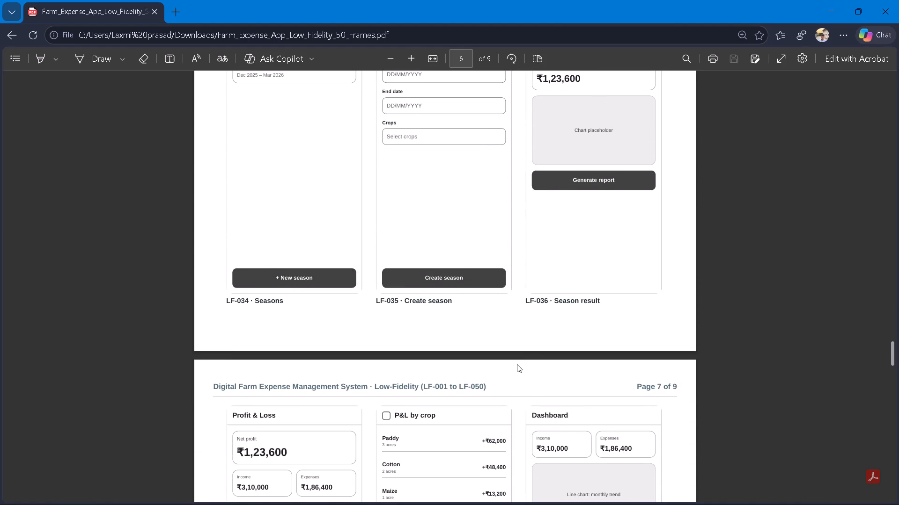
pyautogui.scroll(14, 517, 364)
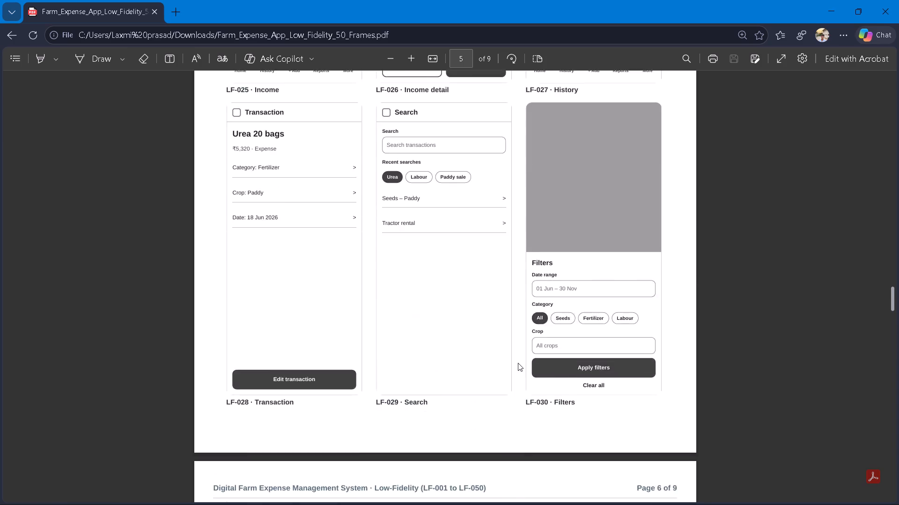
pyautogui.scroll(6, 518, 363)
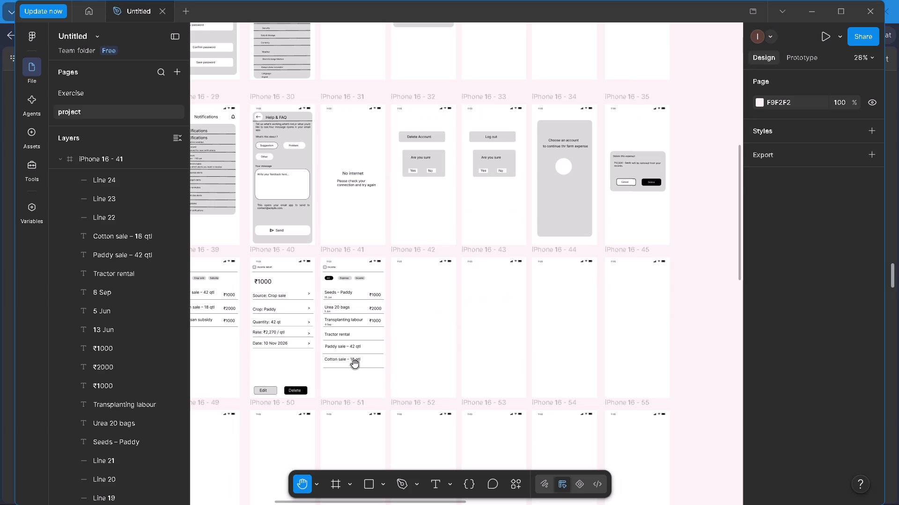
# Back in Figma, copy the Transplanting labour row's ₹1000 amount and add it as a new text in the Tractor rental row, about X 302, Y 456.
pyautogui.scroll(5, 356, 364)
pyautogui.keyDown('ctrl'); pyautogui.scroll(3, 356, 364); pyautogui.keyUp('ctrl')
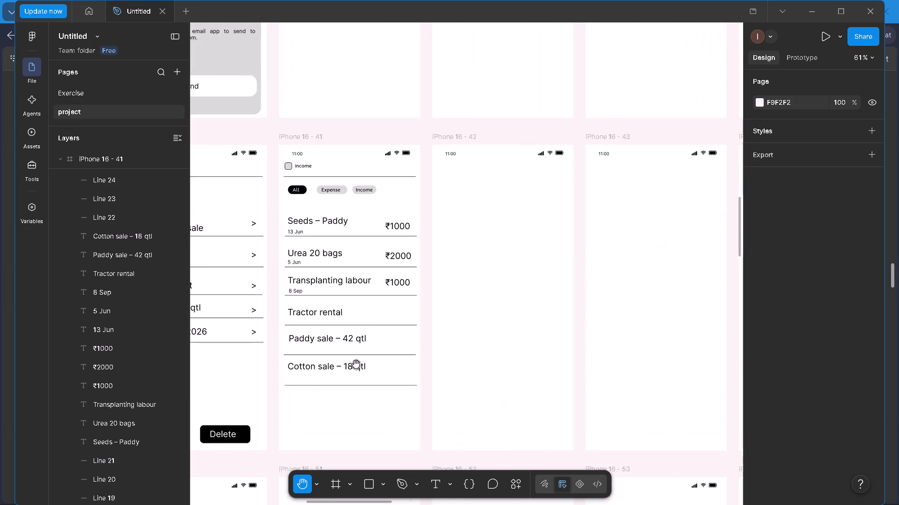
pyautogui.keyDown('ctrl'); pyautogui.moveTo(356, 364); pyautogui.dragTo(468, 369); pyautogui.keyUp('ctrl')
pyautogui.keyDown('ctrl'); pyautogui.moveTo(476, 371); pyautogui.dragTo(482, 373); pyautogui.keyUp('ctrl')
pyautogui.keyDown('ctrl'); pyautogui.moveTo(482, 373); pyautogui.dragTo(472, 396); pyautogui.keyUp('ctrl')
pyautogui.keyDown('ctrl'); pyautogui.moveTo(469, 401); pyautogui.dragTo(467, 402); pyautogui.keyUp('ctrl')
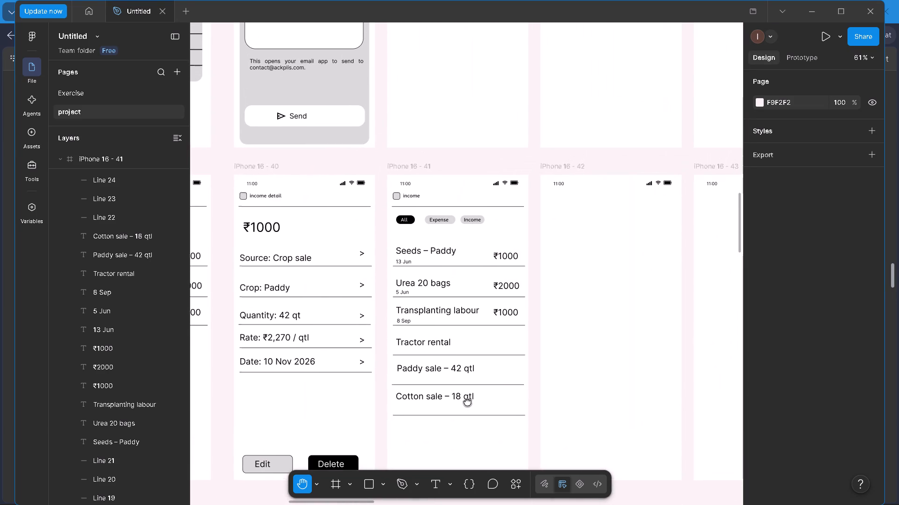
pyautogui.keyDown('ctrl'); pyautogui.moveTo(467, 402); pyautogui.dragTo(464, 403); pyautogui.keyUp('ctrl')
pyautogui.keyDown('ctrl'); pyautogui.tripleClick(464, 403); pyautogui.keyUp('ctrl')
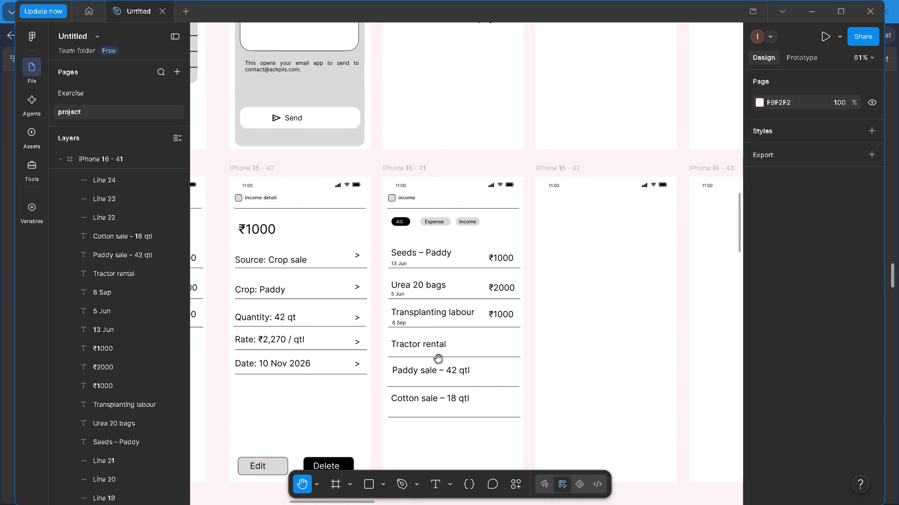
pyautogui.press('v')
pyautogui.tripleClick(497, 315)
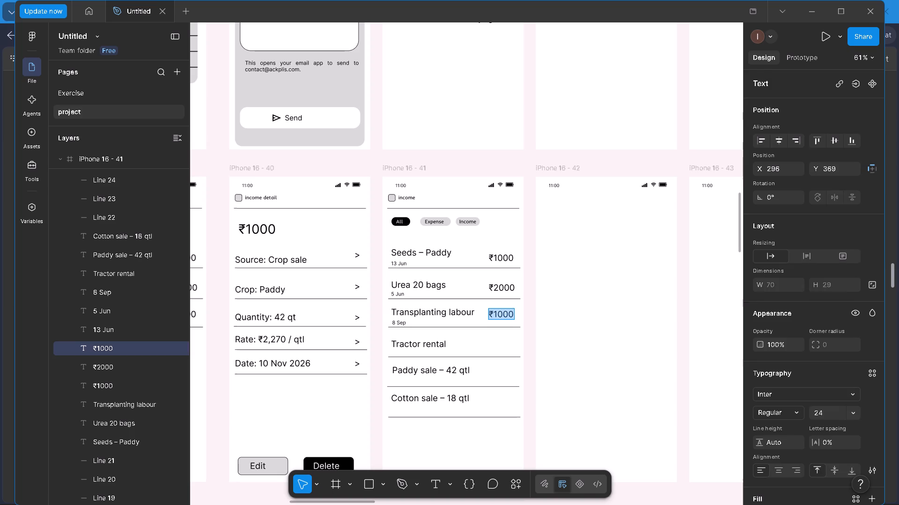
pyautogui.hotkey('ctrl', 'c')
pyautogui.doubleClick(461, 452)
pyautogui.press('t')
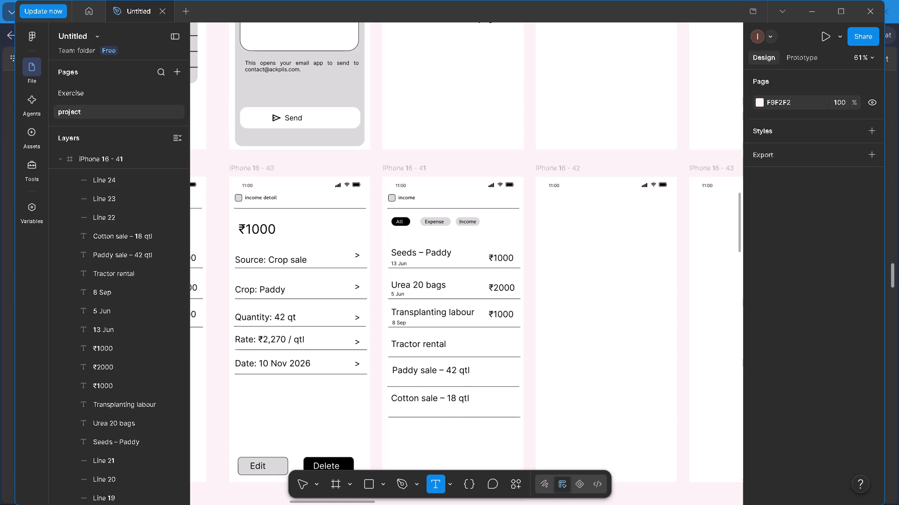
pyautogui.click(491, 339)
pyautogui.hotkey('ctrl', 'v')
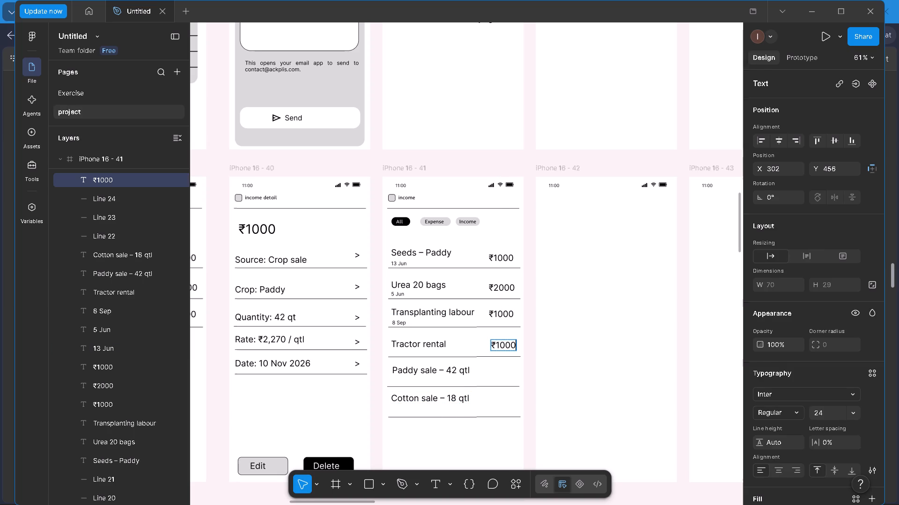
# Add the copied ₹1000 amount as new texts at the right ends of the Paddy sale and Cotton sale rows in iPhone 16 - 41.
pyautogui.doubleClick(498, 374)
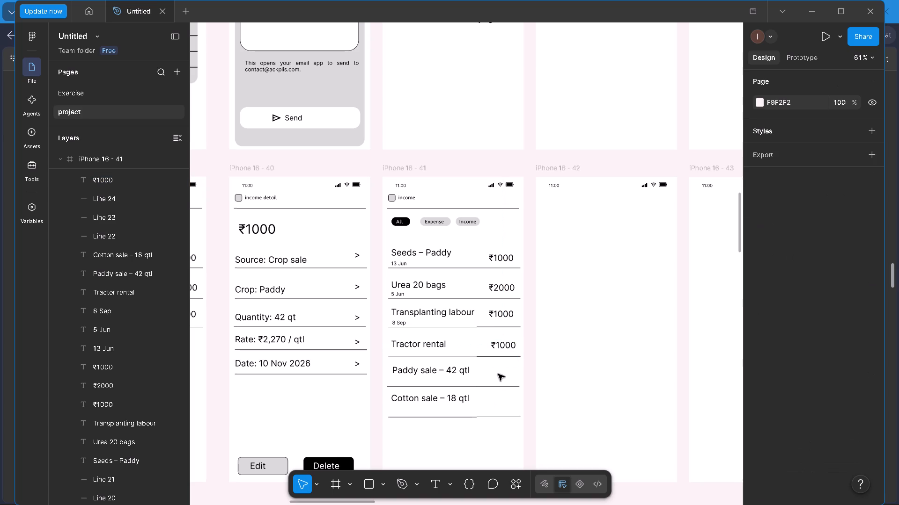
pyautogui.press('t')
pyautogui.click(494, 371)
pyautogui.hotkey('ctrl', 'v')
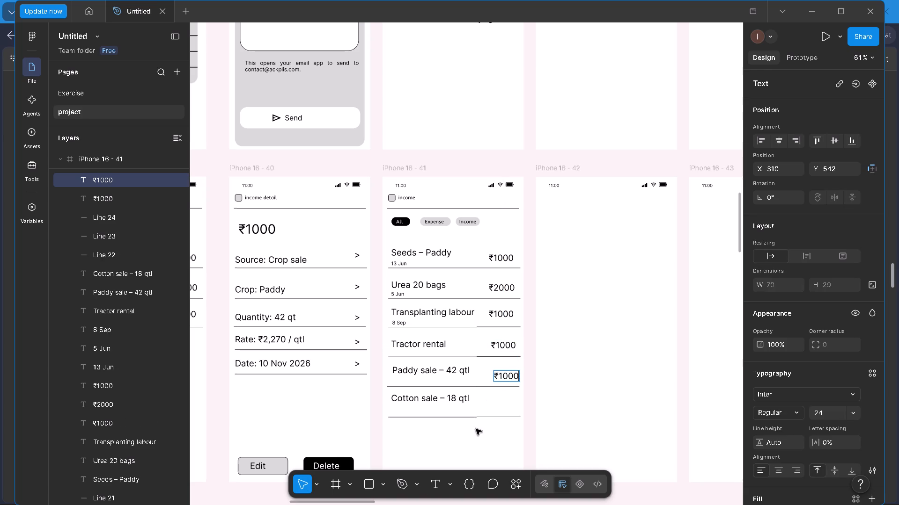
pyautogui.doubleClick(472, 447)
pyautogui.press('t')
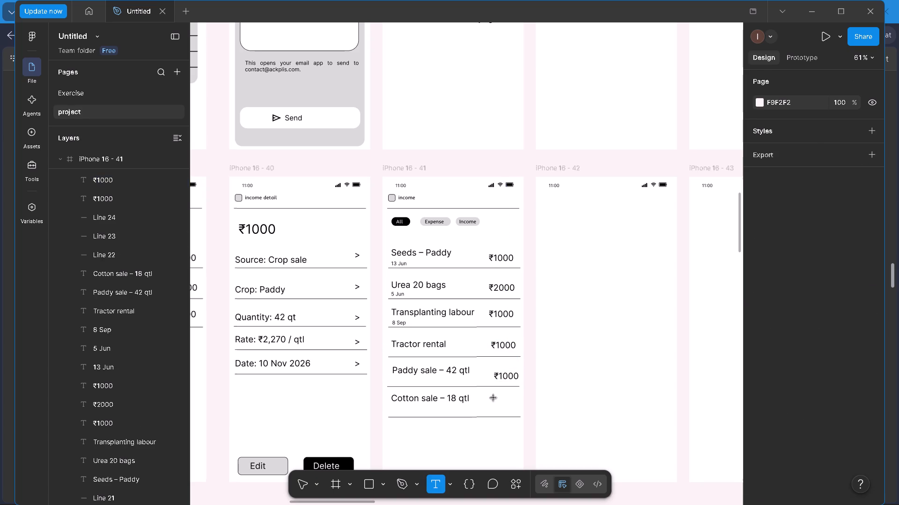
pyautogui.click(494, 397)
pyautogui.hotkey('ctrl', 'v')
pyautogui.click(471, 458)
pyautogui.doubleClick(469, 454)
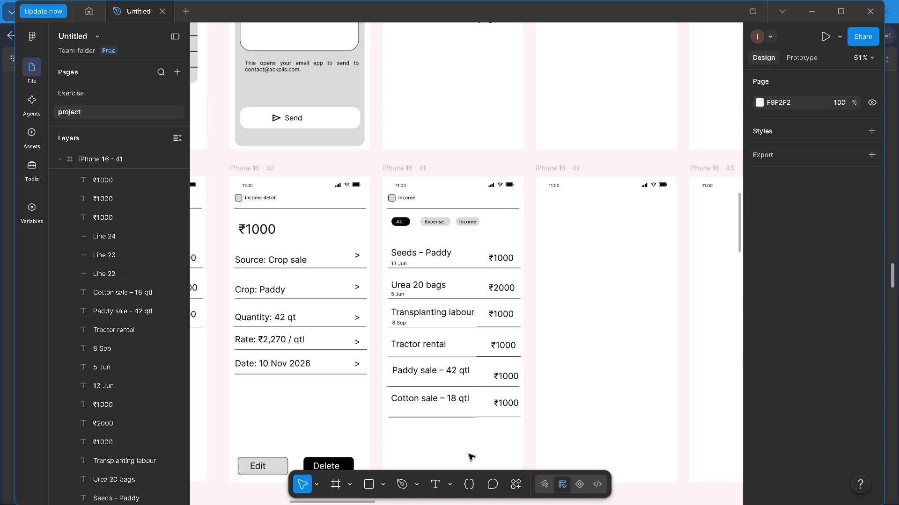
pyautogui.keyDown('ctrl'); pyautogui.scroll(-4, 462, 441); pyautogui.keyUp('ctrl')
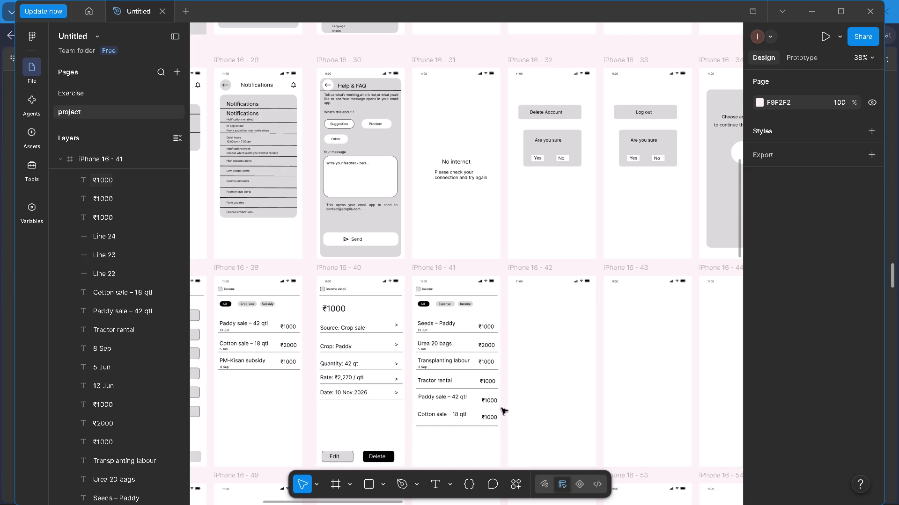
# Change the Cotton sale row's amount in iPhone 16 - 41 to ₹2000.
pyautogui.keyDown('ctrl'); pyautogui.scroll(6, 482, 418); pyautogui.keyUp('ctrl')
pyautogui.keyDown('ctrl'); pyautogui.doubleClick(492, 415); pyautogui.keyUp('ctrl')
pyautogui.tripleClick(492, 415)
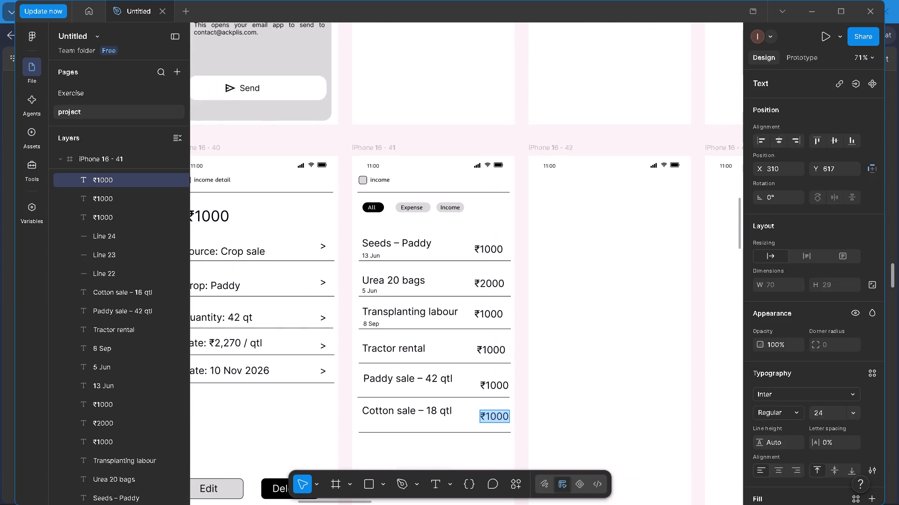
pyautogui.press('BackSpace')
pyautogui.press('2')
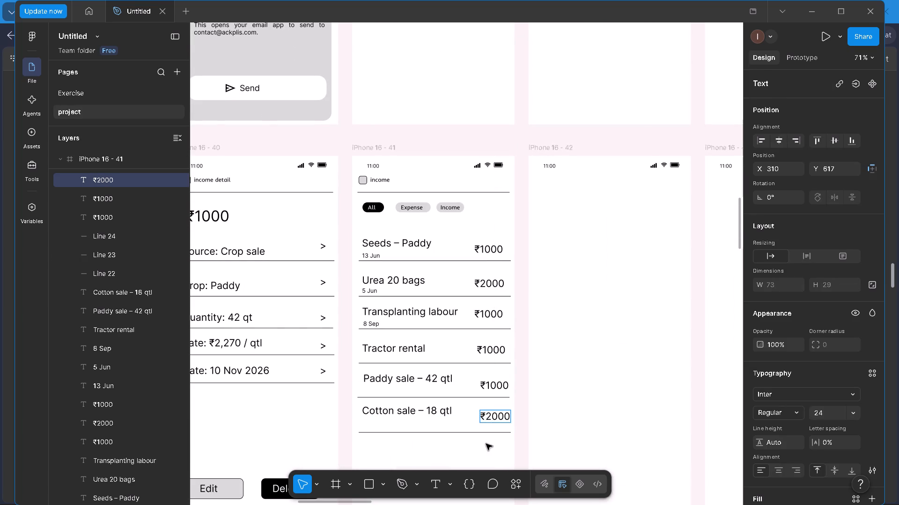
pyautogui.tripleClick(486, 445)
# Nudge the Paddy sale and Cotton sale amounts in iPhone 16 - 41 slightly to line up better with the amounts above.
pyautogui.doubleClick(494, 387)
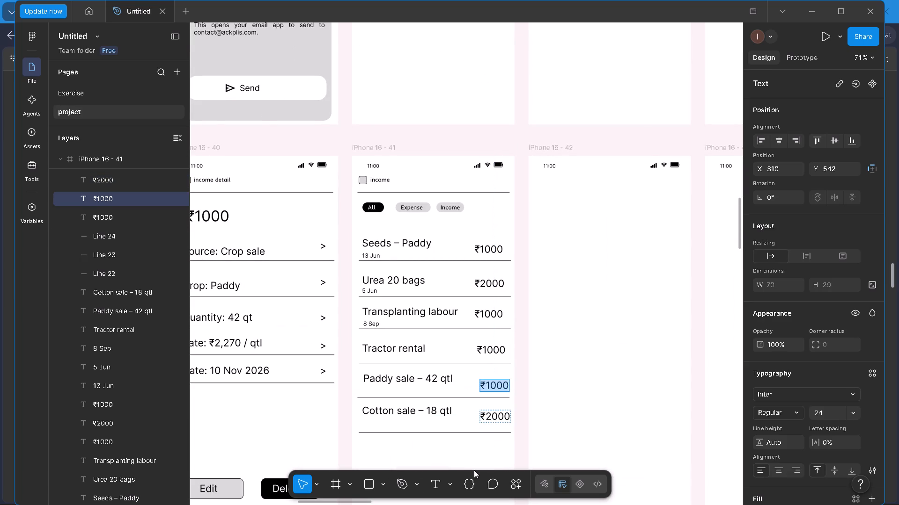
pyautogui.doubleClick(474, 470)
pyautogui.keyDown('ctrl'); pyautogui.scroll(-5, 471, 460); pyautogui.keyUp('ctrl')
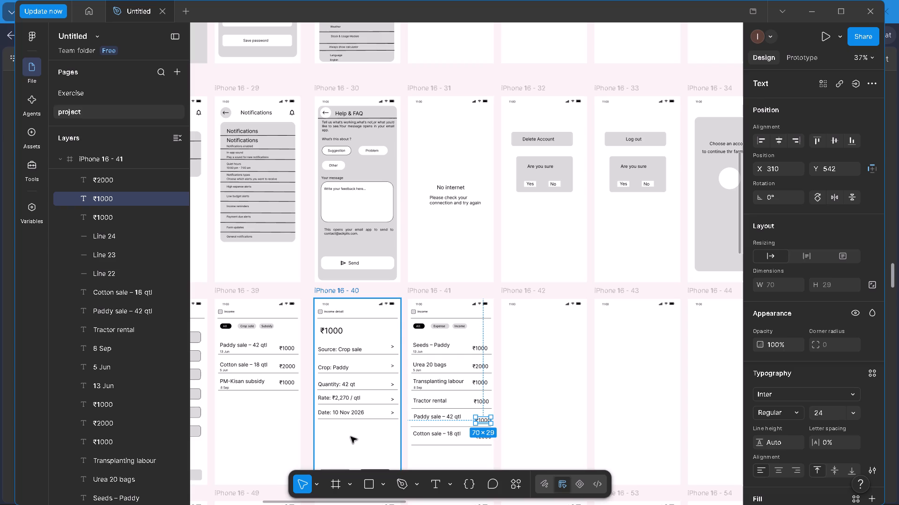
pyautogui.keyDown('ctrl'); pyautogui.doubleClick(478, 451); pyautogui.keyUp('ctrl')
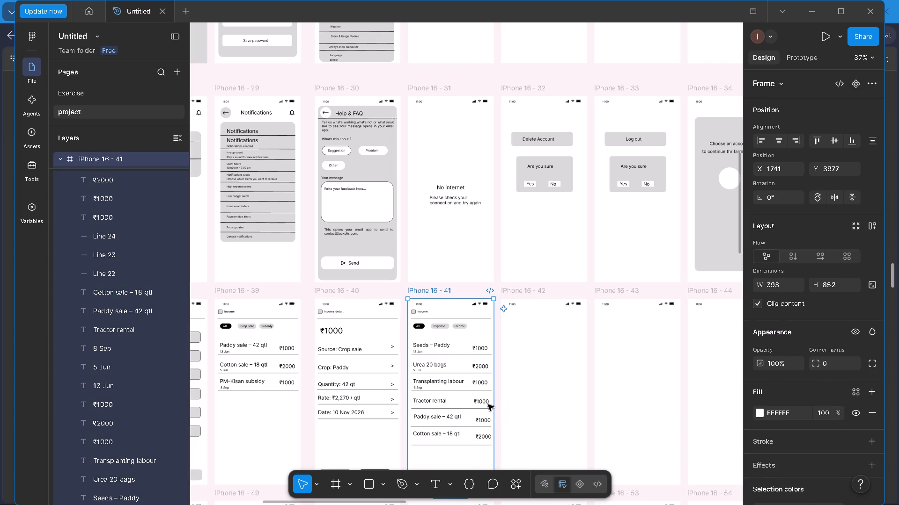
pyautogui.doubleClick(463, 458)
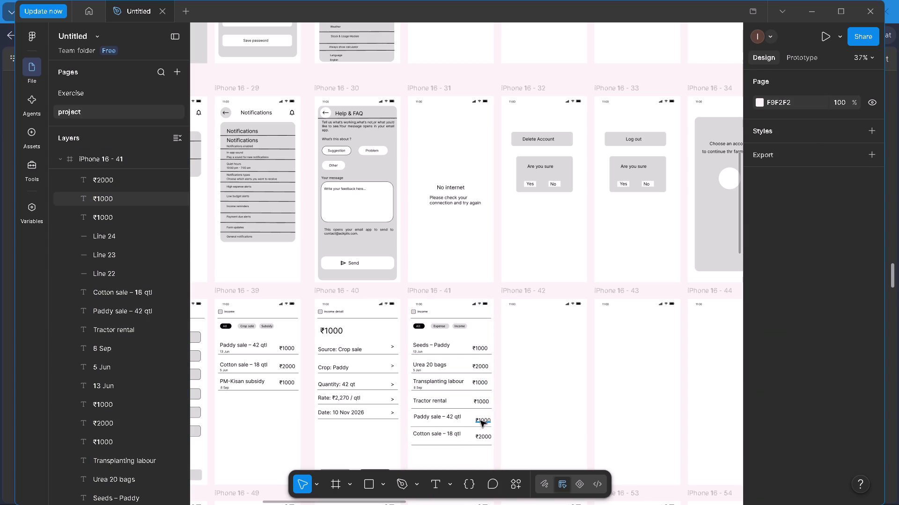
pyautogui.click(480, 421)
pyautogui.click(460, 463)
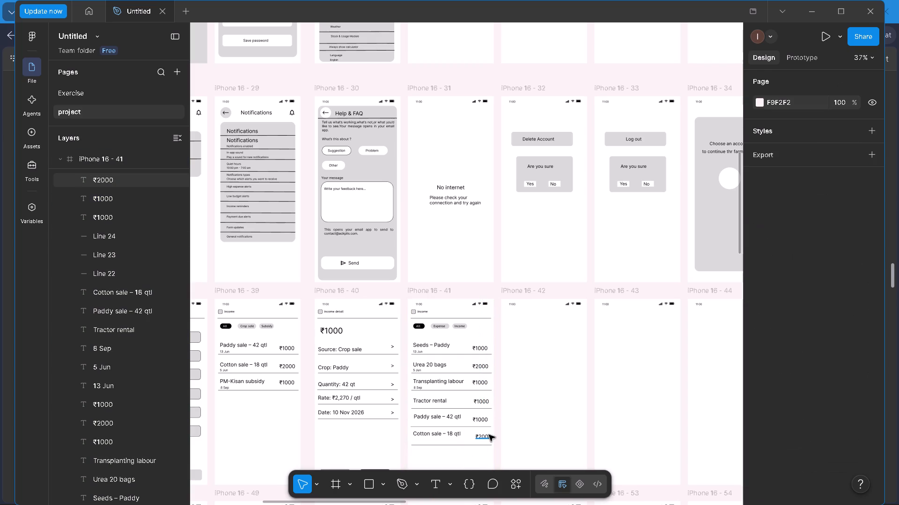
pyautogui.moveTo(487, 436); pyautogui.dragTo(482, 433)
pyautogui.click(482, 433)
pyautogui.click(447, 463)
# Add the date text "6 Aug" under the Tractor rental title, at about X 30, Y 486.
pyautogui.keyDown('ctrl'); pyautogui.scroll(3, 417, 413); pyautogui.keyUp('ctrl')
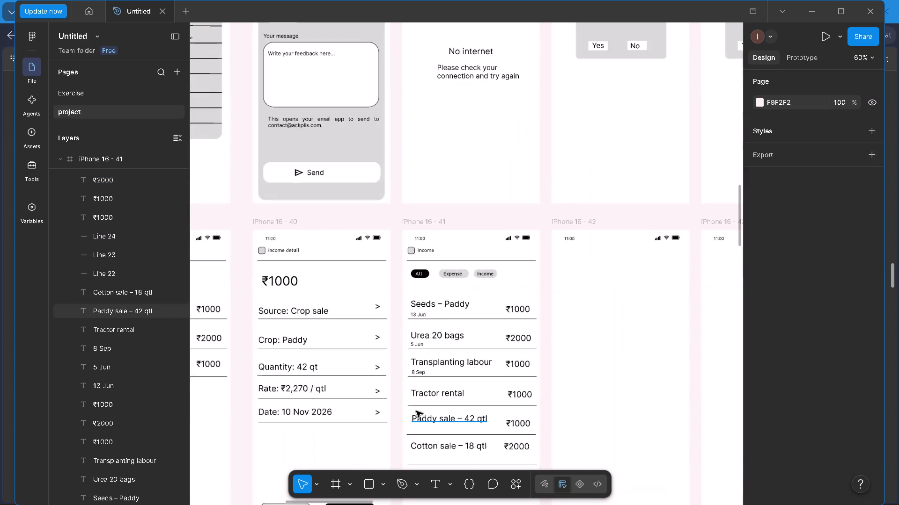
pyautogui.keyDown('ctrl'); pyautogui.scroll(4, 416, 411); pyautogui.keyUp('ctrl')
pyautogui.press('h')
pyautogui.moveTo(416, 411); pyautogui.dragTo(418, 336)
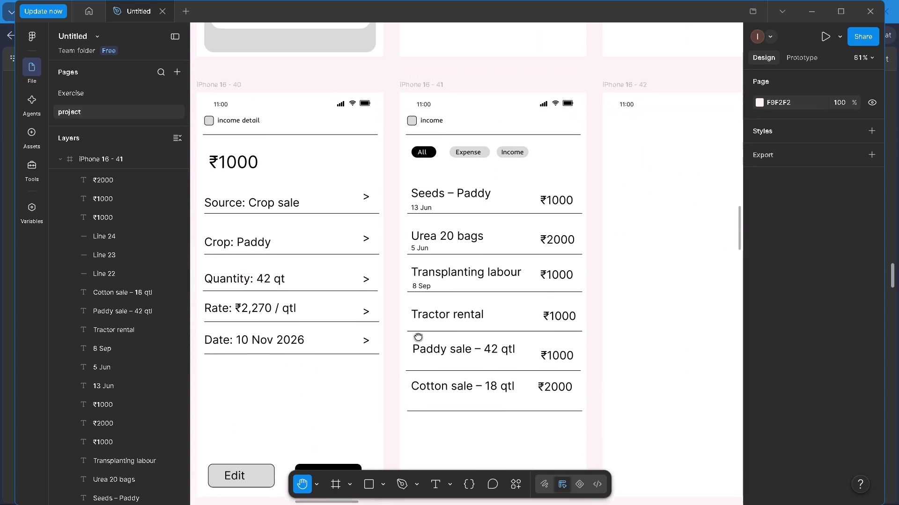
pyautogui.moveTo(418, 336); pyautogui.dragTo(418, 335)
pyautogui.click(418, 335)
pyautogui.press('v')
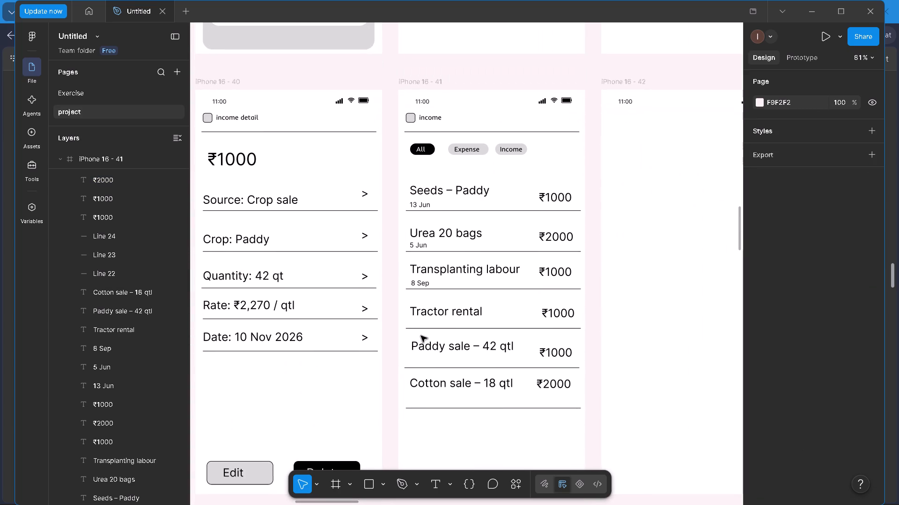
pyautogui.press('t')
pyautogui.click(413, 320)
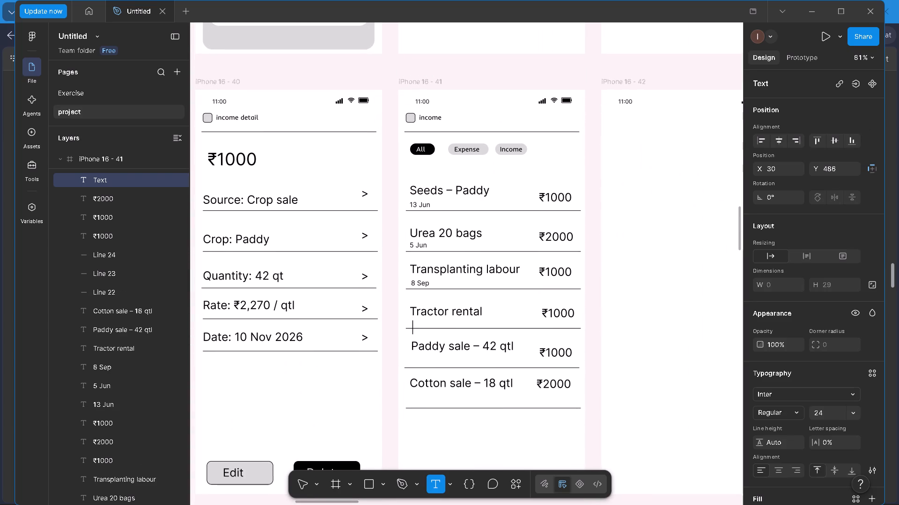
pyautogui.press('6')
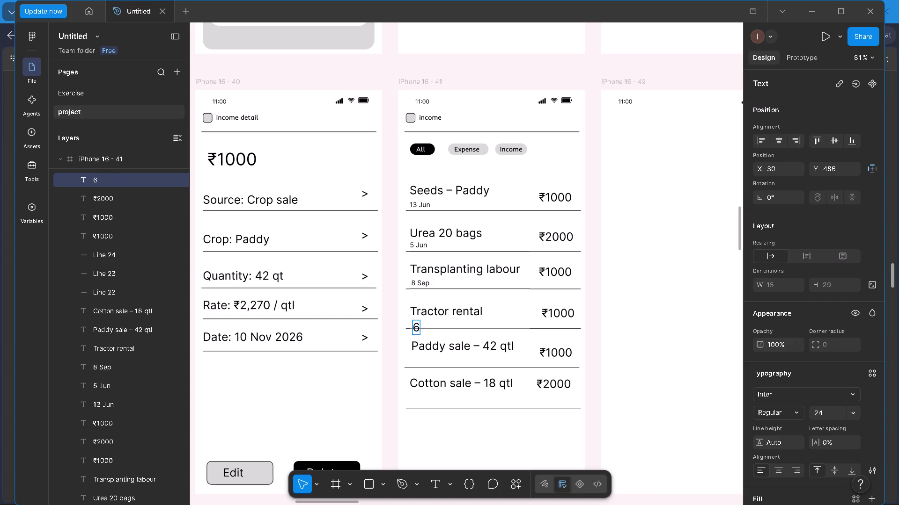
pyautogui.press('space')
pyautogui.write('Aug')
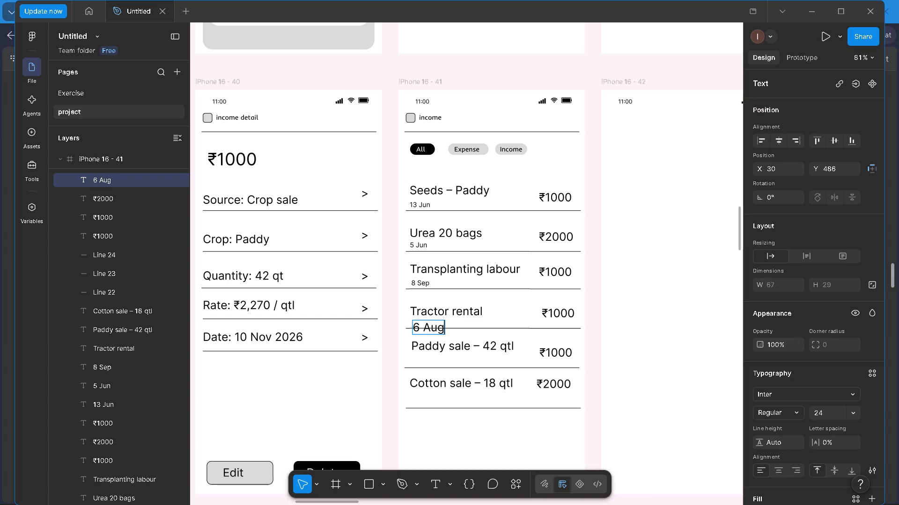
# Set the "6 Aug" date's font size to 14, matching the "8 Sep" date.
pyautogui.tripleClick(416, 321)
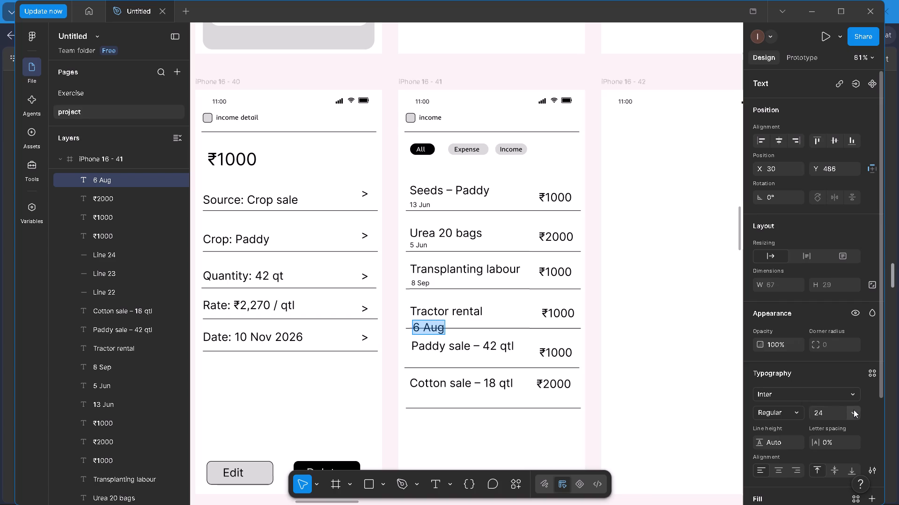
pyautogui.click(855, 410)
pyautogui.click(840, 340)
pyautogui.click(426, 282)
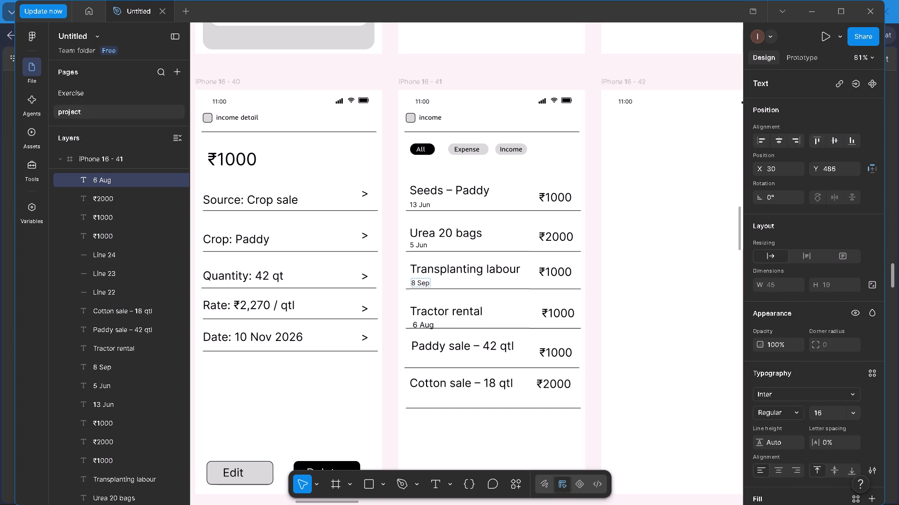
pyautogui.doubleClick(426, 282)
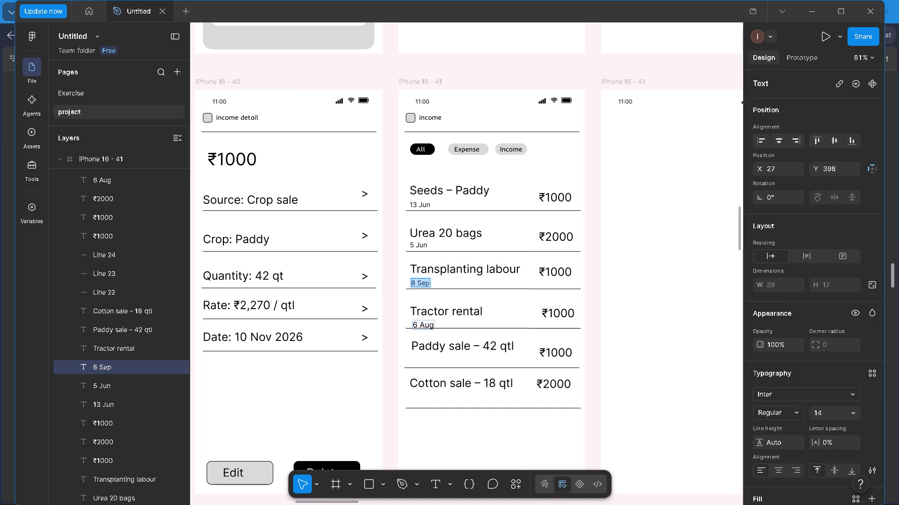
pyautogui.tripleClick(425, 329)
pyautogui.click(425, 329)
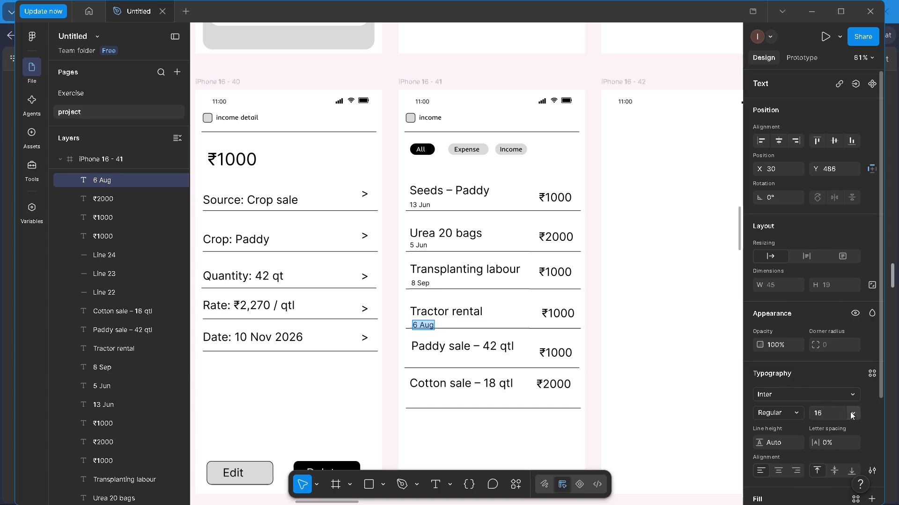
pyautogui.click(850, 411)
pyautogui.click(835, 315)
pyautogui.doubleClick(503, 434)
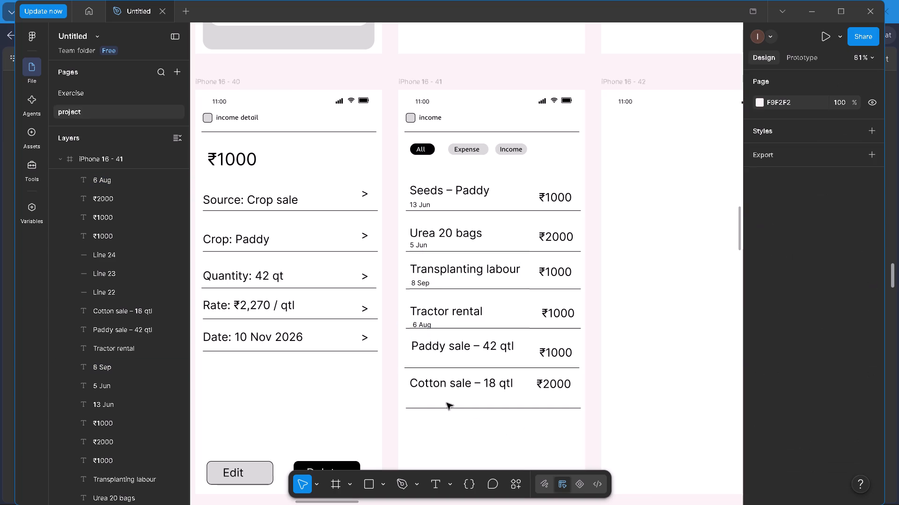
# Add the date text "3 Mar" under the Paddy sale title, at about X 33, Y 565.
pyautogui.press('t')
pyautogui.click(414, 358)
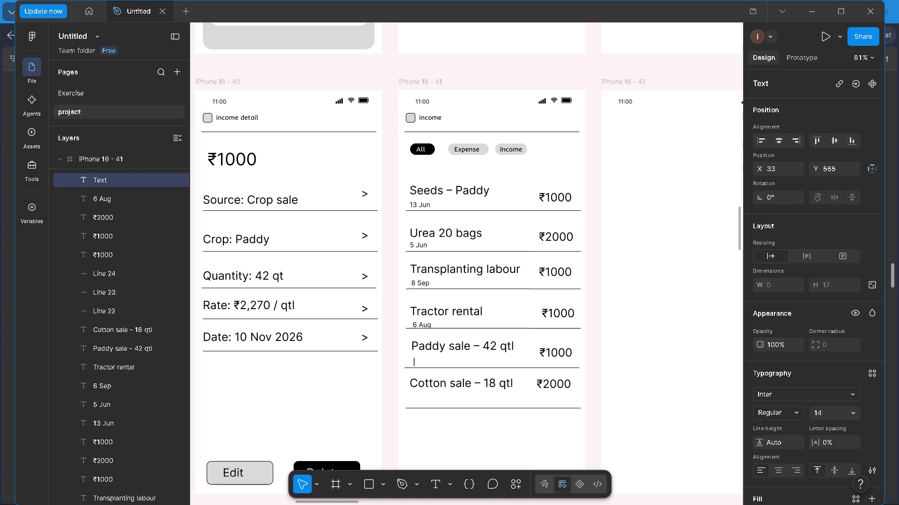
pyautogui.press('3')
pyautogui.press('space')
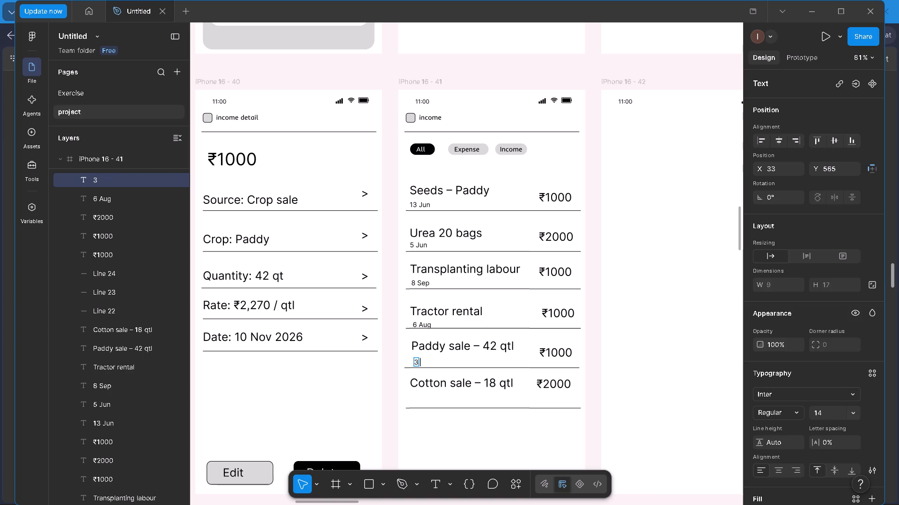
pyautogui.write('Mar')
pyautogui.tripleClick(425, 441)
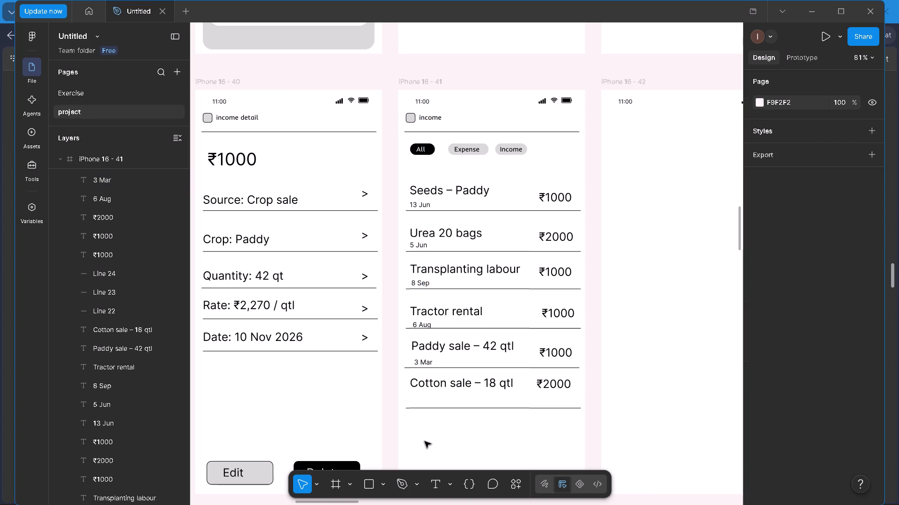
# Add the date text "9 Jun" under the Cotton sale title, at about X 33, Y 646.
pyautogui.click(441, 481)
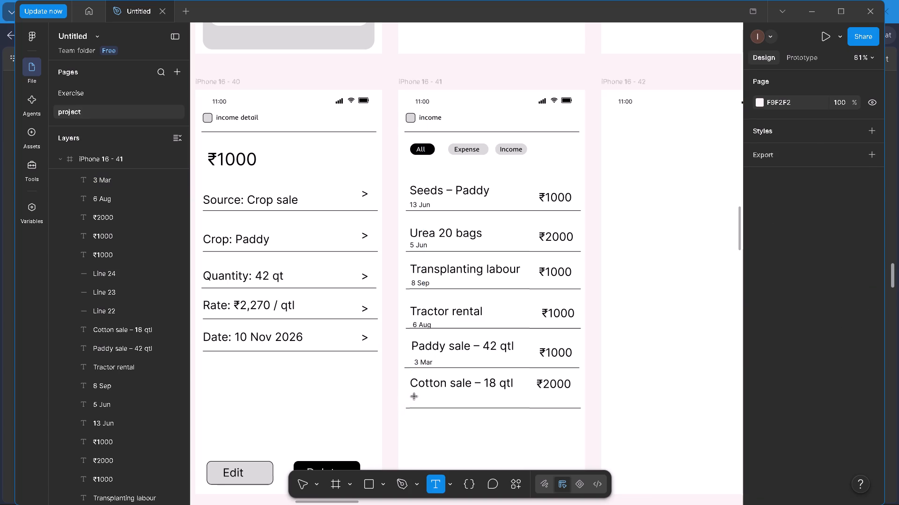
pyautogui.click(414, 397)
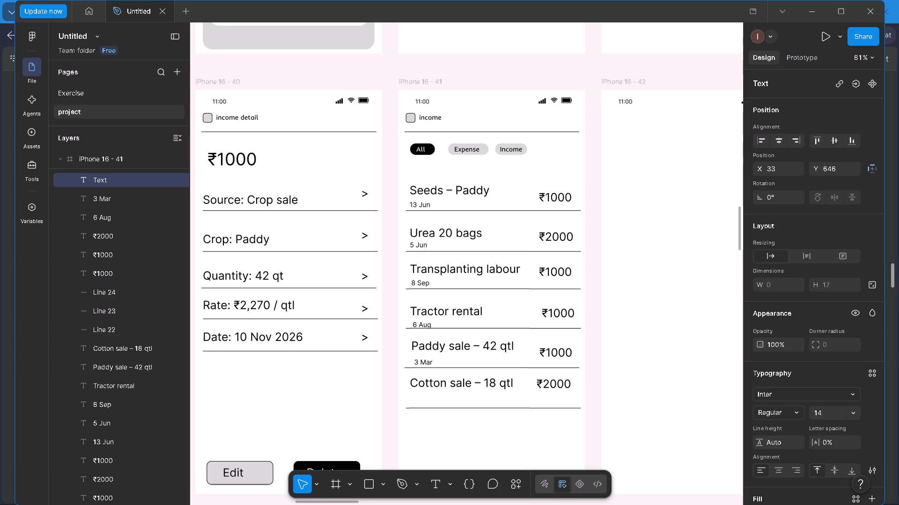
pyautogui.write('27')
pyautogui.press('space')
pyautogui.press('BackSpace')
pyautogui.press('BackSpace')
pyautogui.press('BackSpace')
pyautogui.press('9')
pyautogui.press('space')
pyautogui.write('Jun')
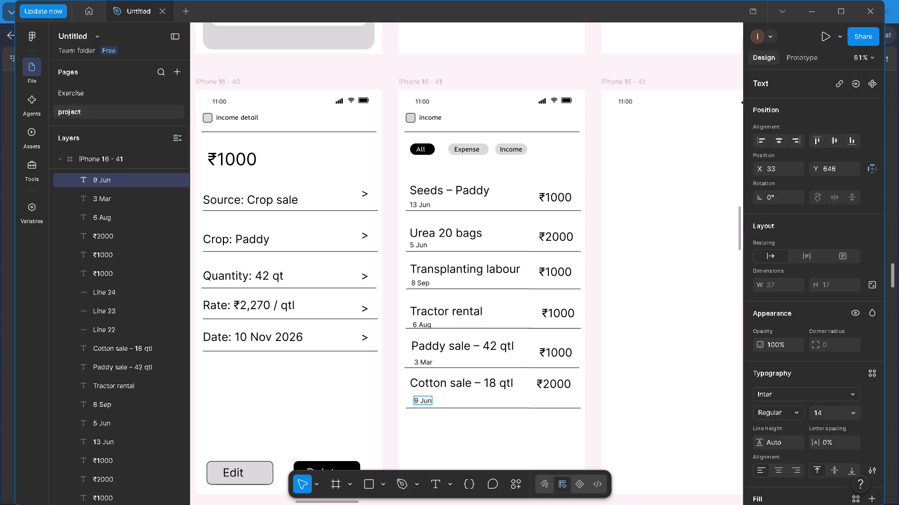
# Move the "3 Mar" date to about X 27, Y 566 and the "9 Jun" date to about X 29, Y 643.
pyautogui.keyDown('ctrl'); pyautogui.scroll(7, 440, 447); pyautogui.keyUp('ctrl')
pyautogui.keyDown('ctrl'); pyautogui.scroll(-3, 440, 447); pyautogui.keyUp('ctrl')
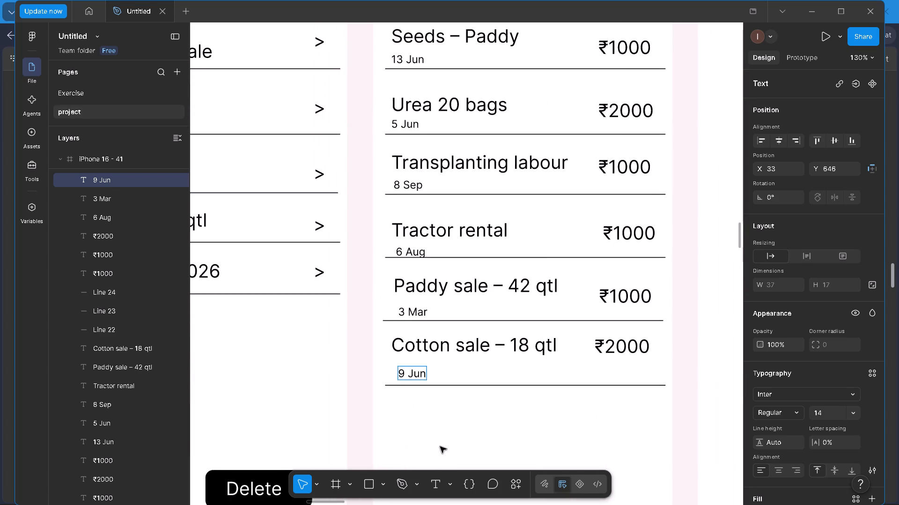
pyautogui.keyDown('ctrl'); pyautogui.scroll(-4, 440, 447); pyautogui.keyUp('ctrl')
pyautogui.doubleClick(427, 425)
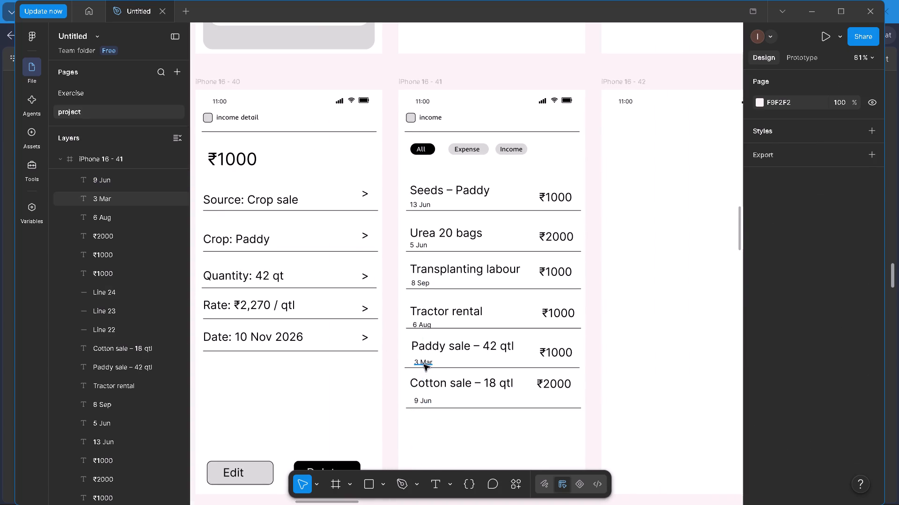
pyautogui.click(424, 362)
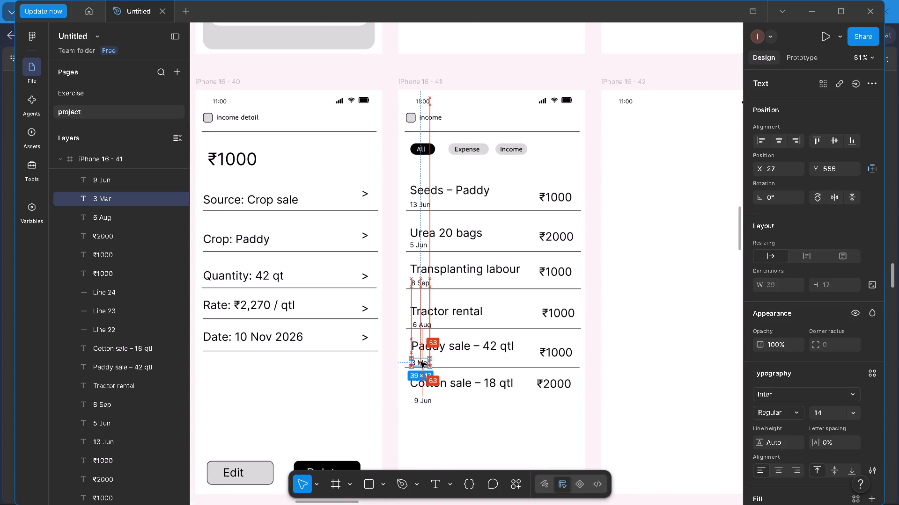
pyautogui.click(420, 427)
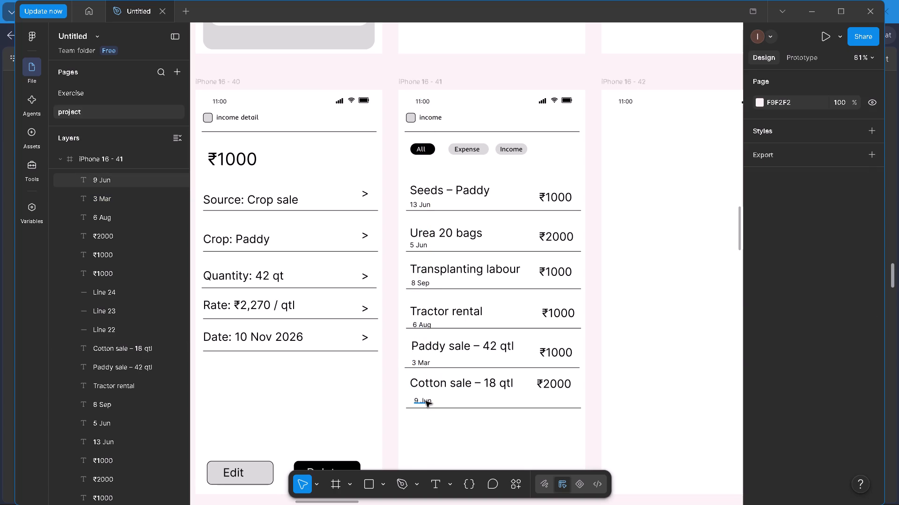
pyautogui.click(426, 400)
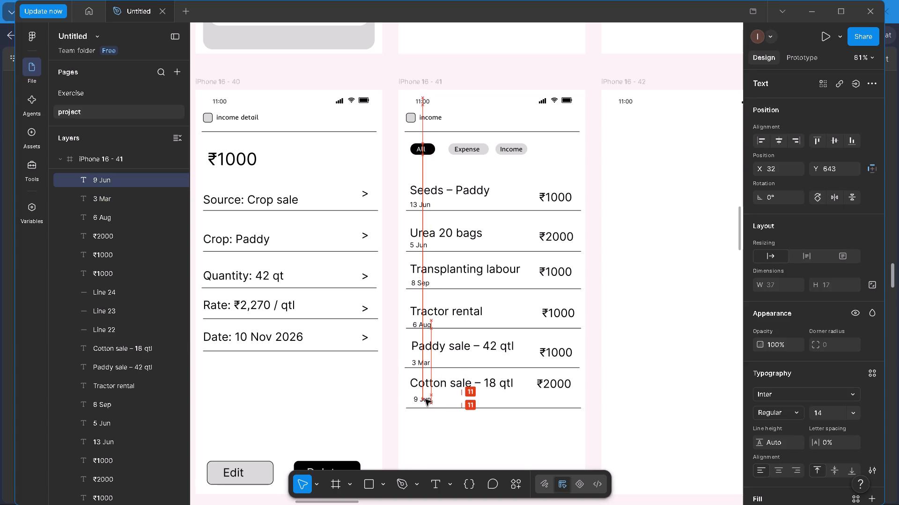
pyautogui.doubleClick(424, 399)
pyautogui.doubleClick(424, 423)
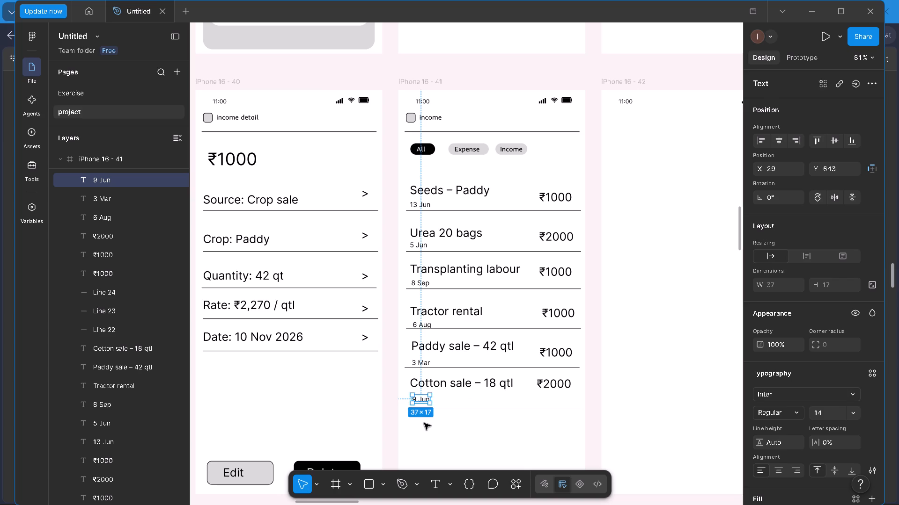
pyautogui.keyDown('ctrl'); pyautogui.scroll(-5, 424, 423); pyautogui.keyUp('ctrl')
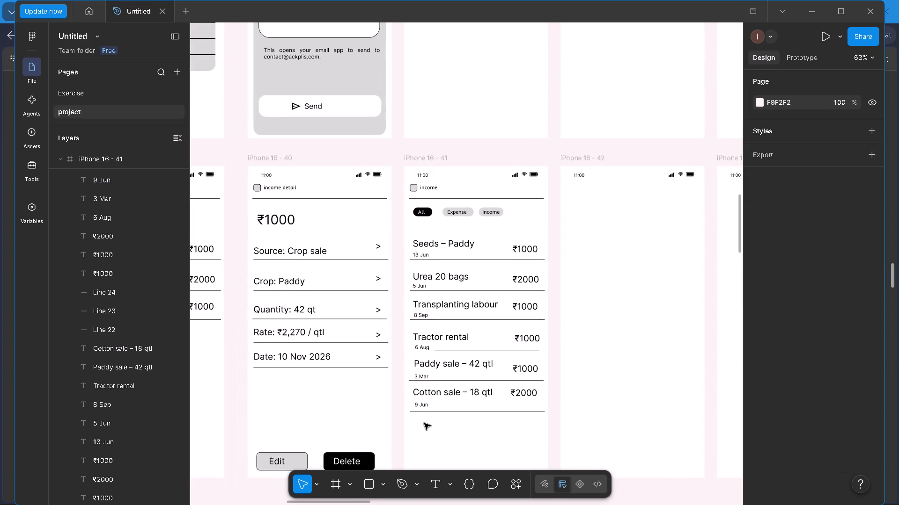
pyautogui.keyDown('ctrl'); pyautogui.scroll(-6, 424, 424); pyautogui.keyUp('ctrl')
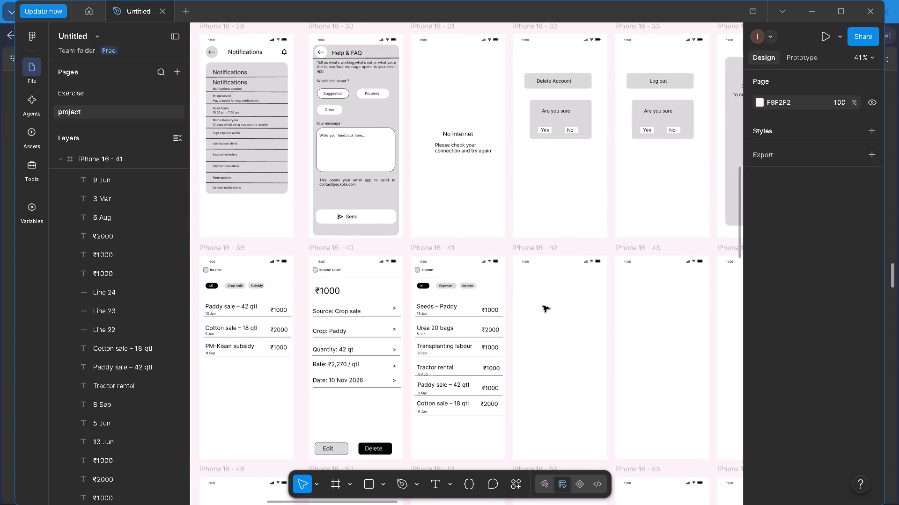
# Nudge the Tractor rental row's ₹1000 amount slightly up and left, to about X 297, Y 450.
pyautogui.press('h')
pyautogui.moveTo(543, 306); pyautogui.dragTo(437, 300)
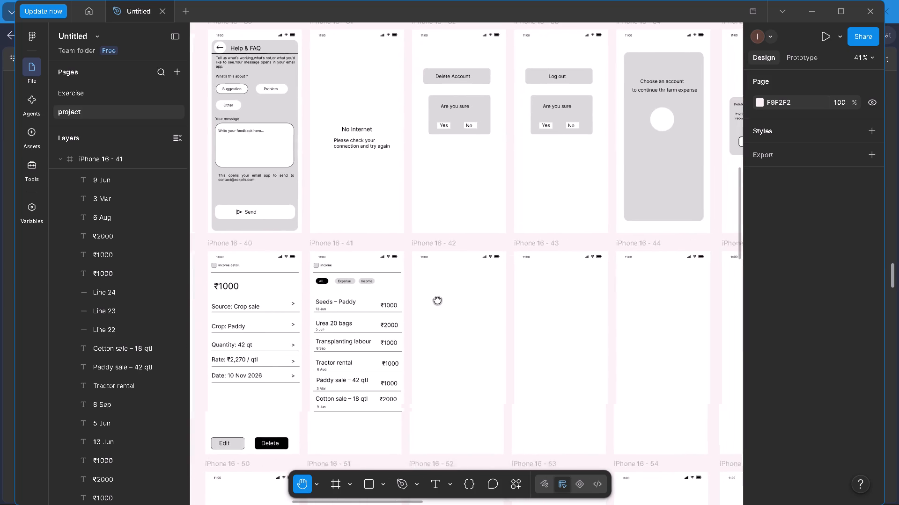
pyautogui.moveTo(437, 300); pyautogui.dragTo(434, 298)
pyautogui.keyDown('ctrl'); pyautogui.scroll(4, 428, 297); pyautogui.keyUp('ctrl')
pyautogui.keyDown('ctrl'); pyautogui.moveTo(399, 346); pyautogui.dragTo(393, 309); pyautogui.keyUp('ctrl')
pyautogui.keyDown('ctrl'); pyautogui.click(393, 308); pyautogui.keyUp('ctrl')
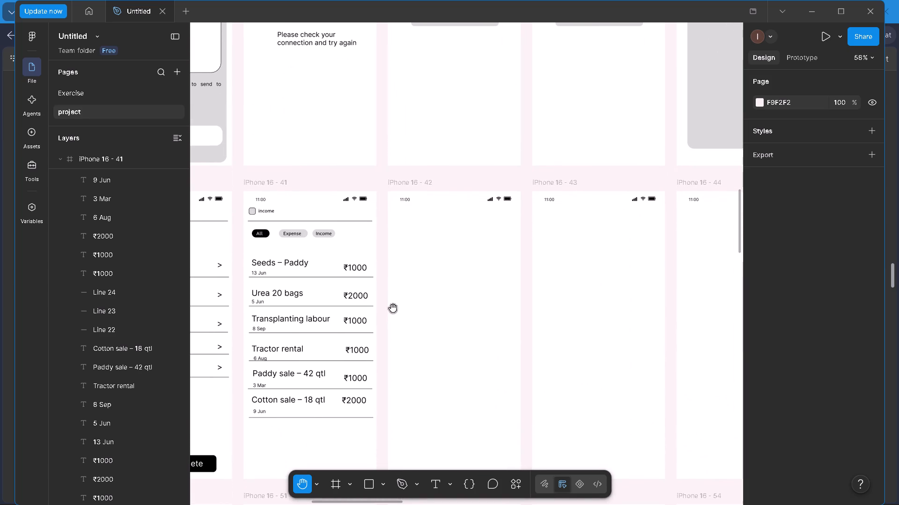
pyautogui.keyDown('ctrl'); pyautogui.scroll(1, 385, 342); pyautogui.keyUp('ctrl')
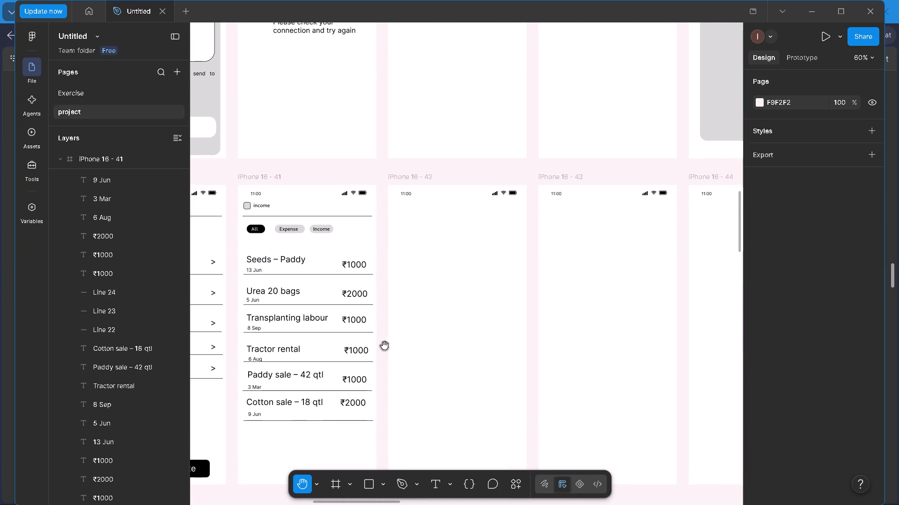
pyautogui.keyDown('ctrl'); pyautogui.moveTo(374, 371); pyautogui.dragTo(373, 344); pyautogui.keyUp('ctrl')
pyautogui.keyDown('ctrl'); pyautogui.doubleClick(373, 344); pyautogui.keyUp('ctrl')
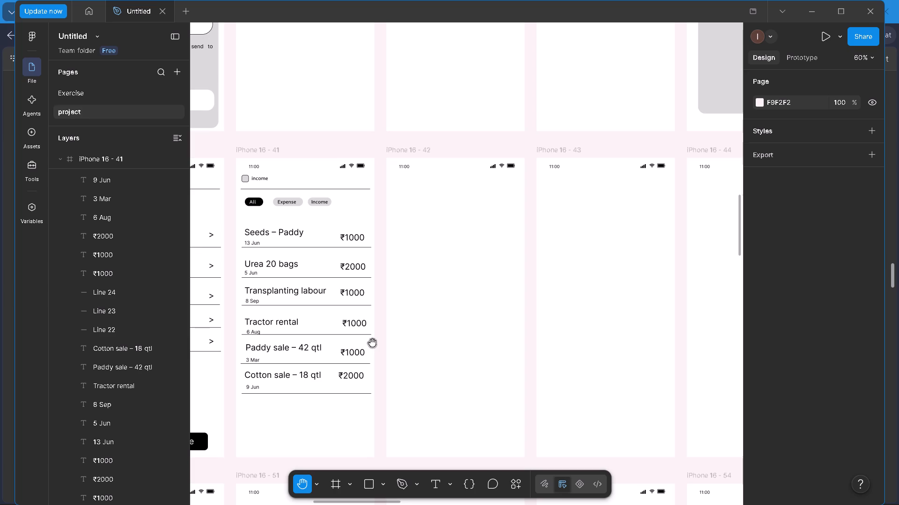
pyautogui.keyDown('ctrl'); pyautogui.scroll(1, 372, 343); pyautogui.keyUp('ctrl')
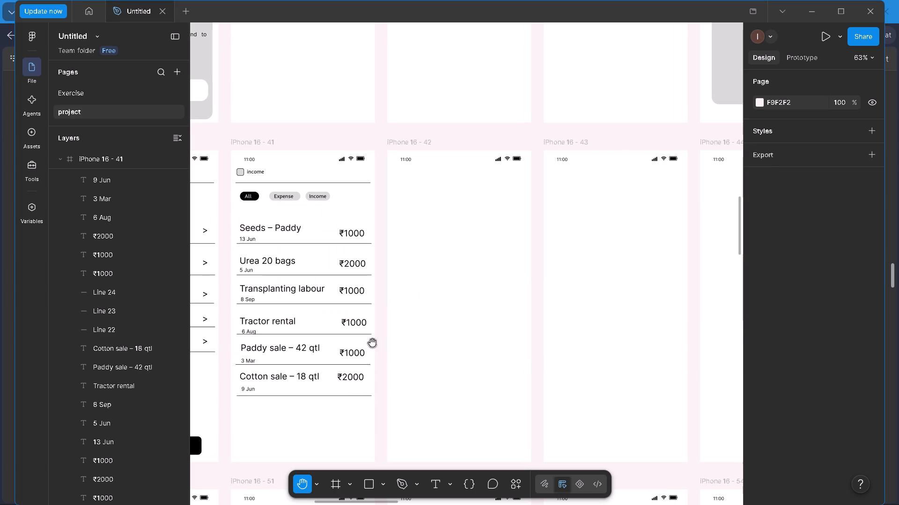
pyautogui.press('v')
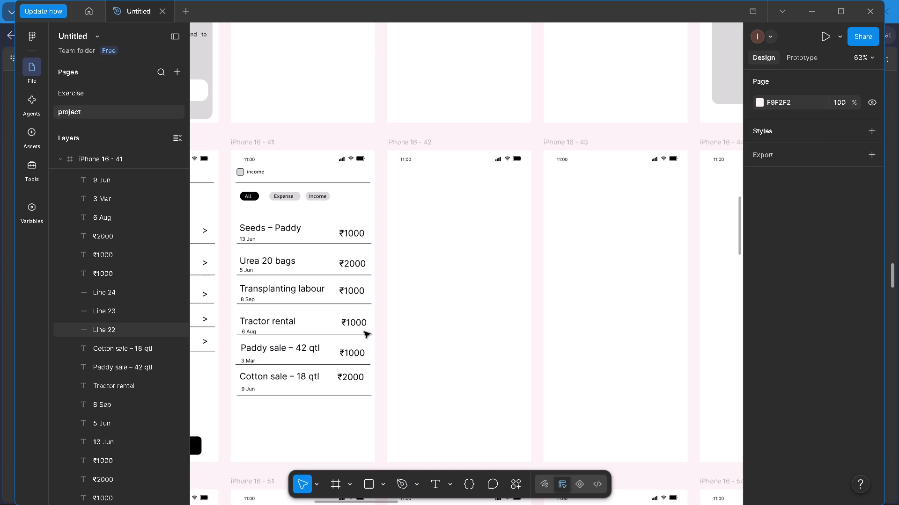
pyautogui.click(361, 325)
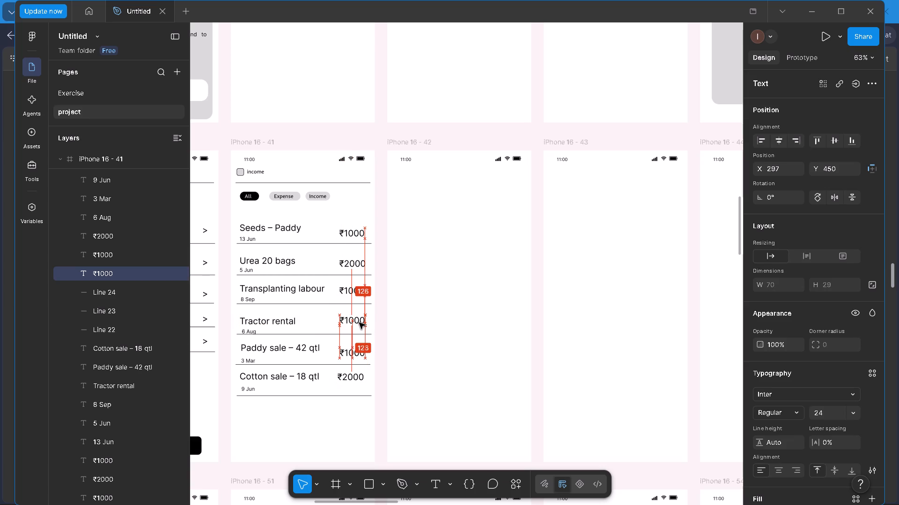
pyautogui.click(383, 333)
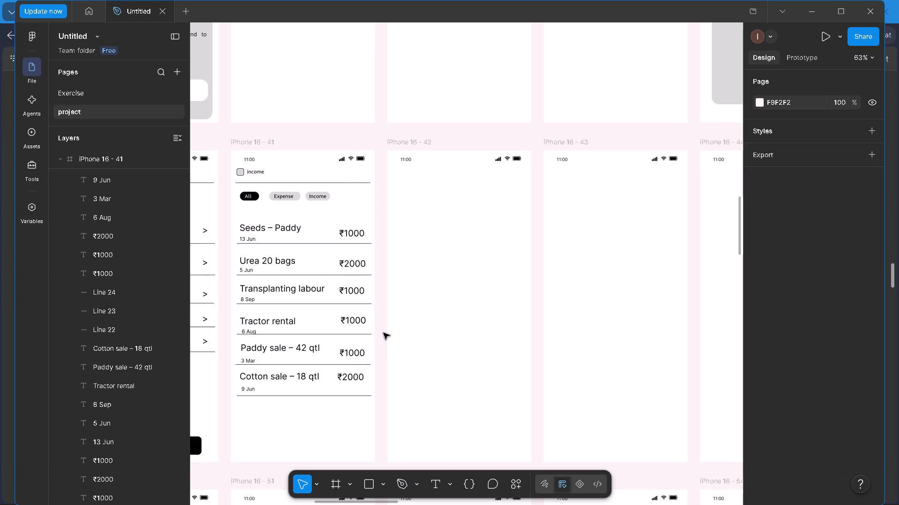
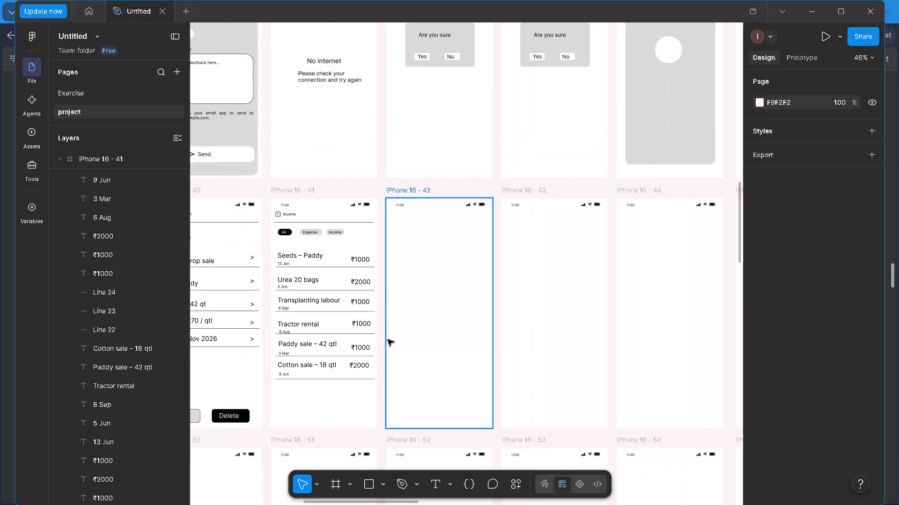
# Switch to the PDF in Edge and review the wireframes after LF-027 History, from LF-028 Transaction through the page 6 budget screens.
pyautogui.press('h')
pyautogui.moveTo(490, 373); pyautogui.dragTo(378, 360)
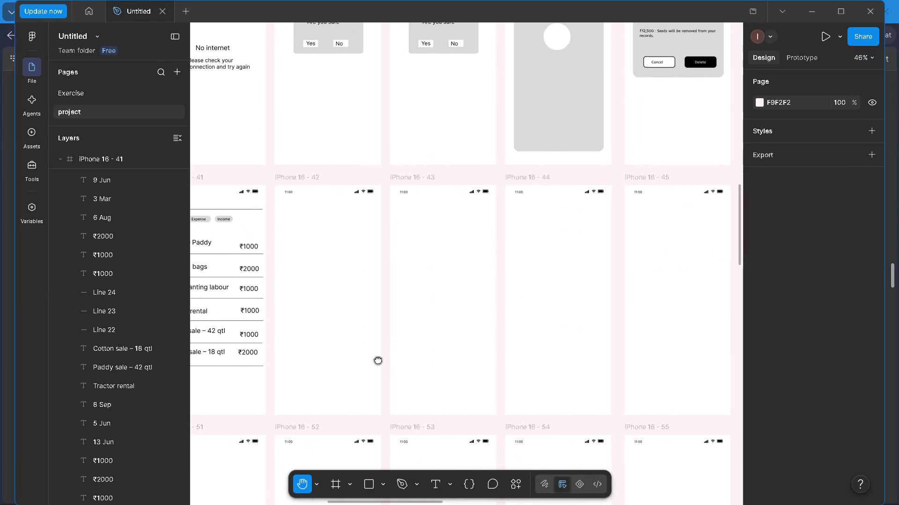
pyautogui.moveTo(378, 360); pyautogui.dragTo(368, 359)
pyautogui.doubleClick(368, 359)
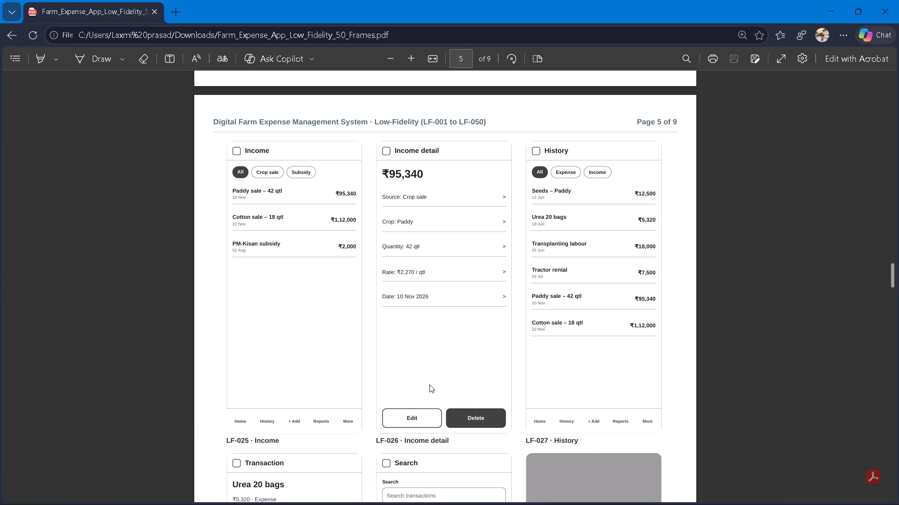
pyautogui.moveTo(429, 384); pyautogui.dragTo(429, 374)
pyautogui.press('h')
pyautogui.moveTo(406, 384); pyautogui.dragTo(445, 284)
pyautogui.scroll(-4, 444, 371)
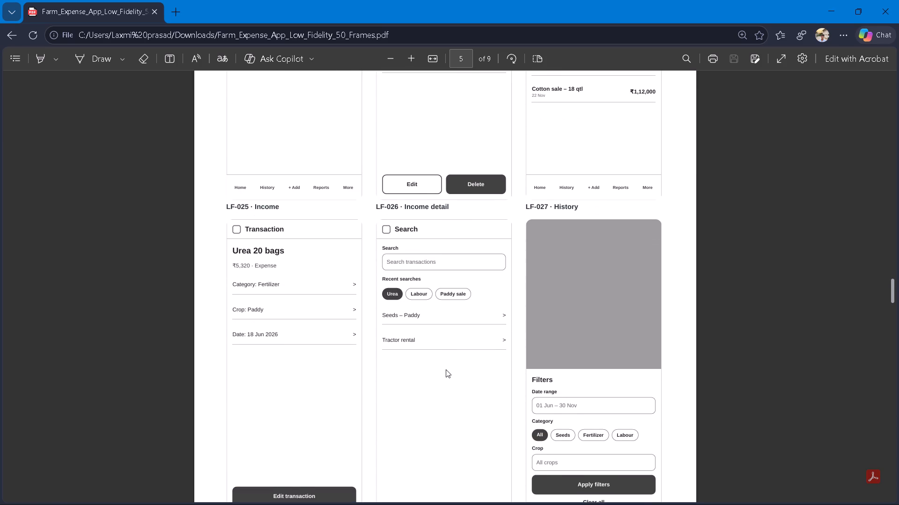
pyautogui.scroll(-1, 446, 369)
pyautogui.scroll(1, 446, 369)
pyautogui.scroll(-6, 446, 369)
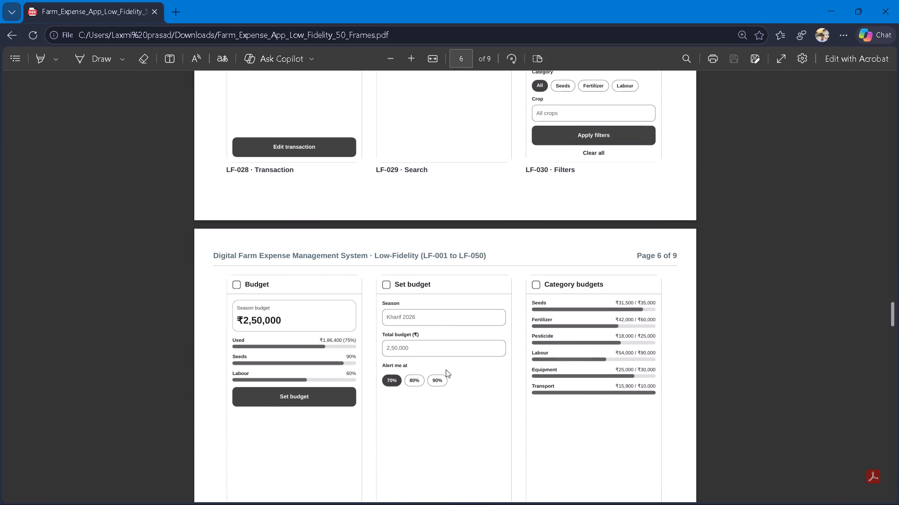
pyautogui.scroll(2, 446, 369)
pyautogui.scroll(-5, 446, 369)
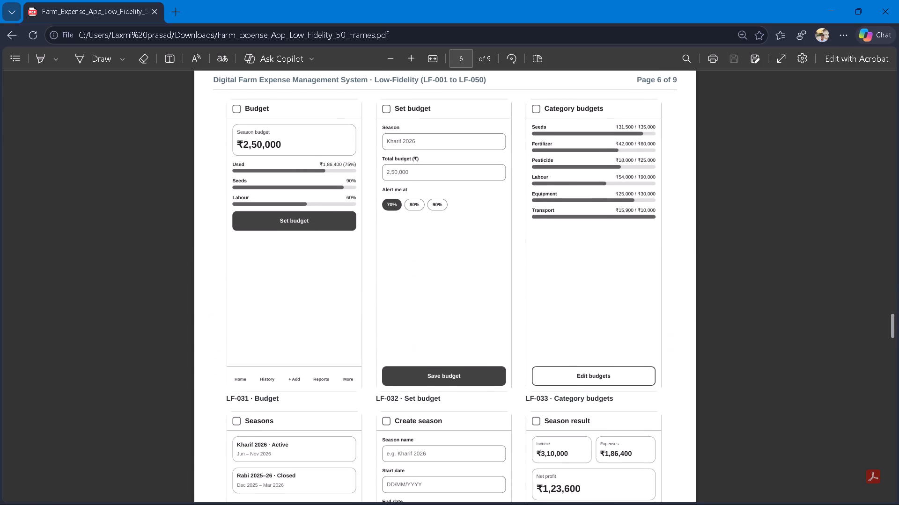
pyautogui.scroll(7, 450, 368)
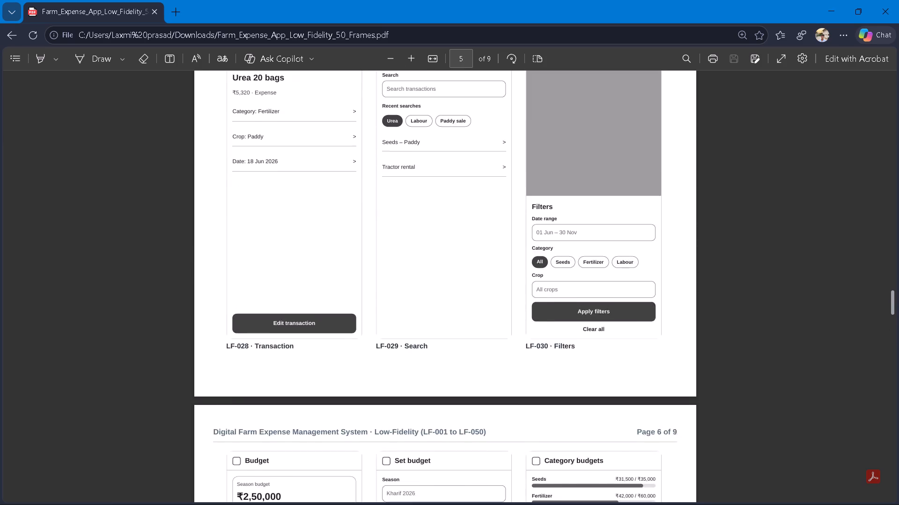
pyautogui.scroll(4, 450, 368)
pyautogui.scroll(-2, 450, 368)
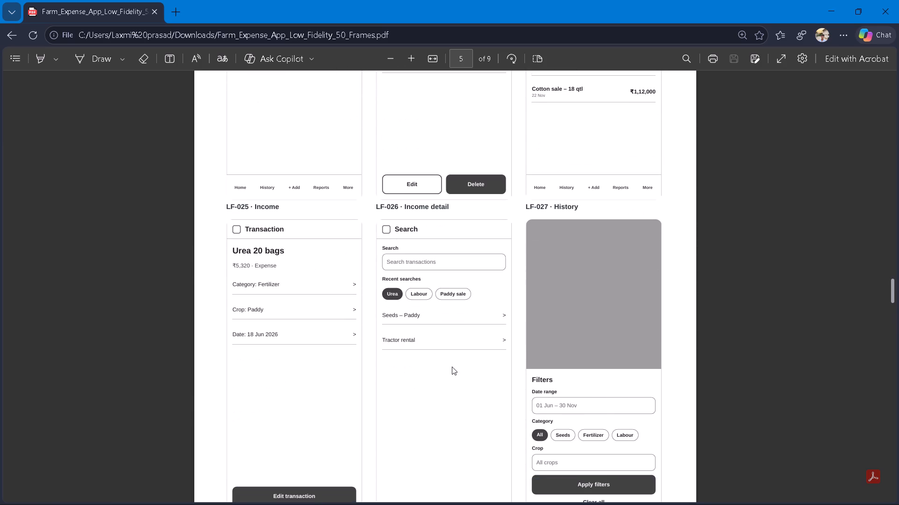
# Compare the Figma frames iPhone 16 - 39 to iPhone 16 - 41 with the PDF's LF-025 to LF-027 wireframes.
pyautogui.moveTo(336, 312); pyautogui.dragTo(525, 319)
pyautogui.moveTo(533, 319); pyautogui.dragTo(610, 310)
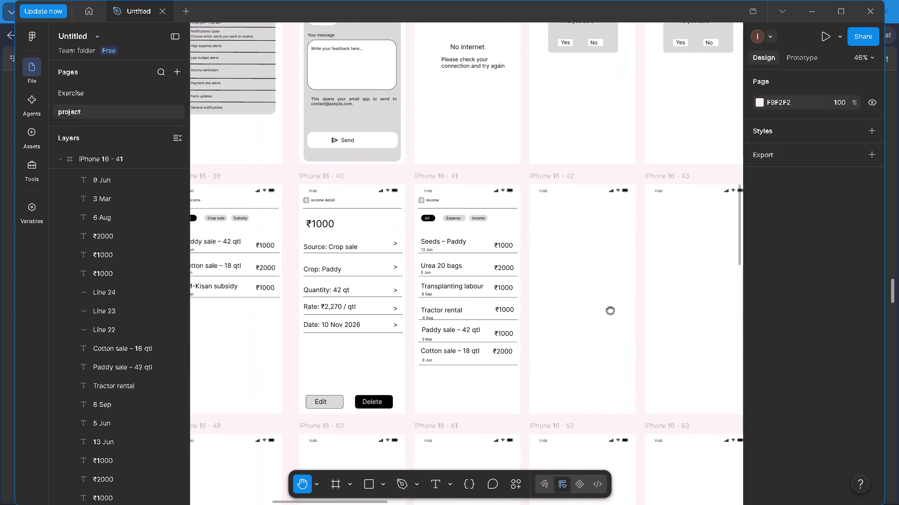
pyautogui.moveTo(610, 310); pyautogui.dragTo(612, 309)
pyautogui.click(612, 309)
pyautogui.moveTo(612, 309); pyautogui.dragTo(595, 343)
pyautogui.scroll(4, 305, 335)
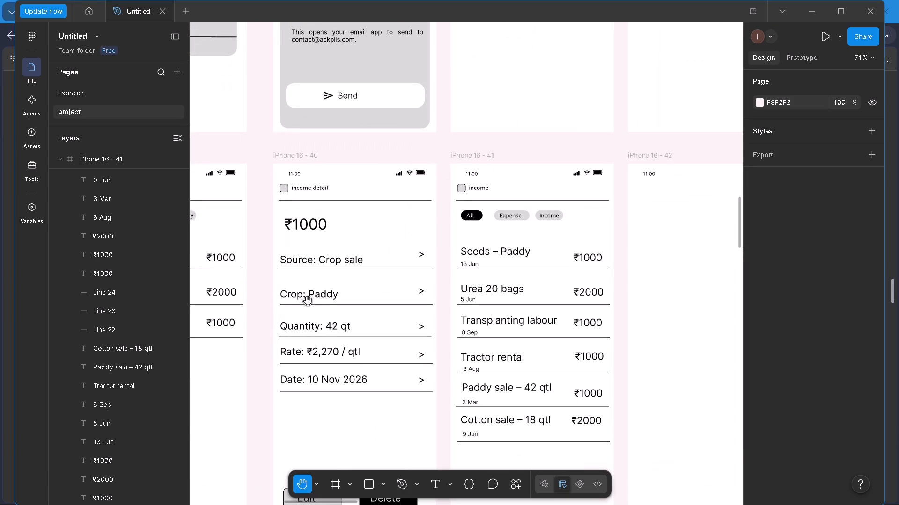
pyautogui.keyDown('ctrl'); pyautogui.scroll(-6, 307, 298); pyautogui.keyUp('ctrl')
pyautogui.keyDown('ctrl'); pyautogui.doubleClick(293, 306); pyautogui.keyUp('ctrl')
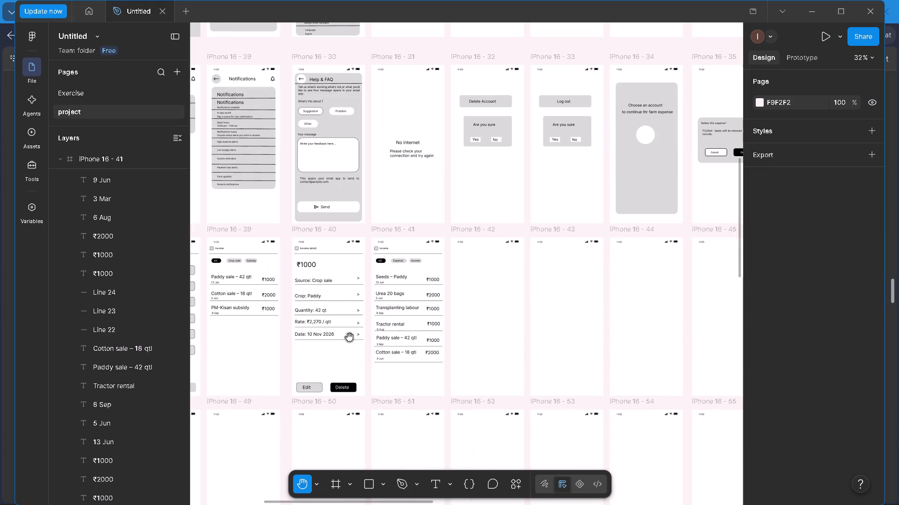
pyautogui.scroll(4, 559, 315)
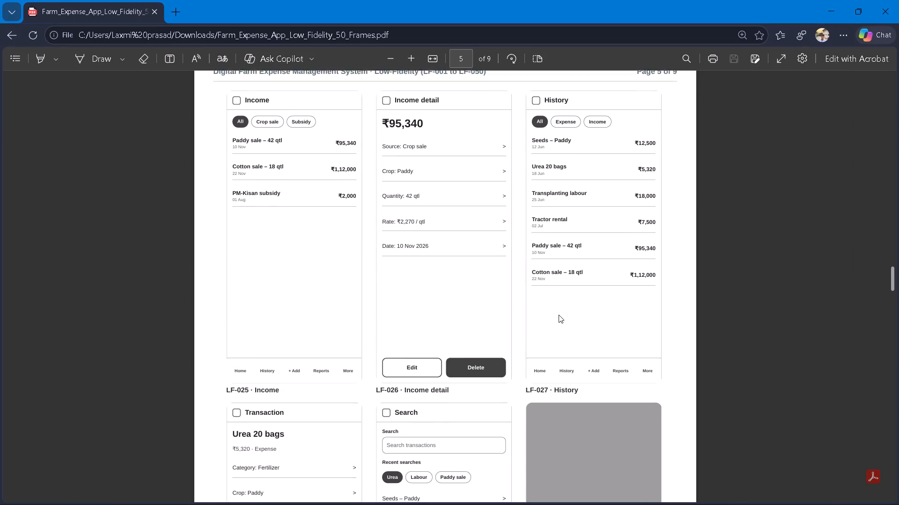
# Back in Figma, change the header title of iPhone 16 - 41 to "History".
pyautogui.scroll(6, 393, 248)
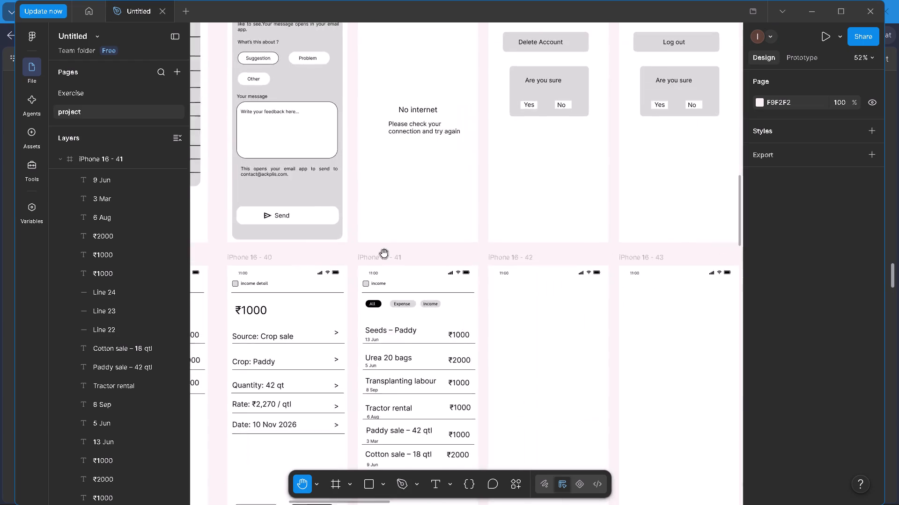
pyautogui.scroll(8, 384, 253)
pyautogui.press('v')
pyautogui.doubleClick(376, 298)
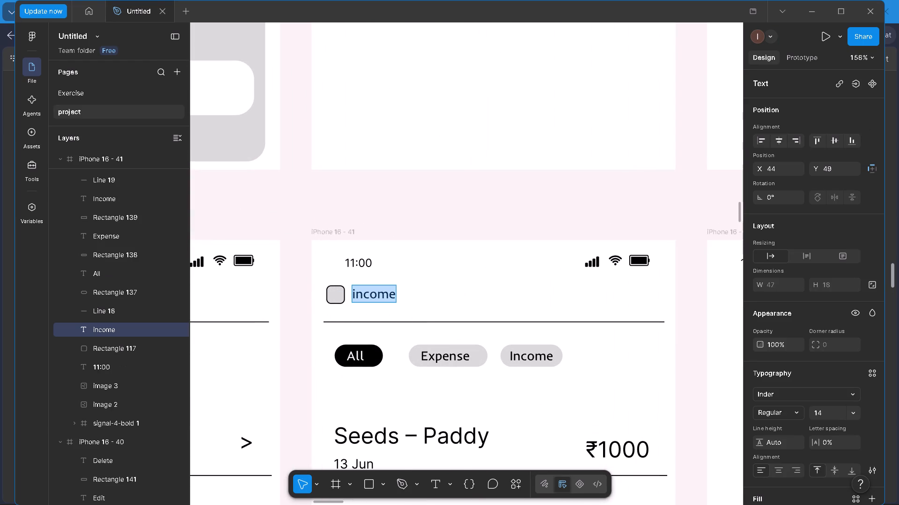
pyautogui.write('History')
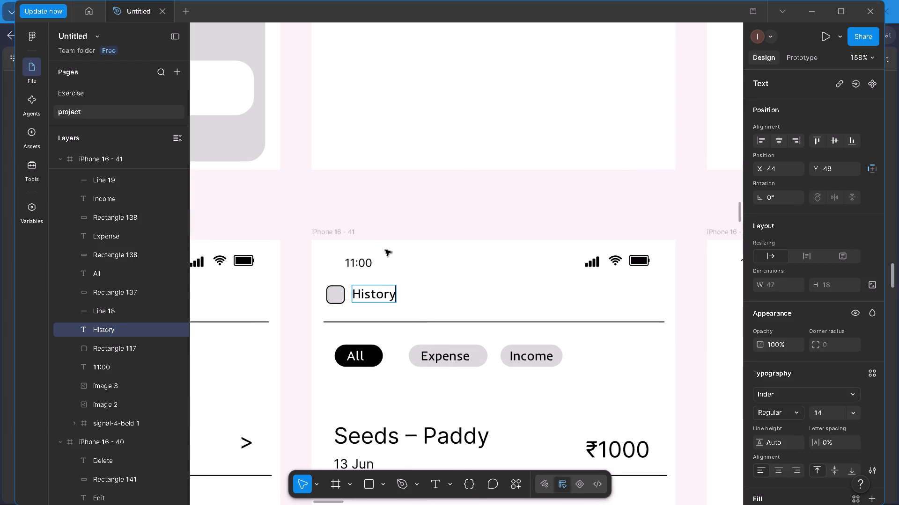
pyautogui.doubleClick(420, 215)
# Copy the header square, "History" title and divider line from iPhone 16 - 41 into iPhone 16 - 42.
pyautogui.keyDown('ctrl'); pyautogui.scroll(-12, 422, 213); pyautogui.keyUp('ctrl')
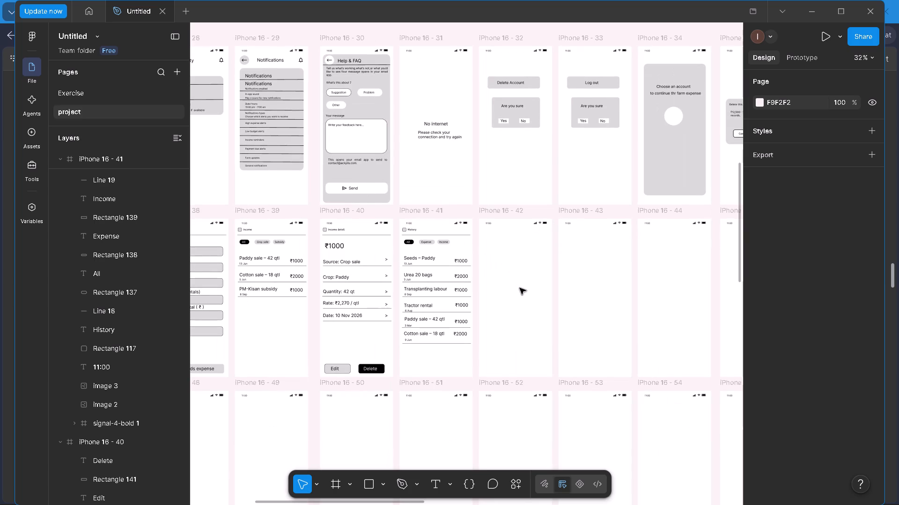
pyautogui.press('h')
pyautogui.moveTo(523, 326); pyautogui.dragTo(336, 327)
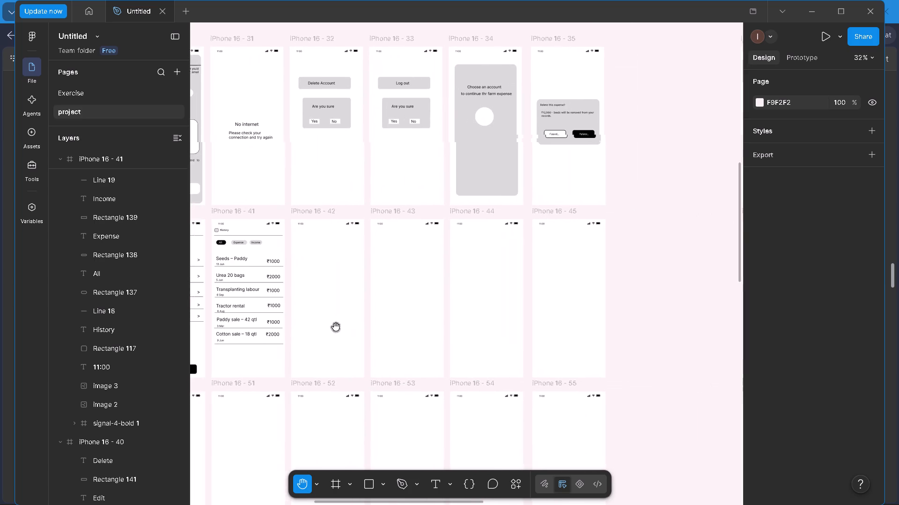
pyautogui.moveTo(336, 327); pyautogui.dragTo(336, 327)
pyautogui.keyDown('ctrl'); pyautogui.scroll(3, 339, 325); pyautogui.keyUp('ctrl')
pyautogui.keyDown('ctrl'); pyautogui.scroll(6, 291, 323); pyautogui.keyUp('ctrl')
pyautogui.keyDown('ctrl'); pyautogui.moveTo(288, 311); pyautogui.dragTo(474, 330); pyautogui.keyUp('ctrl')
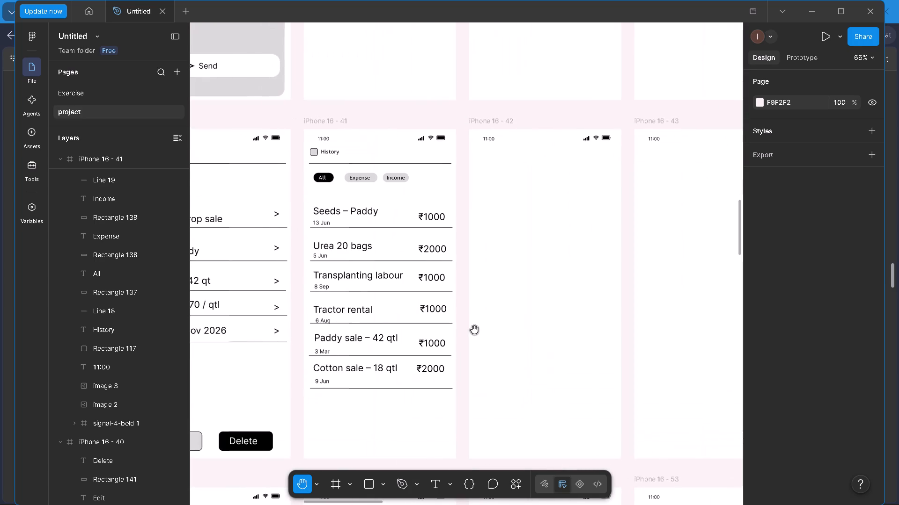
pyautogui.keyDown('ctrl'); pyautogui.click(474, 330); pyautogui.keyUp('ctrl')
pyautogui.press('v')
pyautogui.moveTo(307, 144); pyautogui.dragTo(346, 162)
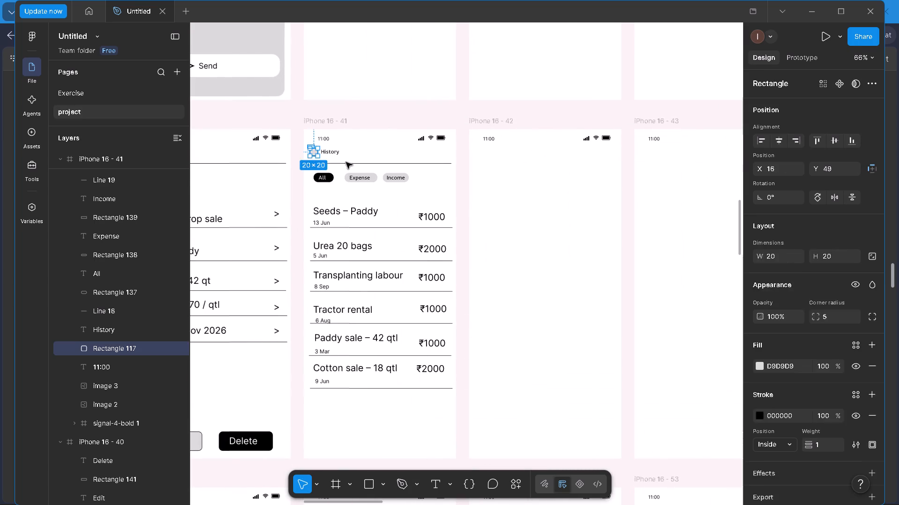
pyautogui.moveTo(346, 162); pyautogui.dragTo(360, 167)
pyautogui.hotkey('ctrl', 'c')
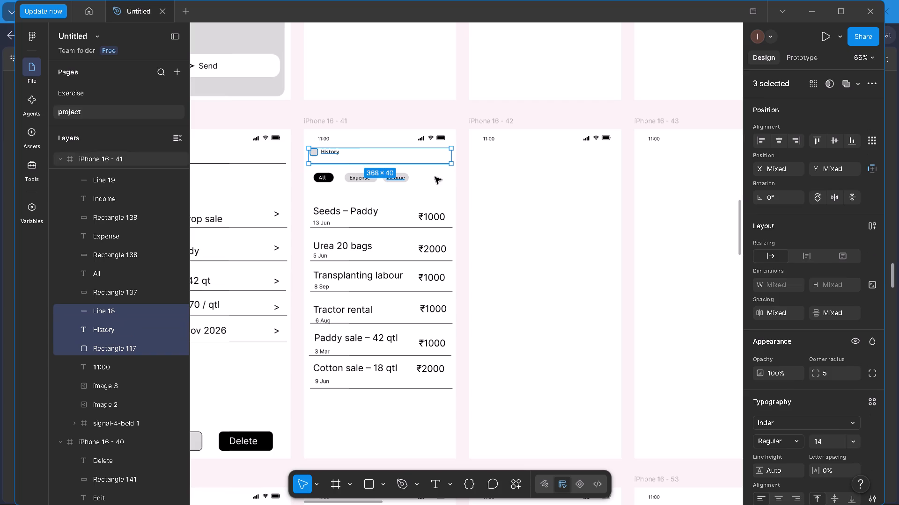
pyautogui.click(572, 174)
pyautogui.click(494, 119)
pyautogui.hotkey('ctrl', 'v')
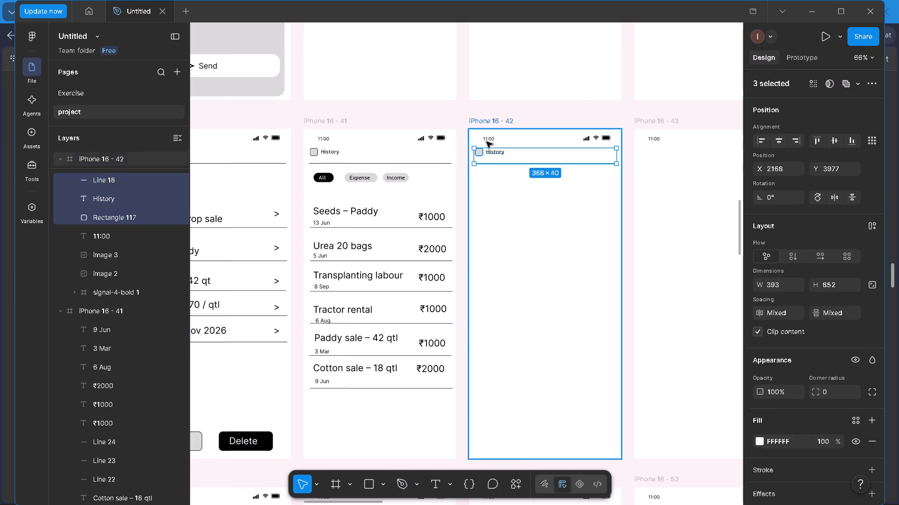
pyautogui.click(476, 189)
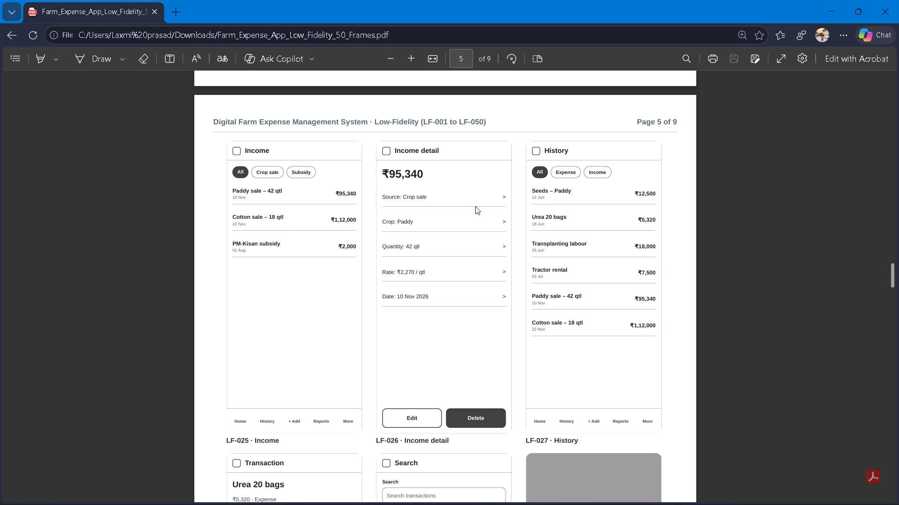
# Change the header title in iPhone 16 - 42 to "Transaction", following the PDF's LF-028 wireframe.
pyautogui.scroll(-5, 558, 237)
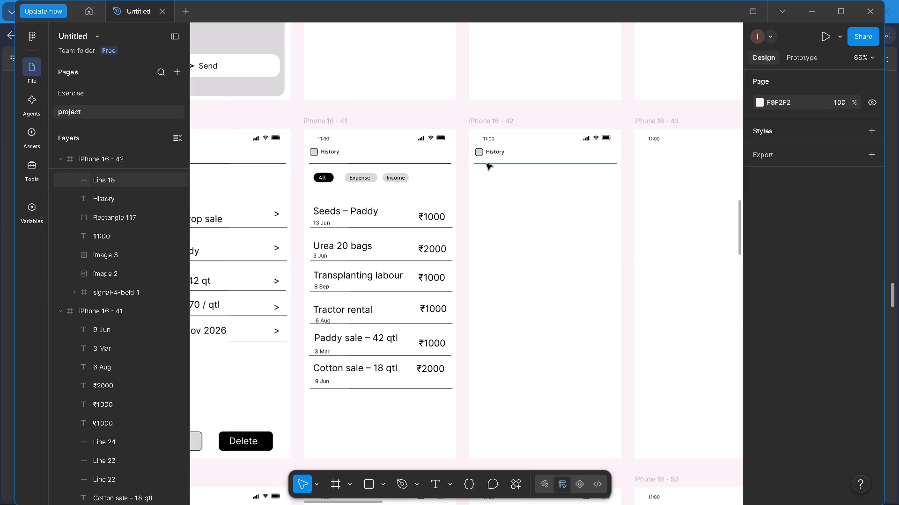
pyautogui.tripleClick(494, 152)
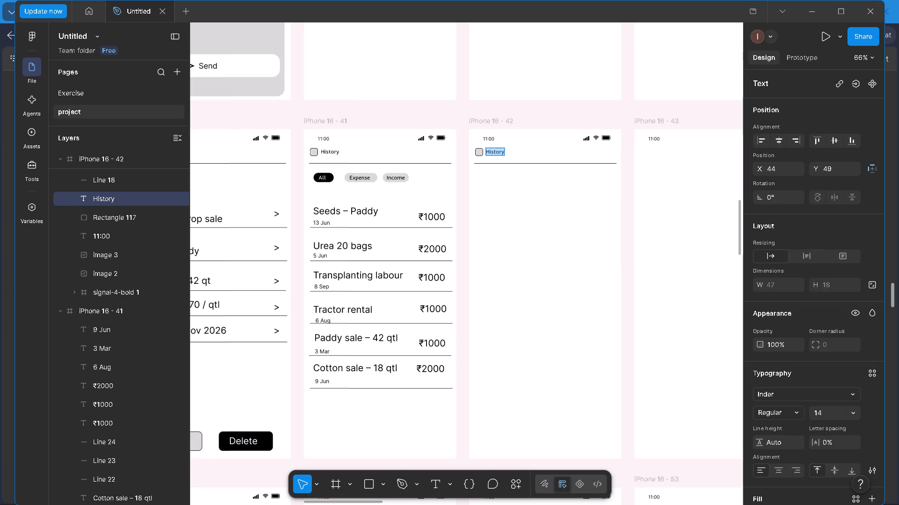
pyautogui.hotkey('shift', 't')
pyautogui.write('ransaction')
pyautogui.tripleClick(508, 201)
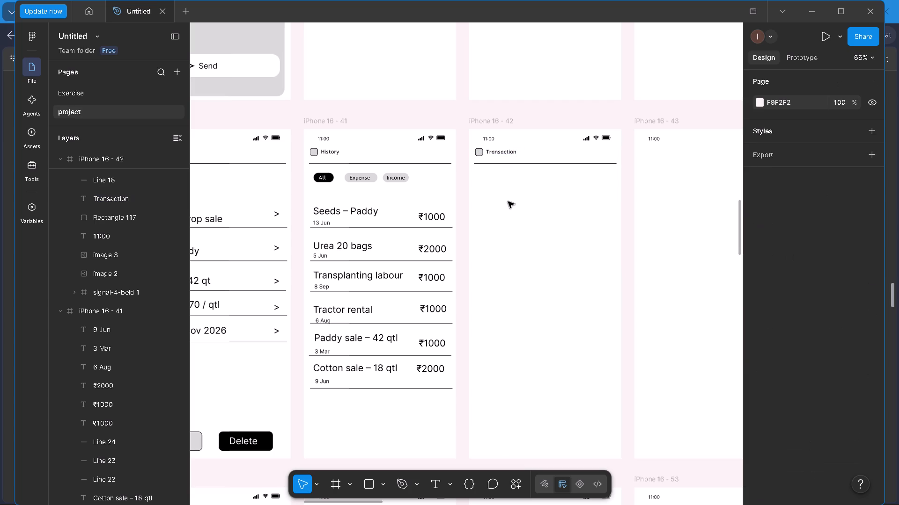
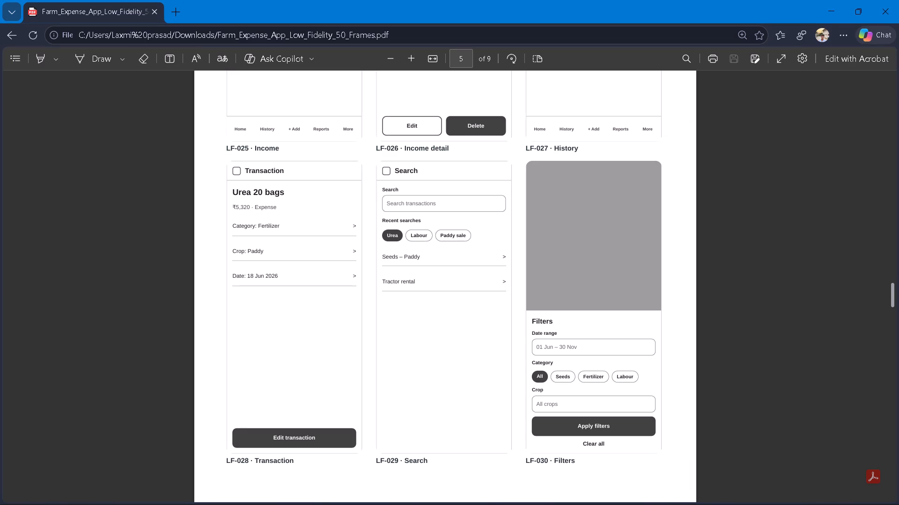
pyautogui.moveTo(234, 191); pyautogui.dragTo(251, 218)
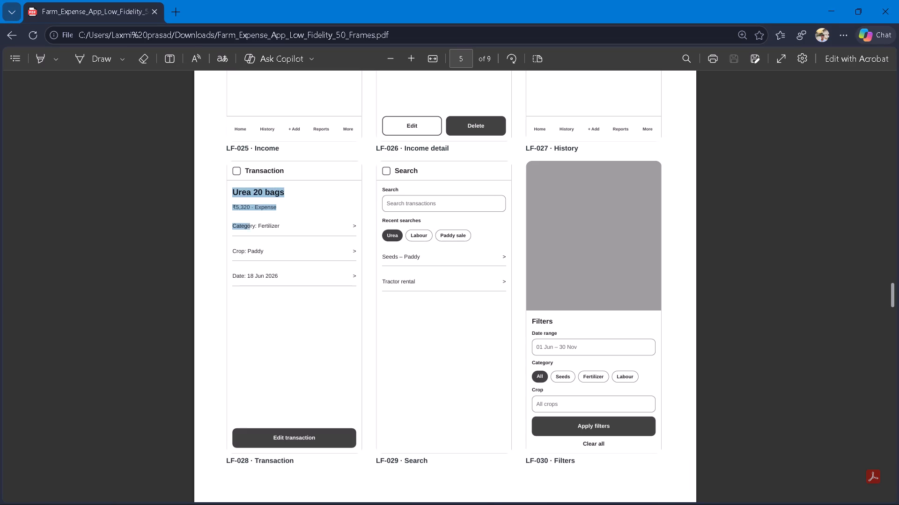
pyautogui.moveTo(251, 218); pyautogui.dragTo(280, 224)
pyautogui.tripleClick(280, 224)
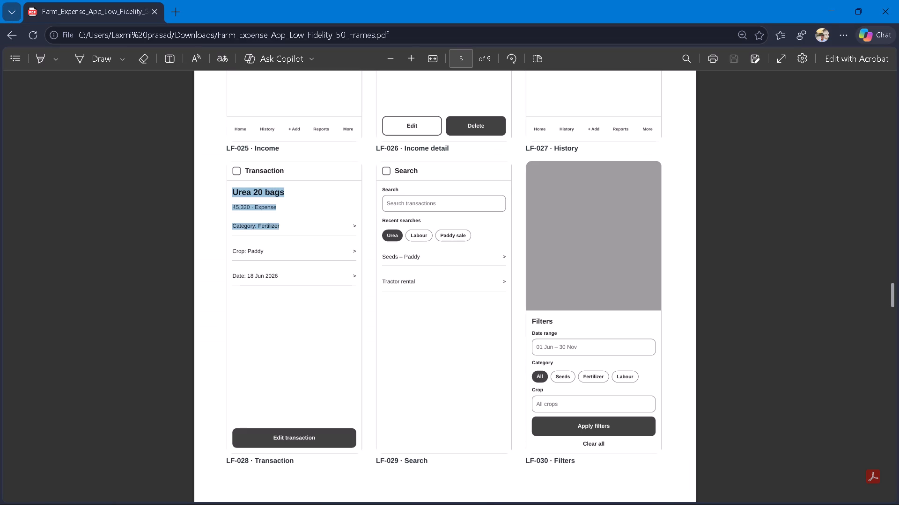
pyautogui.tripleClick(280, 224)
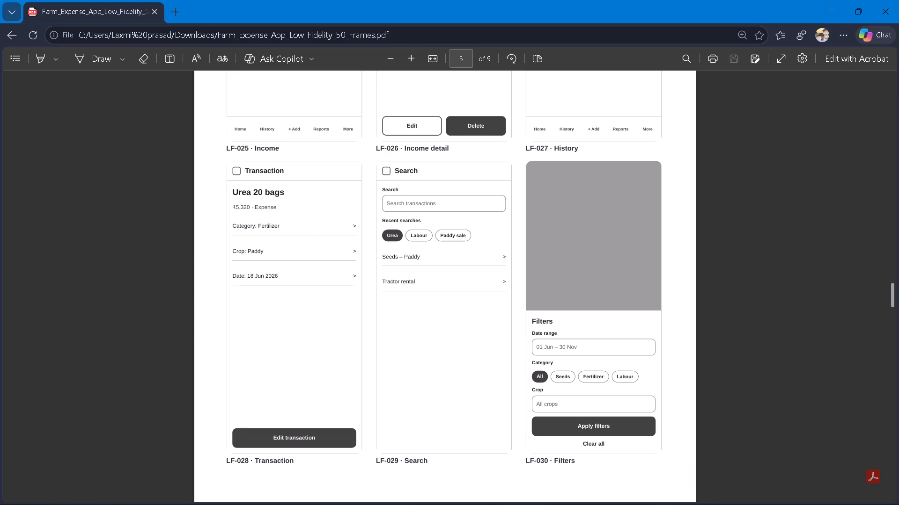
pyautogui.moveTo(231, 190); pyautogui.dragTo(287, 224)
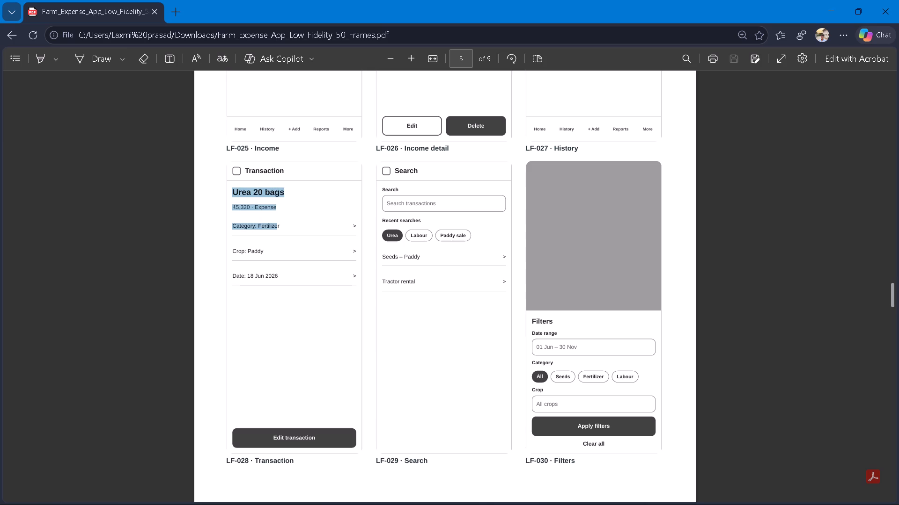
pyautogui.moveTo(287, 224); pyautogui.dragTo(282, 227)
pyautogui.hotkey('ctrl', 'c')
pyautogui.click(282, 227)
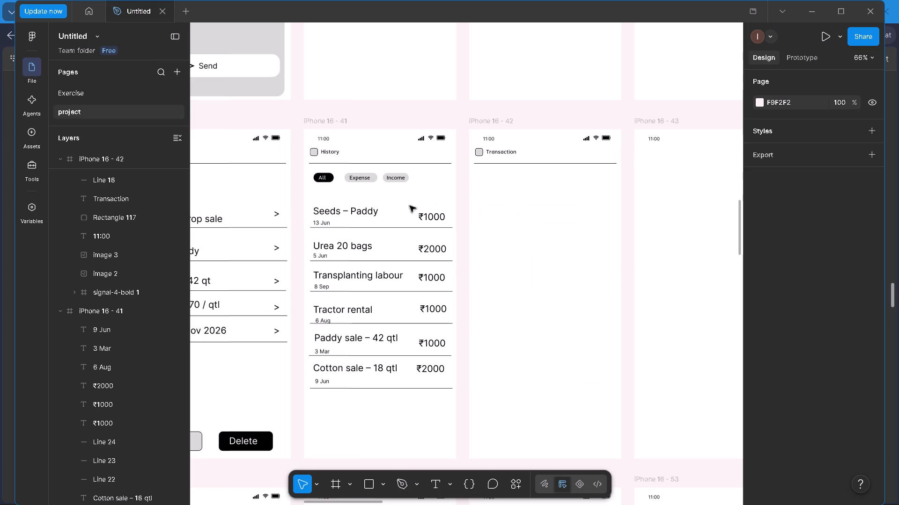
pyautogui.press('t')
pyautogui.click(489, 187)
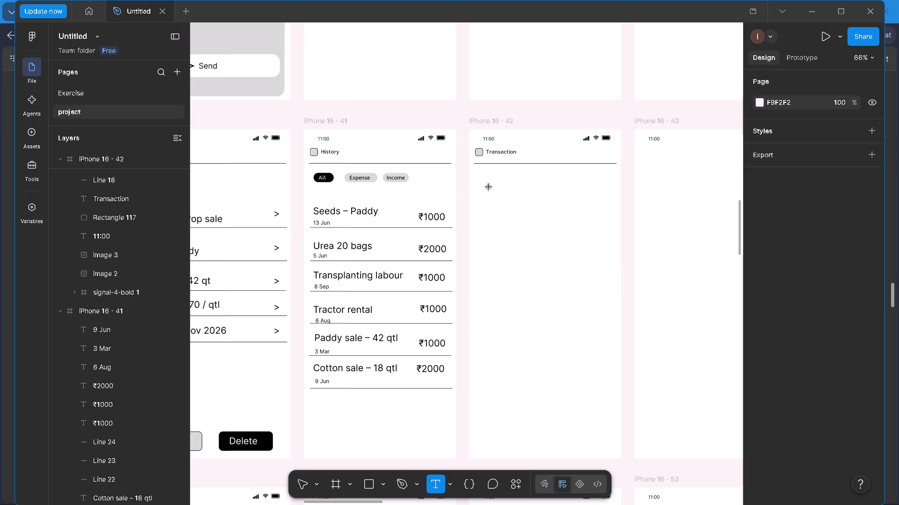
pyautogui.hotkey('ctrl', 'v')
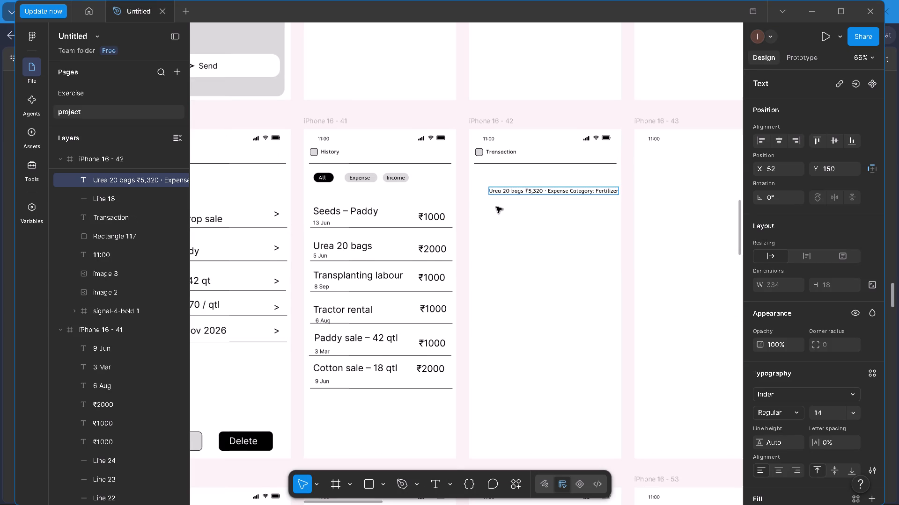
# Copy the ₹1000 heading, the five detail row labels and their divider lines from iPhone 16 - 40 into iPhone 16 - 42.
pyautogui.keyDown('ctrl'); pyautogui.scroll(-8, 496, 207); pyautogui.keyUp('ctrl')
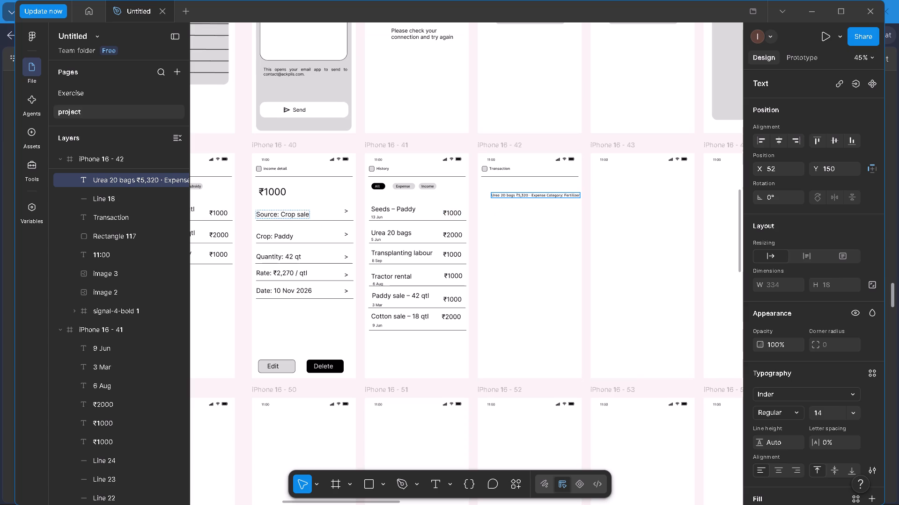
pyautogui.moveTo(256, 201); pyautogui.dragTo(280, 244)
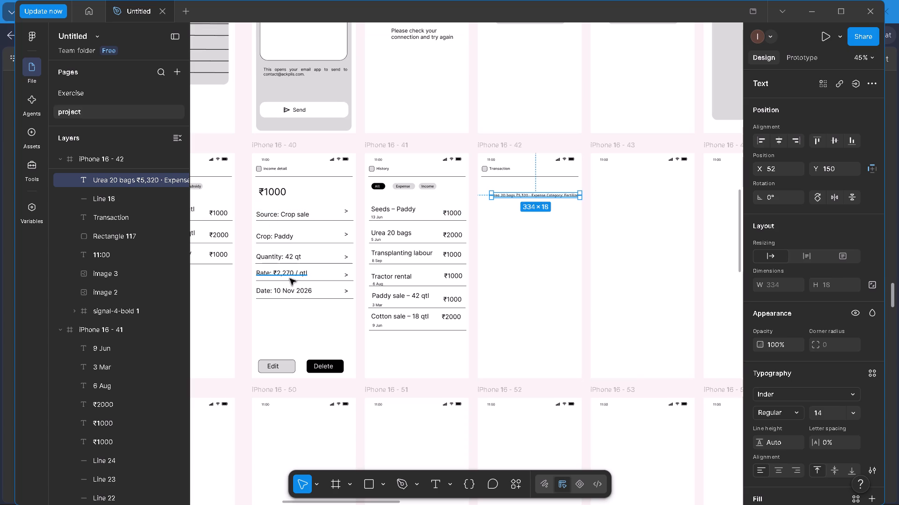
pyautogui.click(301, 331)
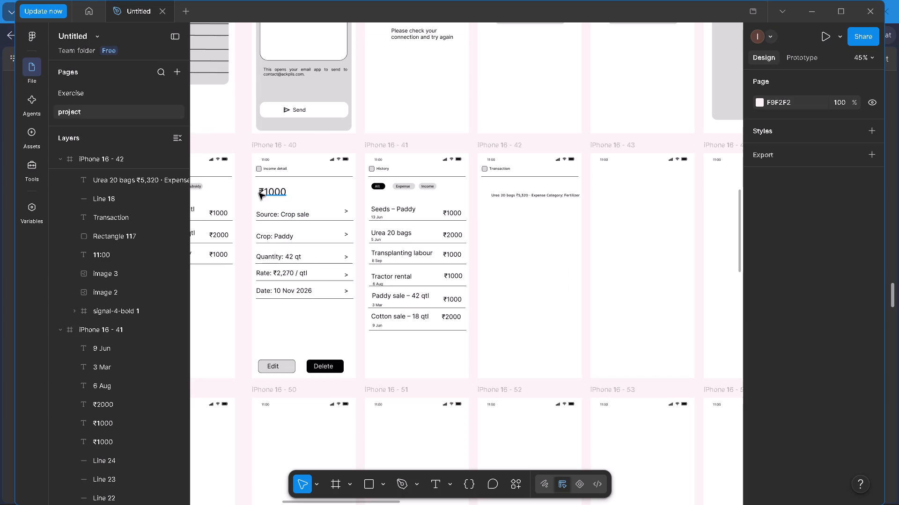
pyautogui.moveTo(255, 182); pyautogui.dragTo(318, 309)
pyautogui.hotkey('ctrl', 'c')
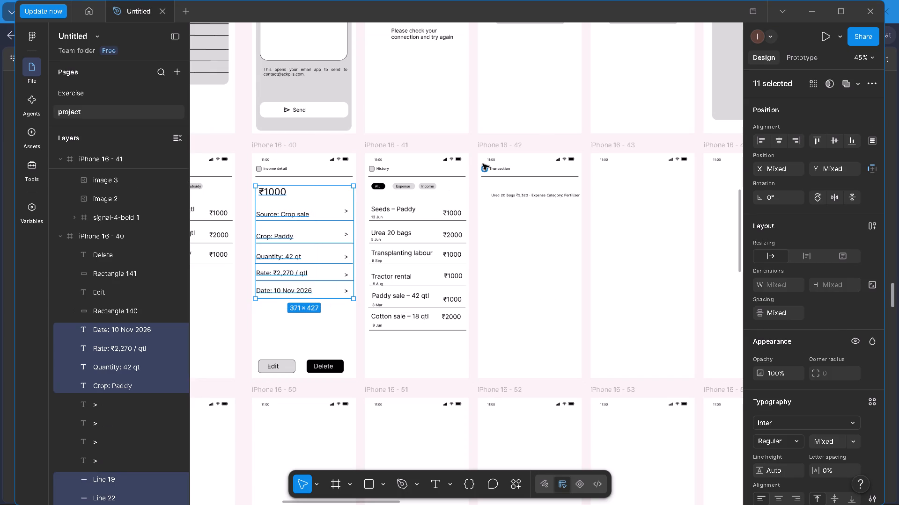
pyautogui.click(492, 148)
pyautogui.hotkey('ctrl', 'v')
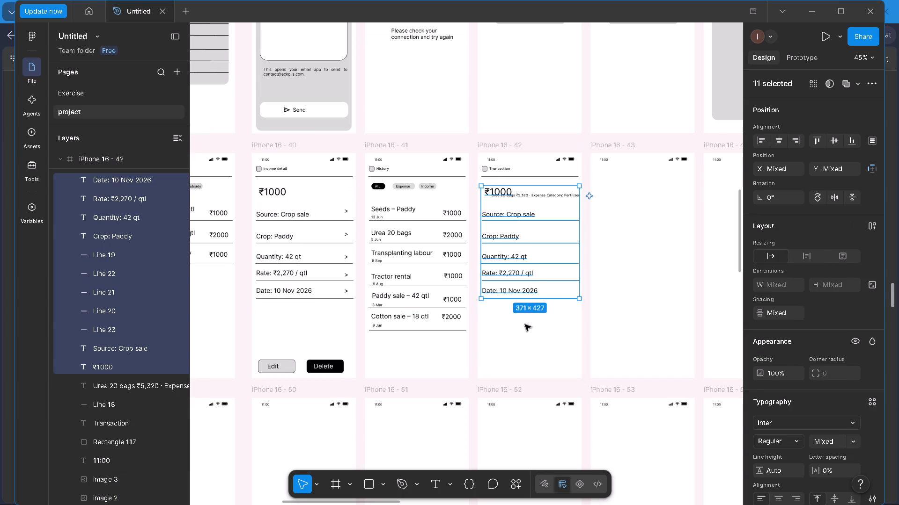
pyautogui.tripleClick(515, 348)
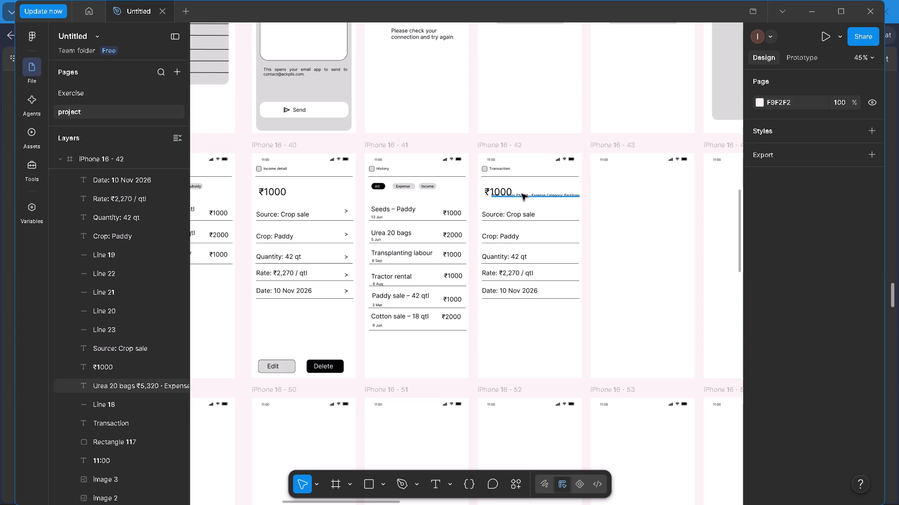
# Move the pasted PDF text below the ₹1000 heading in iPhone 16 - 42, and replace that heading with "Urea 20 bags" at size 24.
pyautogui.moveTo(522, 194); pyautogui.dragTo(524, 202)
pyautogui.keyDown('ctrl'); pyautogui.scroll(11, 525, 202); pyautogui.keyUp('ctrl')
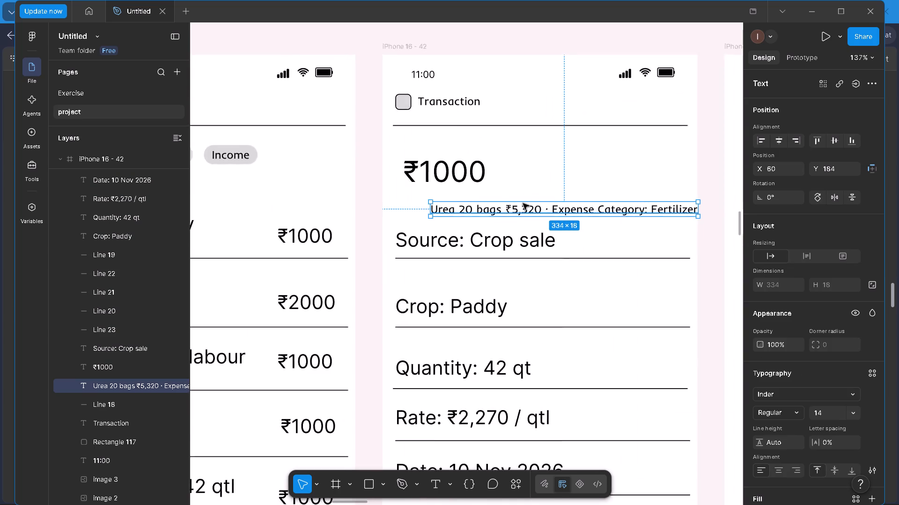
pyautogui.keyDown('ctrl'); pyautogui.scroll(1, 523, 203); pyautogui.keyUp('ctrl')
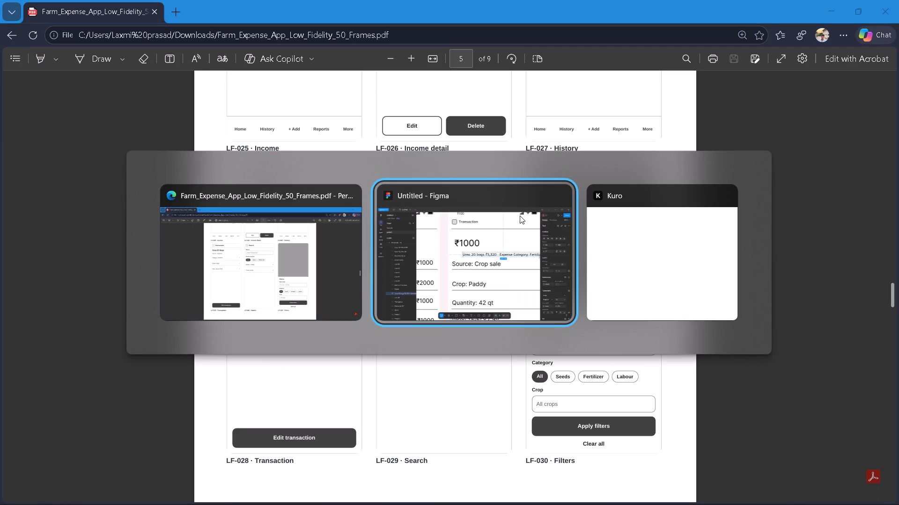
pyautogui.tripleClick(494, 212)
pyautogui.moveTo(494, 212); pyautogui.dragTo(480, 212)
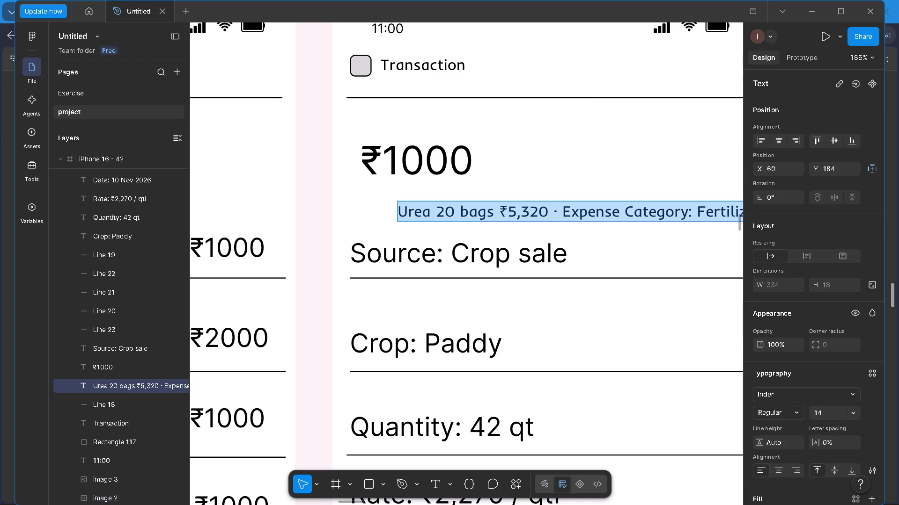
pyautogui.moveTo(480, 212); pyautogui.dragTo(450, 212)
pyautogui.click(496, 214)
pyautogui.moveTo(496, 214); pyautogui.dragTo(408, 205)
pyautogui.hotkey('ctrl', 'c')
pyautogui.tripleClick(405, 163)
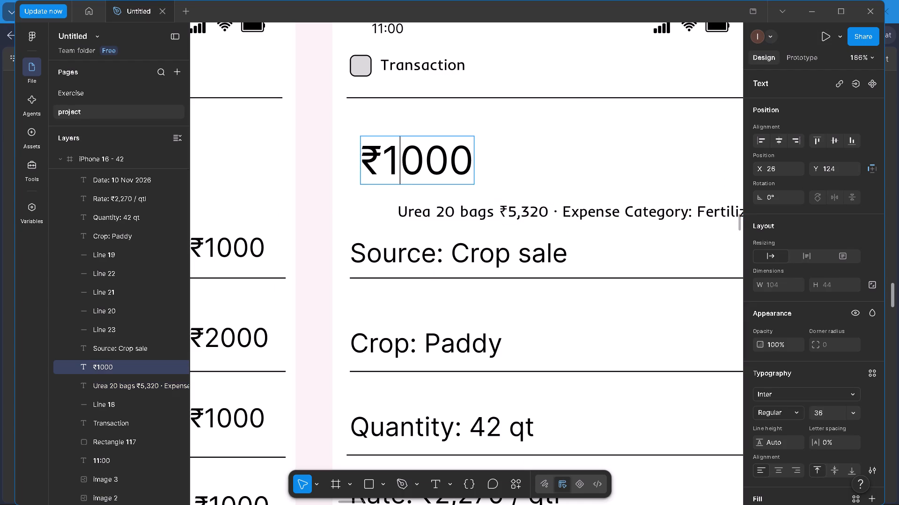
pyautogui.hotkey('ctrl', 'v')
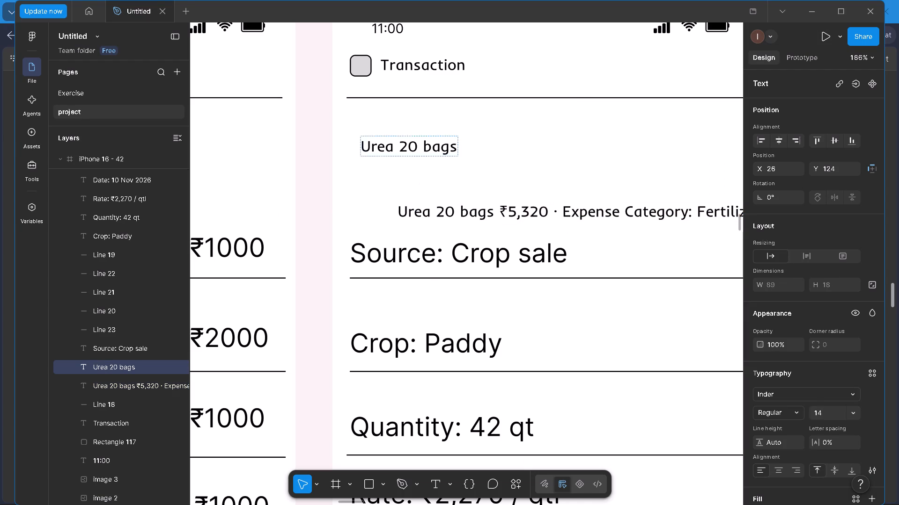
pyautogui.tripleClick(433, 153)
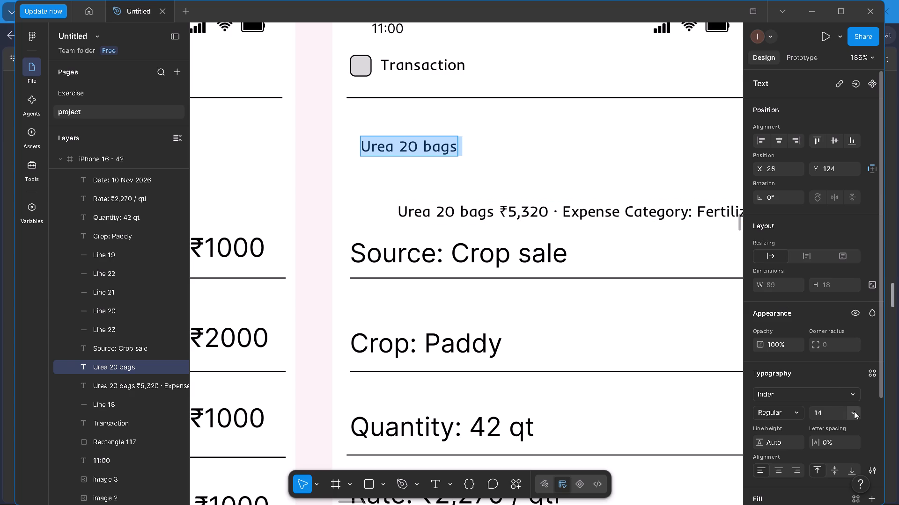
pyautogui.doubleClick(854, 411)
pyautogui.click(841, 361)
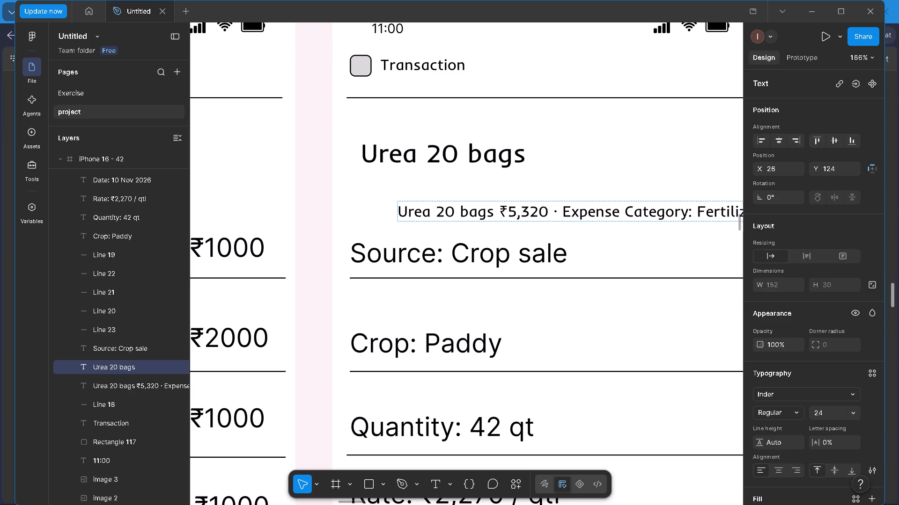
# Add the text "₹5,320 · Expense" beneath the "Urea 20 bags" heading, taking its wording from the pasted PDF text.
pyautogui.moveTo(495, 208); pyautogui.dragTo(550, 217)
pyautogui.hotkey('ctrl', 'c')
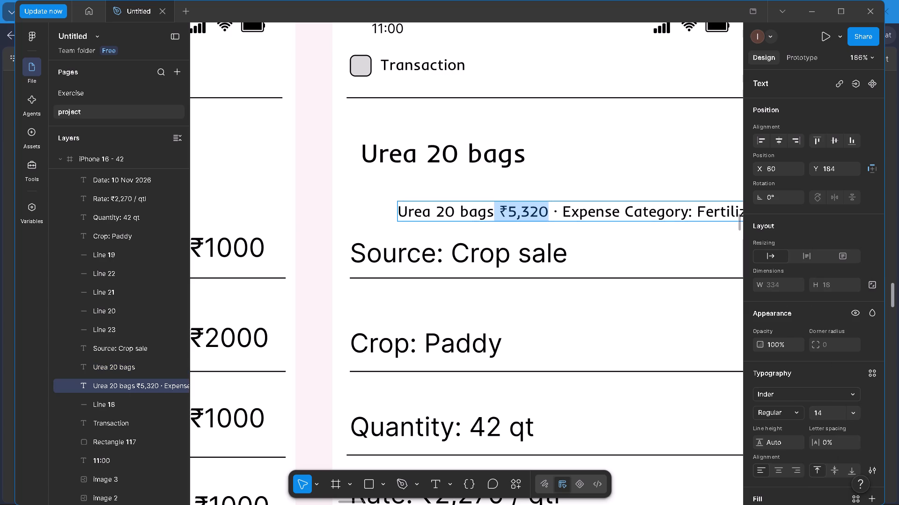
pyautogui.click(388, 194)
pyautogui.press('t')
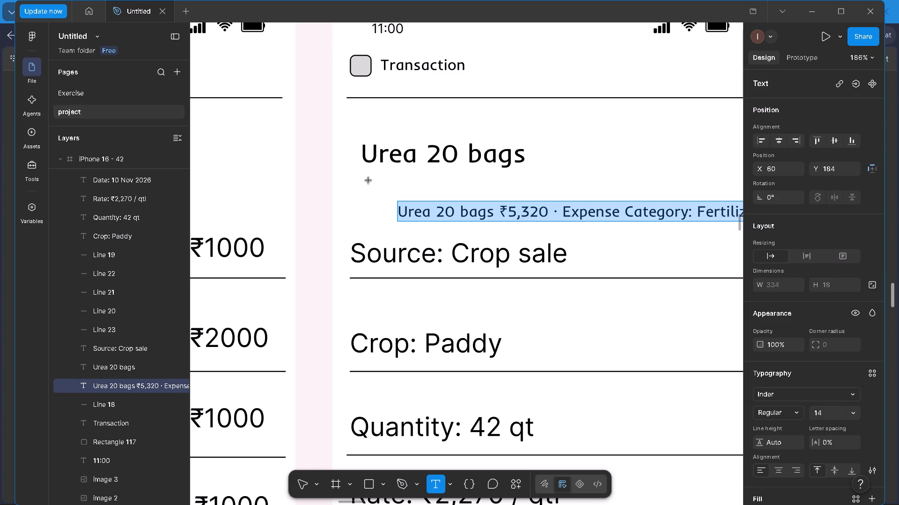
pyautogui.click(366, 180)
pyautogui.hotkey('ctrl', 'v')
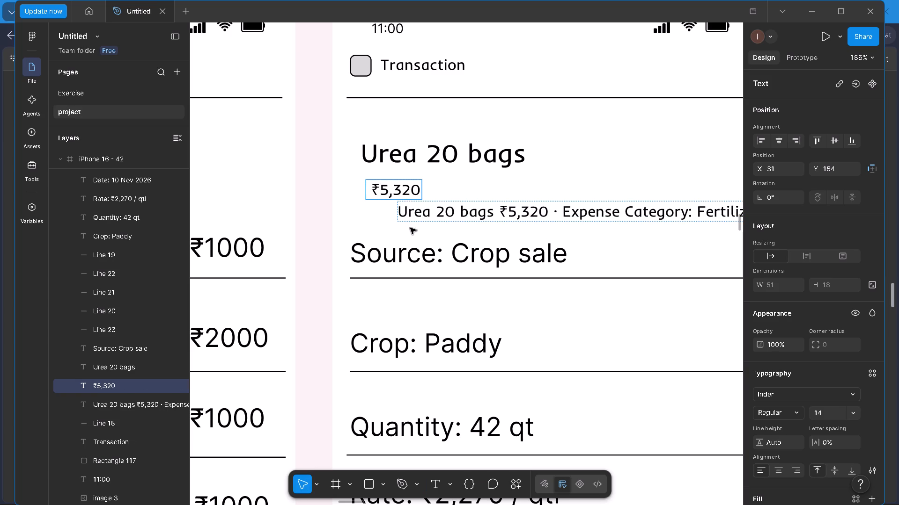
pyautogui.keyDown('ctrl'); pyautogui.scroll(-5, 534, 229); pyautogui.keyUp('ctrl')
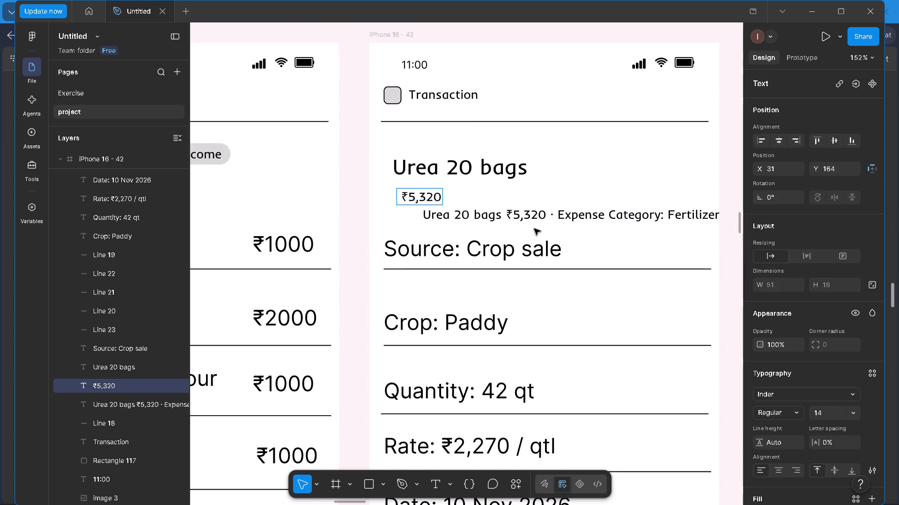
pyautogui.keyDown('ctrl'); pyautogui.scroll(-4, 534, 229); pyautogui.keyUp('ctrl')
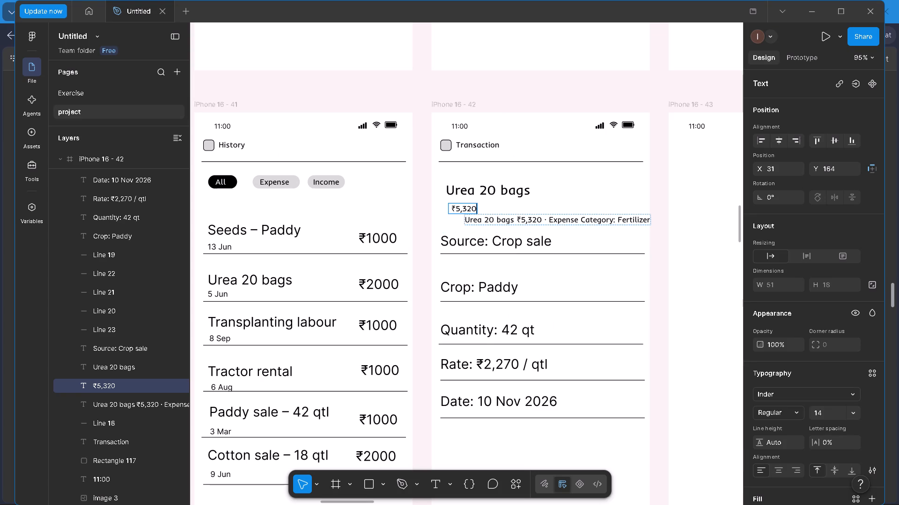
pyautogui.moveTo(543, 218); pyautogui.dragTo(578, 219)
pyautogui.hotkey('ctrl', 'c')
pyautogui.doubleClick(477, 210)
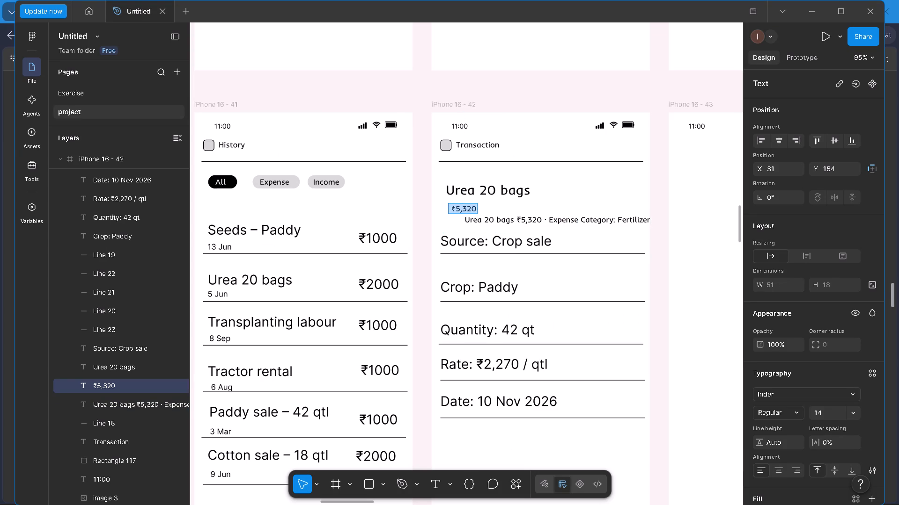
pyautogui.doubleClick(474, 210)
pyautogui.click(475, 208)
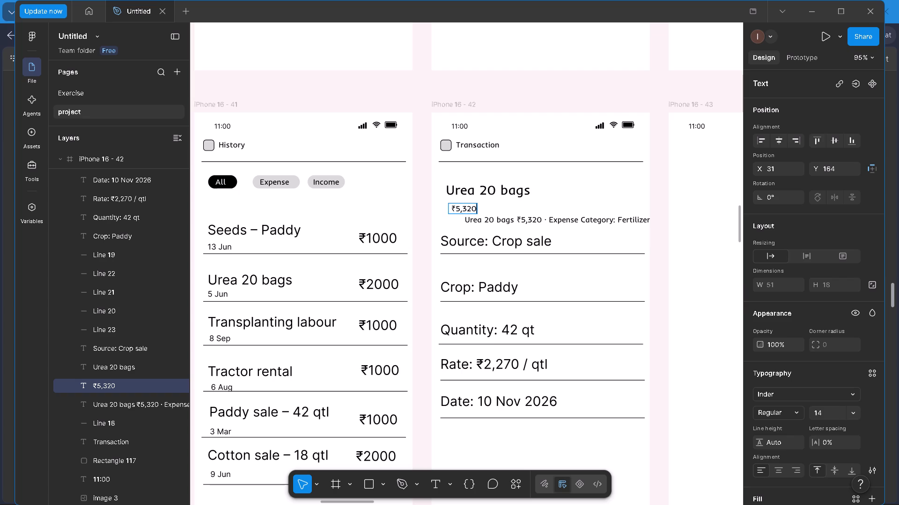
pyautogui.hotkey('ctrl', 'v')
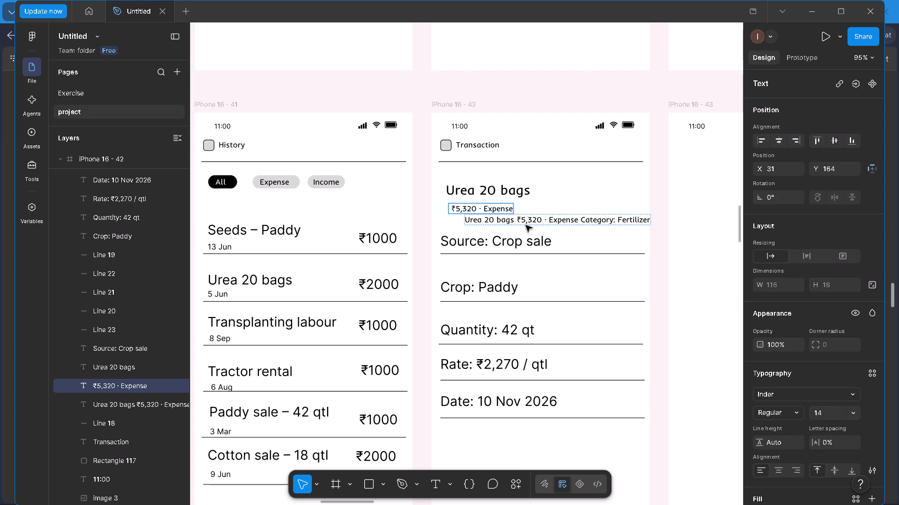
# Replace the "Source: Crop sale" row label in iPhone 16 - 42 with "Category: Fertilizer" from the pasted PDF text.
pyautogui.click(580, 218)
pyautogui.moveTo(581, 218); pyautogui.dragTo(623, 216)
pyautogui.moveTo(624, 216); pyautogui.dragTo(645, 219)
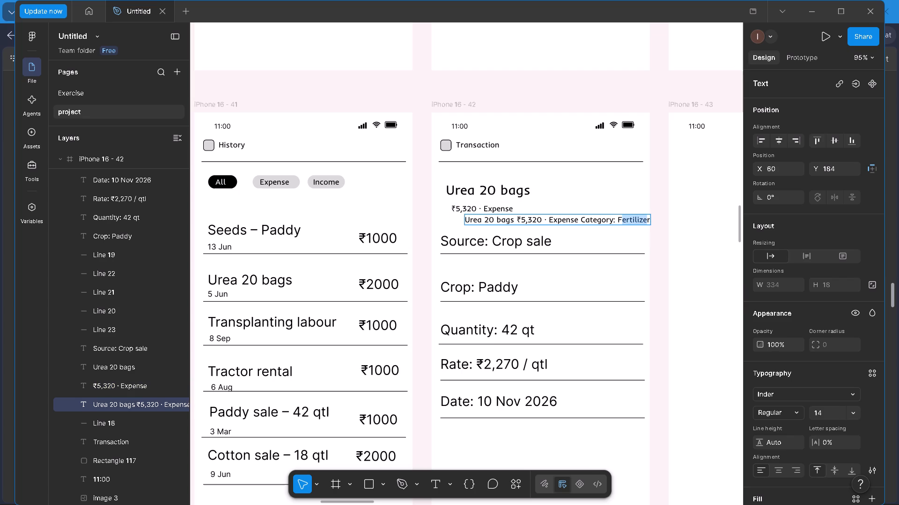
pyautogui.moveTo(581, 216); pyautogui.dragTo(650, 217)
pyautogui.hotkey('ctrl', 'c')
pyautogui.tripleClick(546, 238)
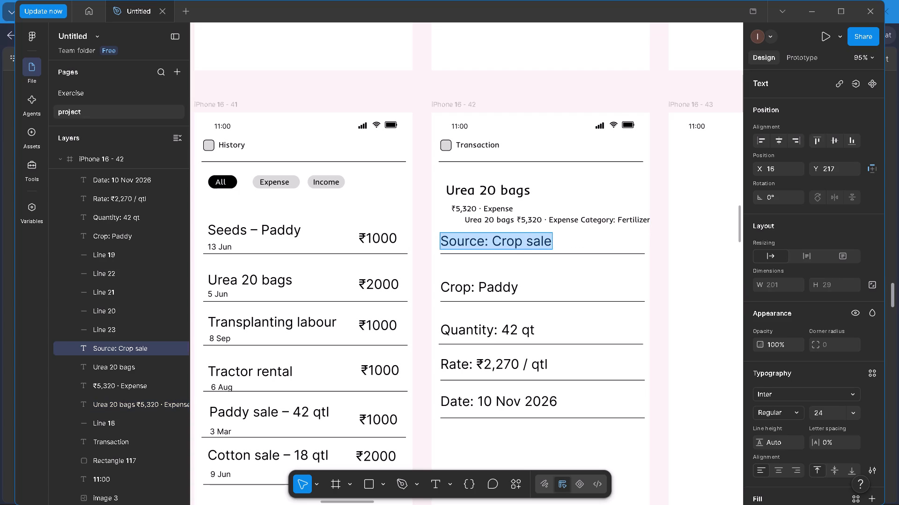
pyautogui.hotkey('ctrl', 'v')
# Delete the leftover pasted PDF text line above the "Category: Fertilizer" row.
pyautogui.click(482, 222)
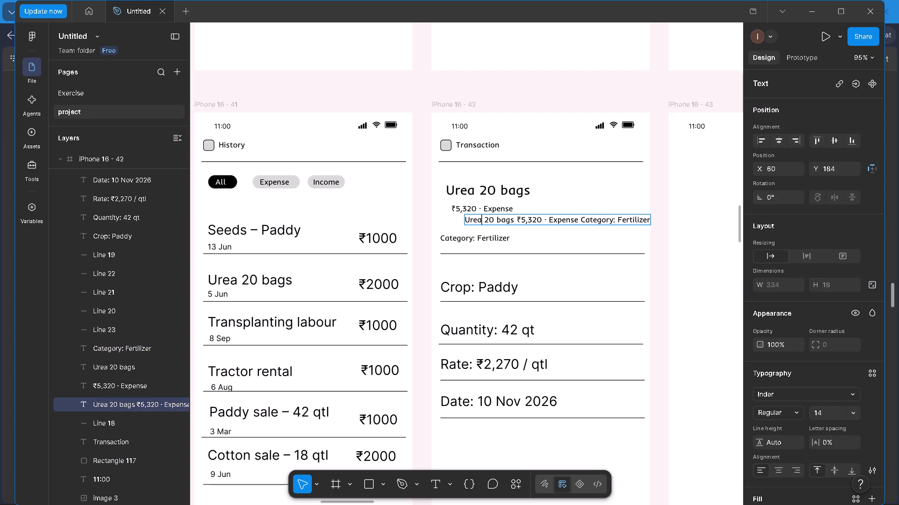
pyautogui.tripleClick(483, 222)
pyautogui.press('Delete')
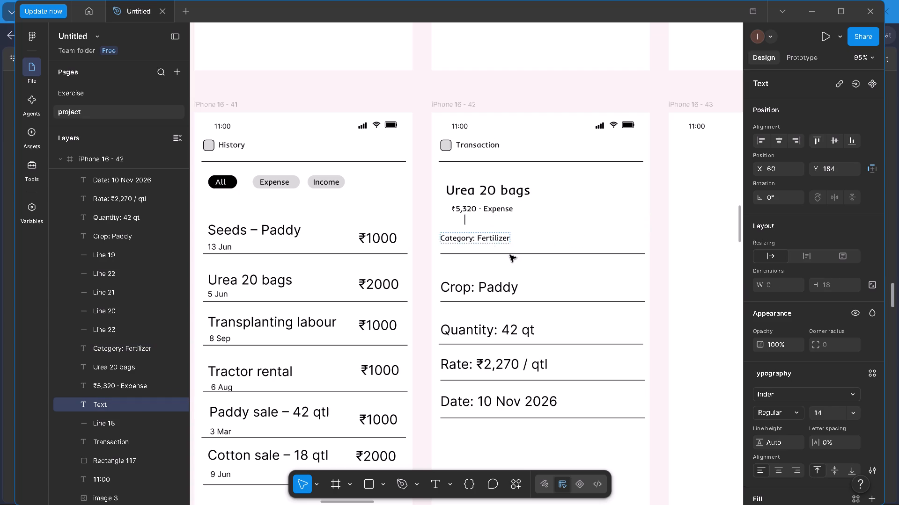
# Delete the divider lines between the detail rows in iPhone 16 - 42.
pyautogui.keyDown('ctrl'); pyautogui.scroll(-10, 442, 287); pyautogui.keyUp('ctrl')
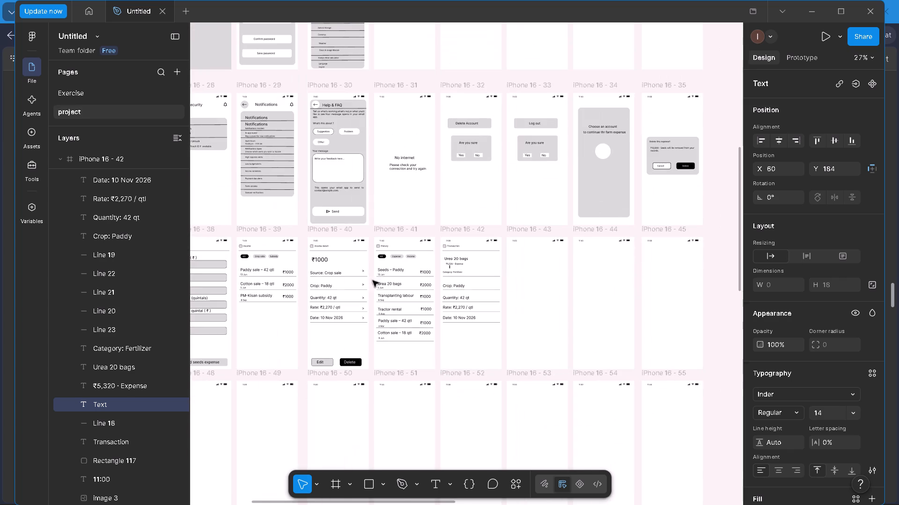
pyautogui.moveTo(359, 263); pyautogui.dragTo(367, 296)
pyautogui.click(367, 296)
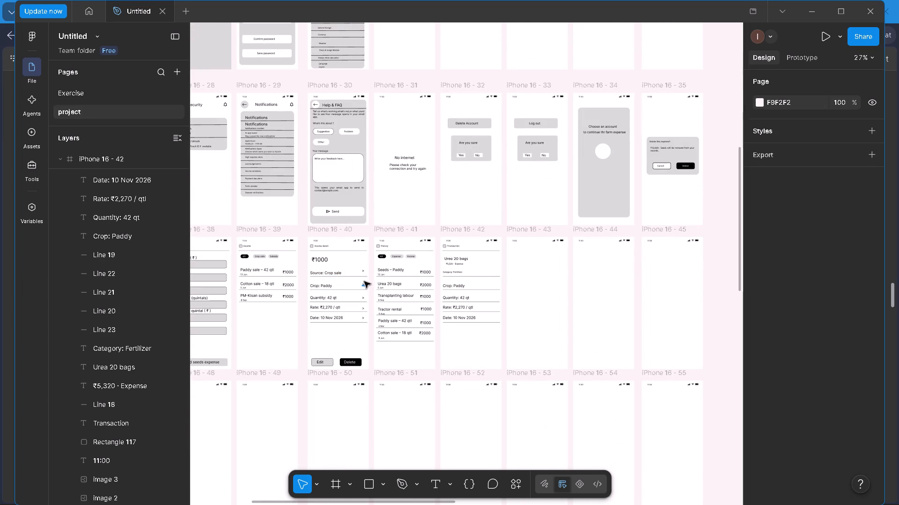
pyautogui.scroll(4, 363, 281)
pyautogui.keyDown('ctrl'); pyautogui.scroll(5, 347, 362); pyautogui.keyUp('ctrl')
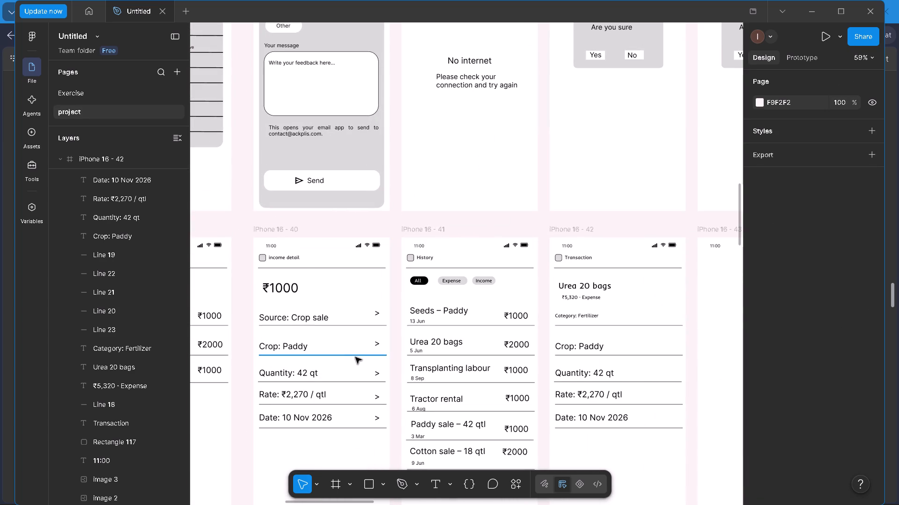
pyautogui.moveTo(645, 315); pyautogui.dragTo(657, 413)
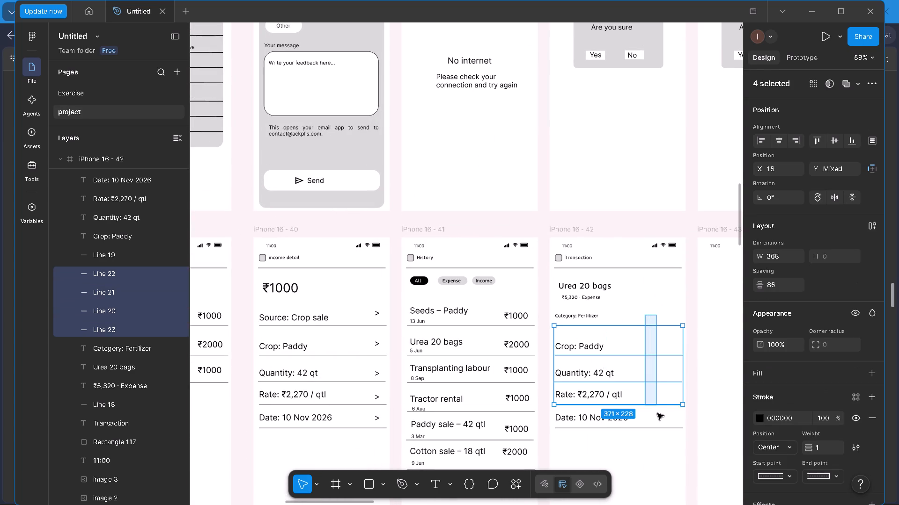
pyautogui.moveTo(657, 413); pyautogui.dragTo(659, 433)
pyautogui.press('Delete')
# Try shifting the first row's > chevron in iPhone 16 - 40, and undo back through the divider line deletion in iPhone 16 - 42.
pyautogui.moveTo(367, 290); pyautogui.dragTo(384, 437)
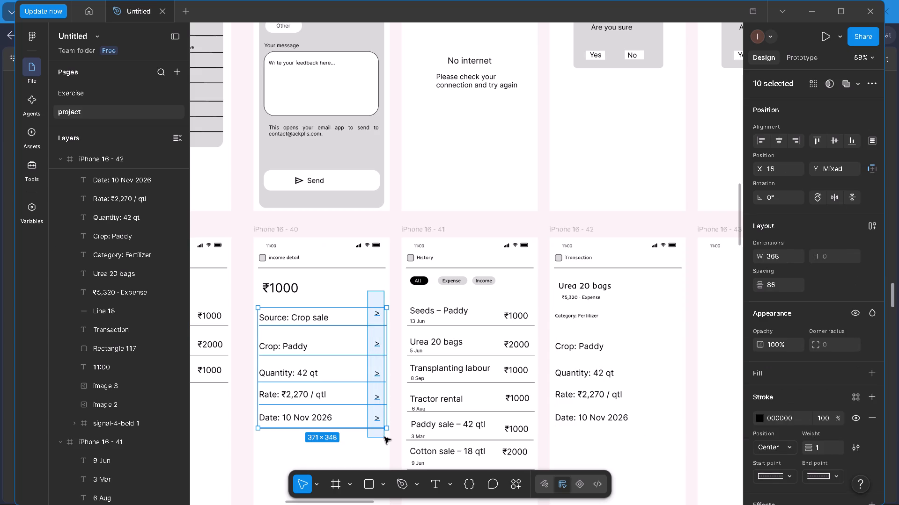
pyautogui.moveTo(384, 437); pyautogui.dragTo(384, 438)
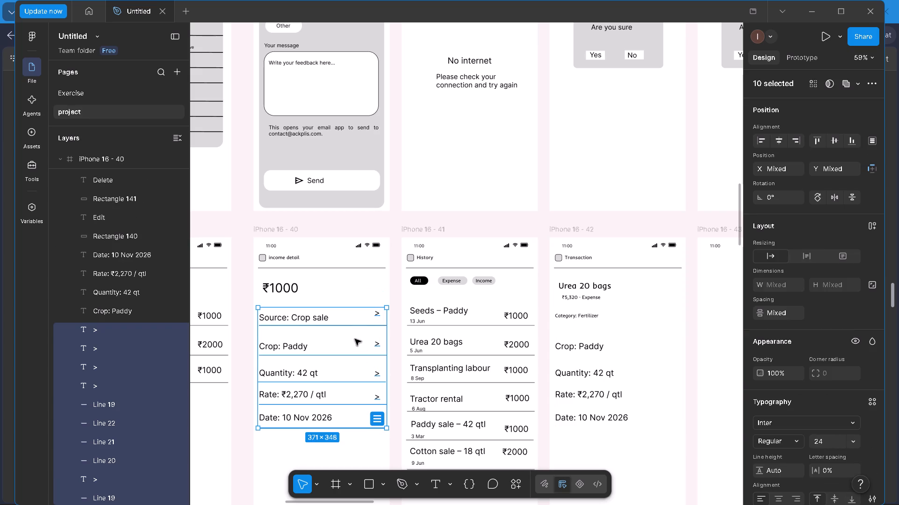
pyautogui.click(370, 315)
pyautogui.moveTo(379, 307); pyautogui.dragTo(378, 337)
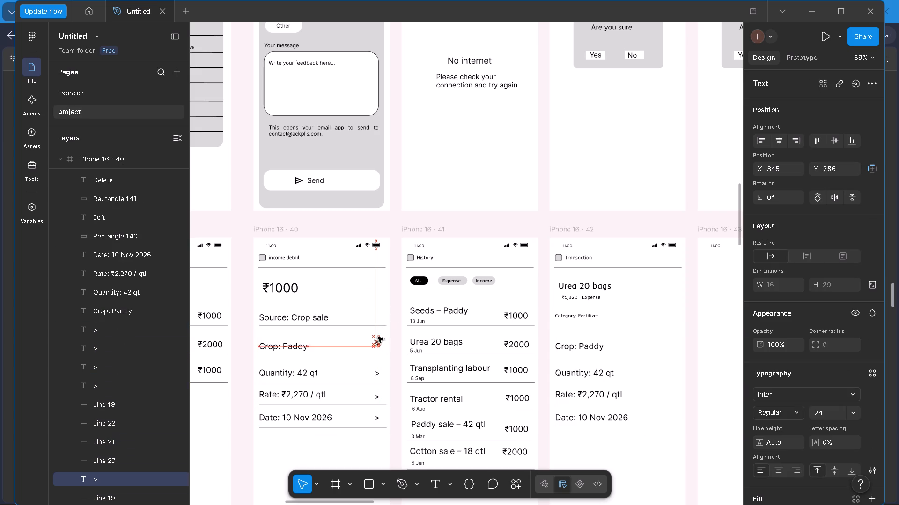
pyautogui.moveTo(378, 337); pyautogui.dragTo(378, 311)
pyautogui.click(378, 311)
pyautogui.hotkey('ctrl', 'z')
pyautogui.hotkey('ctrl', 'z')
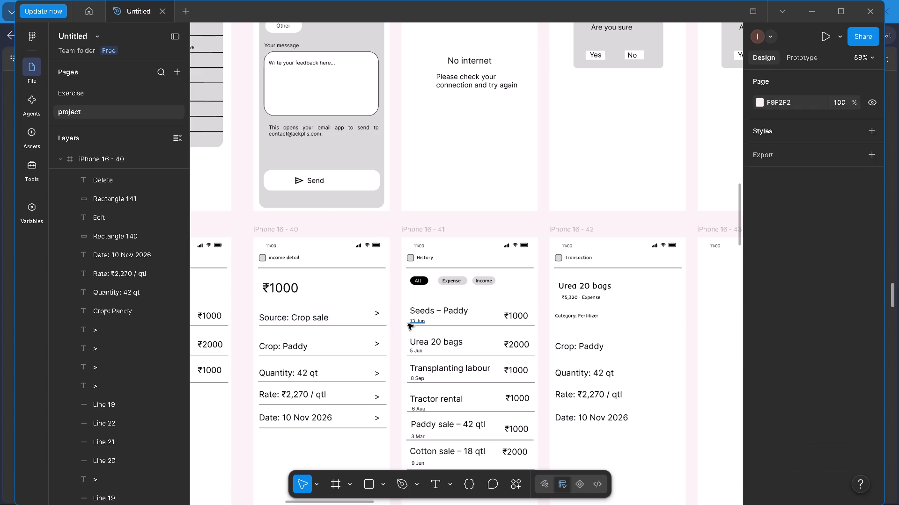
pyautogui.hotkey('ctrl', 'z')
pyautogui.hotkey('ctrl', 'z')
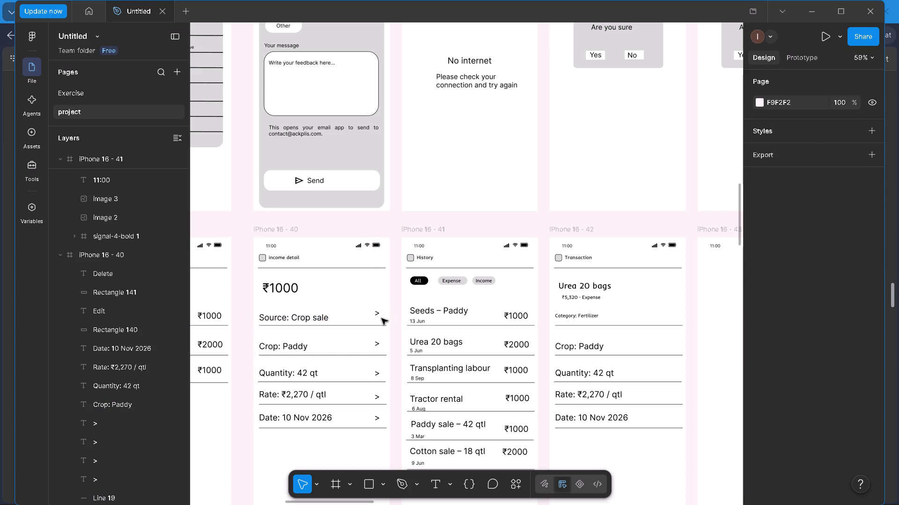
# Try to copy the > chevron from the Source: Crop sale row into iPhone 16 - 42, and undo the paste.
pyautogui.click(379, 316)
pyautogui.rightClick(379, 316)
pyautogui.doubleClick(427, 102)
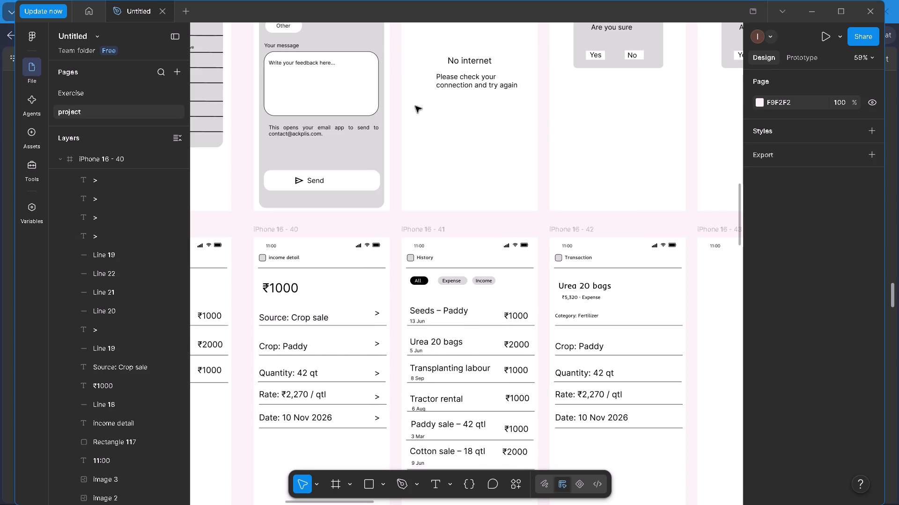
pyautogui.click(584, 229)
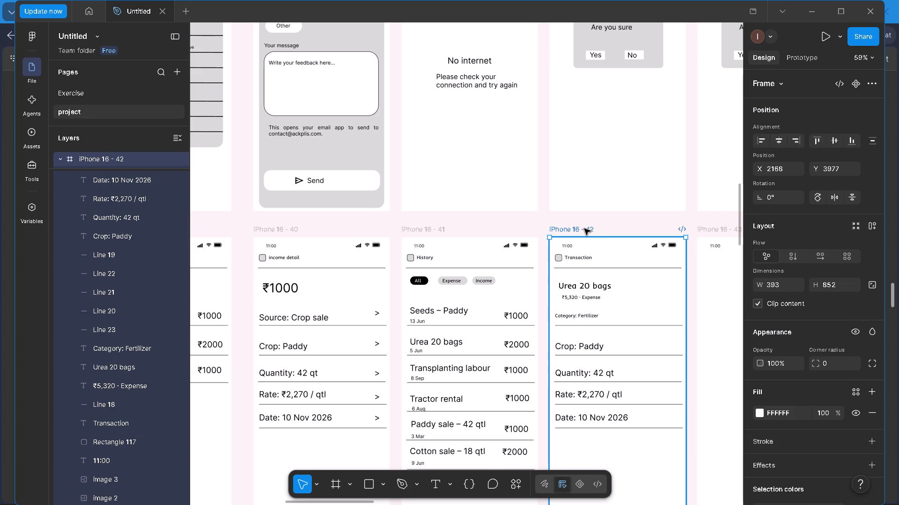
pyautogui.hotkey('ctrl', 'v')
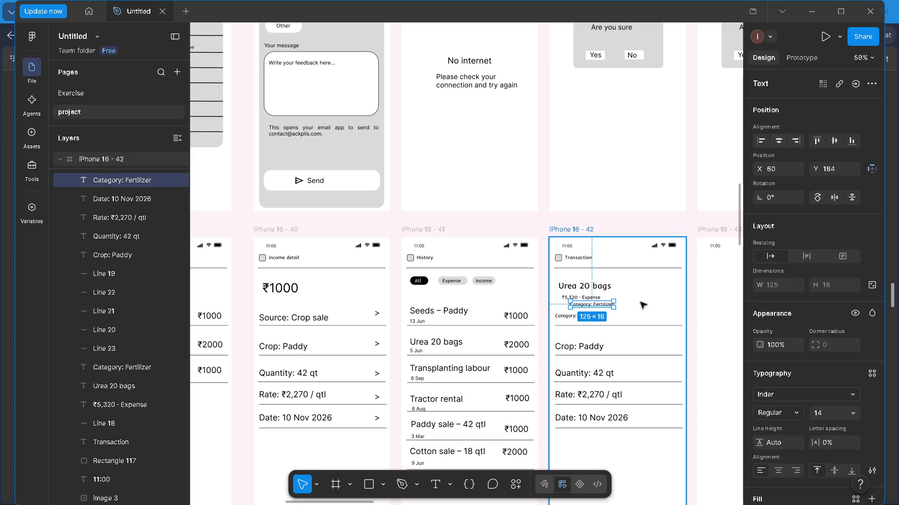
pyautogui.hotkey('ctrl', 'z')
# Duplicate the > chevron of the Source: Crop sale row in iPhone 16 - 40.
pyautogui.doubleClick(381, 313)
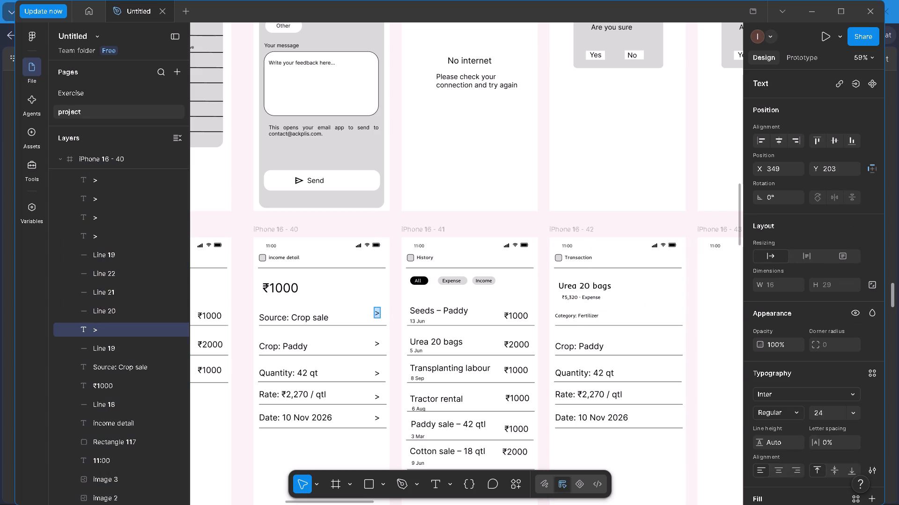
pyautogui.rightClick(379, 313)
pyautogui.click(390, 320)
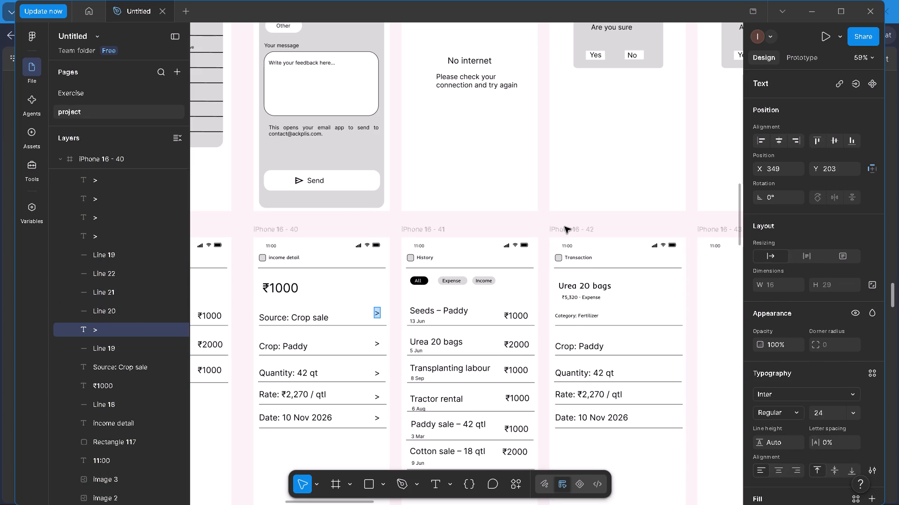
pyautogui.doubleClick(565, 226)
pyautogui.click(613, 220)
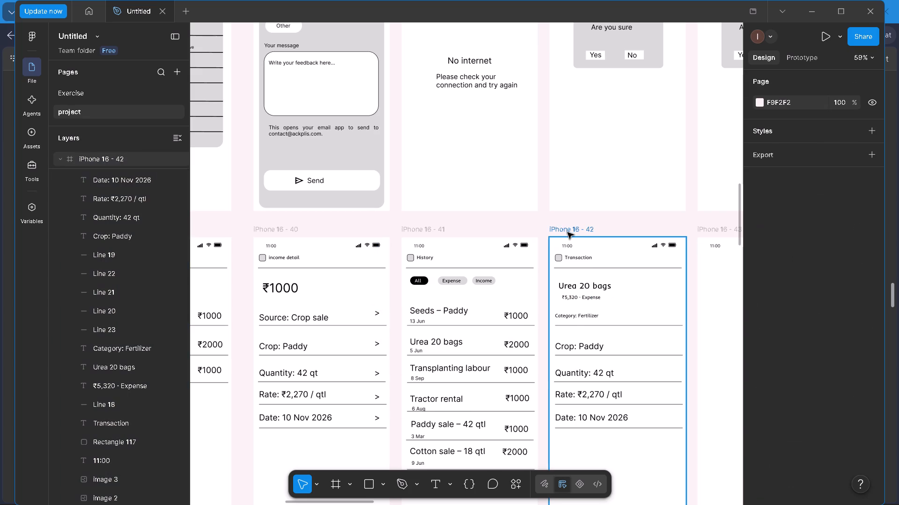
pyautogui.click(567, 232)
pyautogui.click(625, 220)
pyautogui.hotkey('ctrl', 'v')
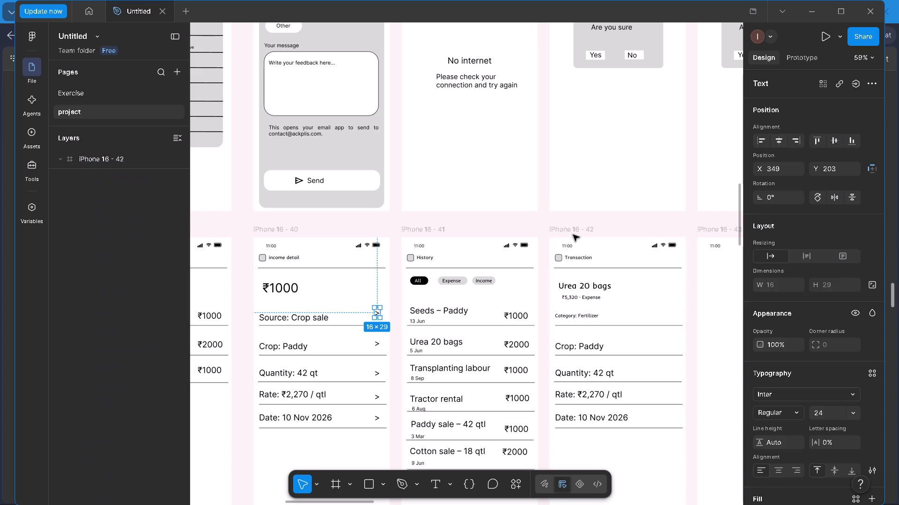
# Move the duplicated > chevron across to the right end of the Category: Fertilizer row in iPhone 16 - 42.
pyautogui.moveTo(378, 310); pyautogui.dragTo(408, 296)
pyautogui.moveTo(416, 296); pyautogui.dragTo(435, 296)
pyautogui.moveTo(439, 296); pyautogui.dragTo(454, 298)
pyautogui.moveTo(462, 299); pyautogui.dragTo(536, 310)
pyautogui.moveTo(594, 312); pyautogui.dragTo(601, 312)
pyautogui.click(602, 312)
pyautogui.click(670, 314)
pyautogui.moveTo(670, 314); pyautogui.dragTo(674, 316)
pyautogui.click(674, 316)
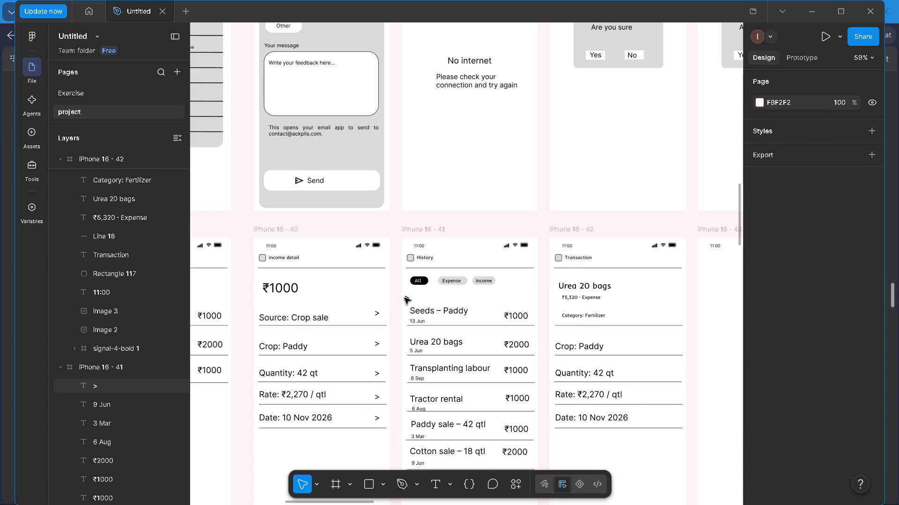
pyautogui.moveTo(405, 298); pyautogui.dragTo(673, 317)
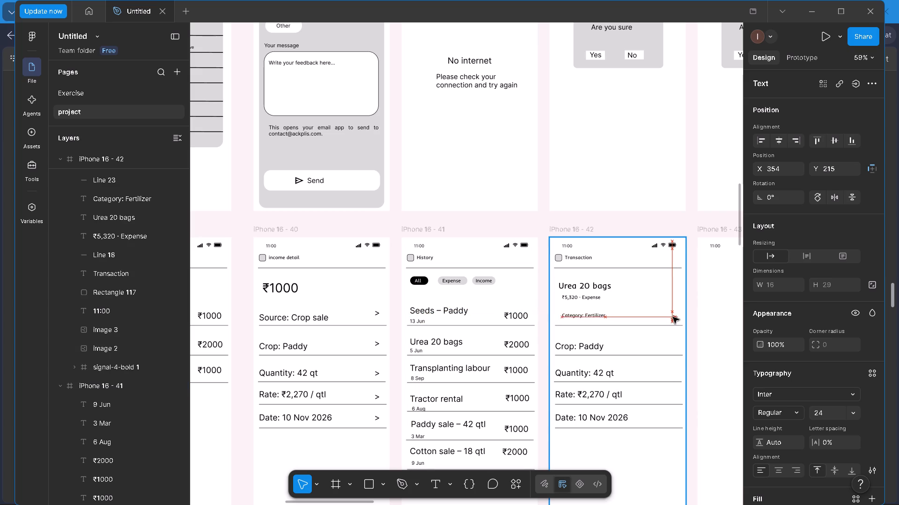
pyautogui.moveTo(673, 317); pyautogui.dragTo(673, 316)
pyautogui.click(673, 316)
# Paste a > chevron copy near the right end of the Crop, Quantity, Rate and Date rows in iPhone 16 - 42.
pyautogui.click(665, 342)
pyautogui.rightClick(665, 342)
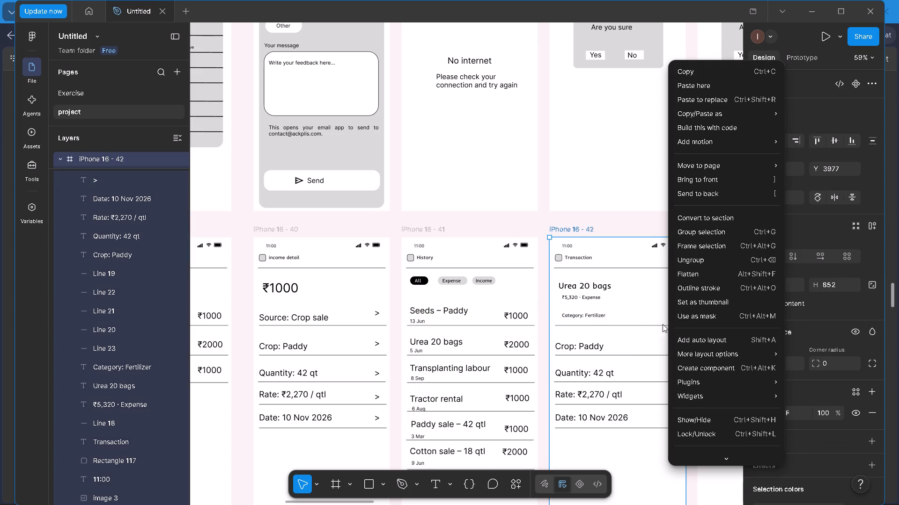
pyautogui.click(692, 84)
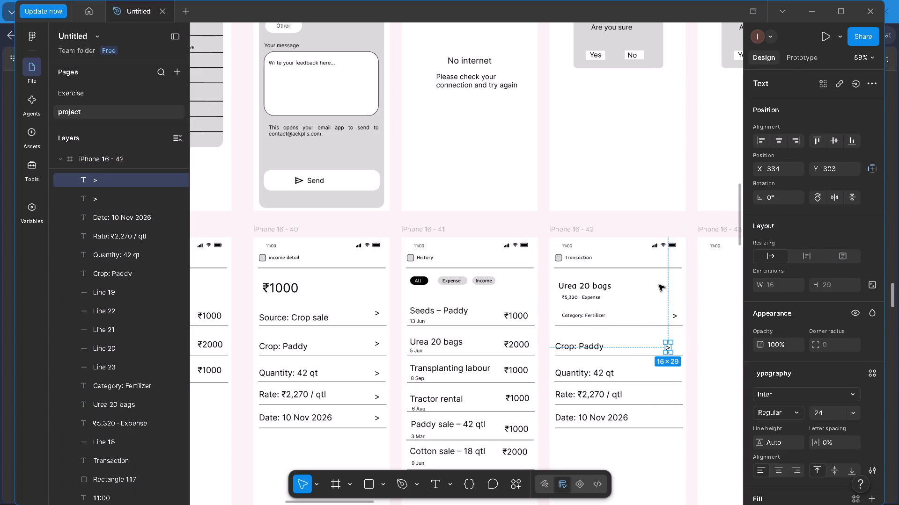
pyautogui.rightClick(670, 376)
pyautogui.click(700, 89)
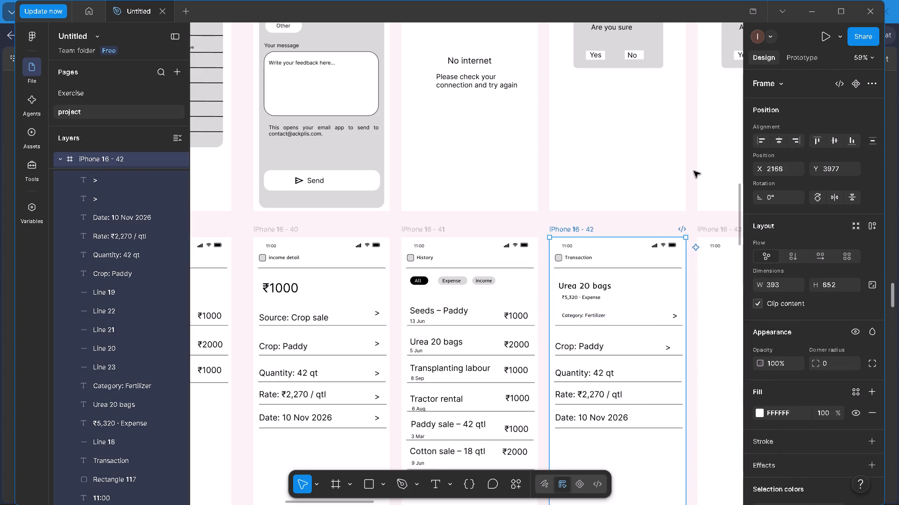
pyautogui.rightClick(648, 390)
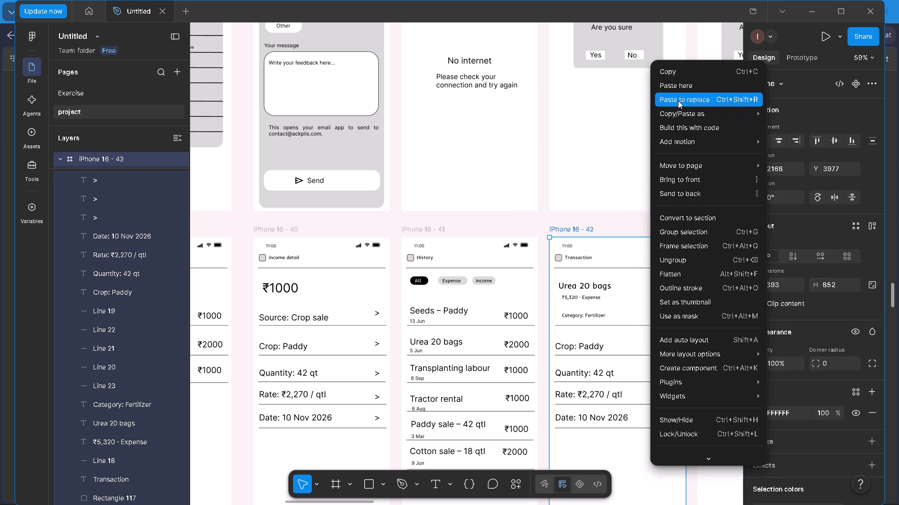
pyautogui.click(682, 84)
pyautogui.rightClick(667, 422)
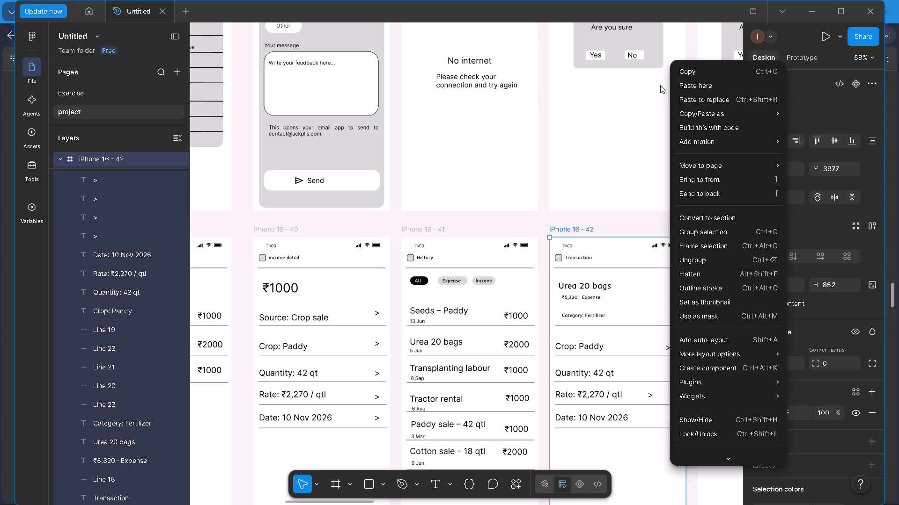
pyautogui.click(680, 84)
pyautogui.click(654, 454)
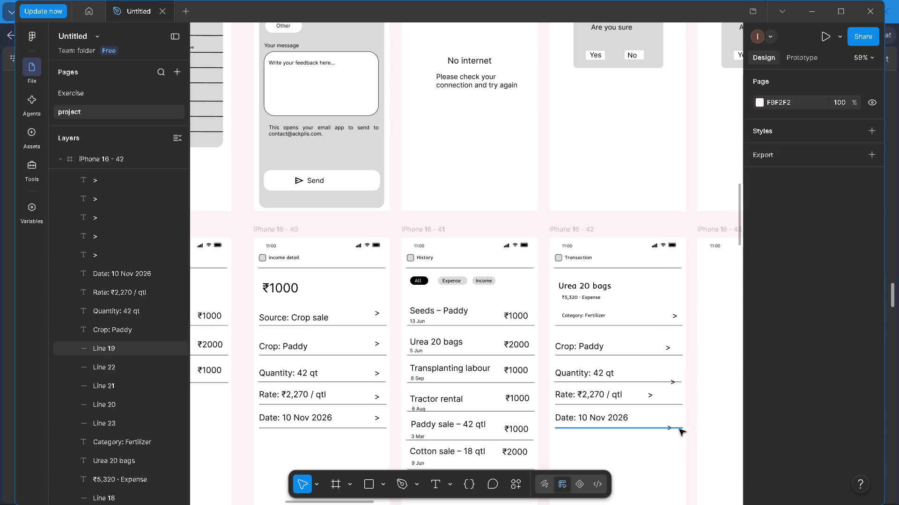
# Line up the > chevrons in iPhone 16 - 42 in one column, each level with its row text.
pyautogui.moveTo(670, 427); pyautogui.dragTo(673, 414)
pyautogui.click(673, 414)
pyautogui.click(676, 418)
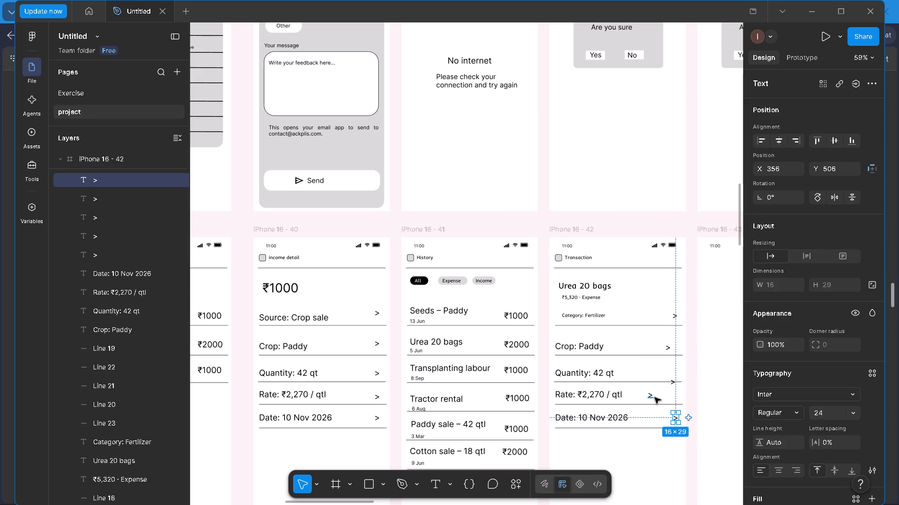
pyautogui.moveTo(654, 397); pyautogui.dragTo(679, 397)
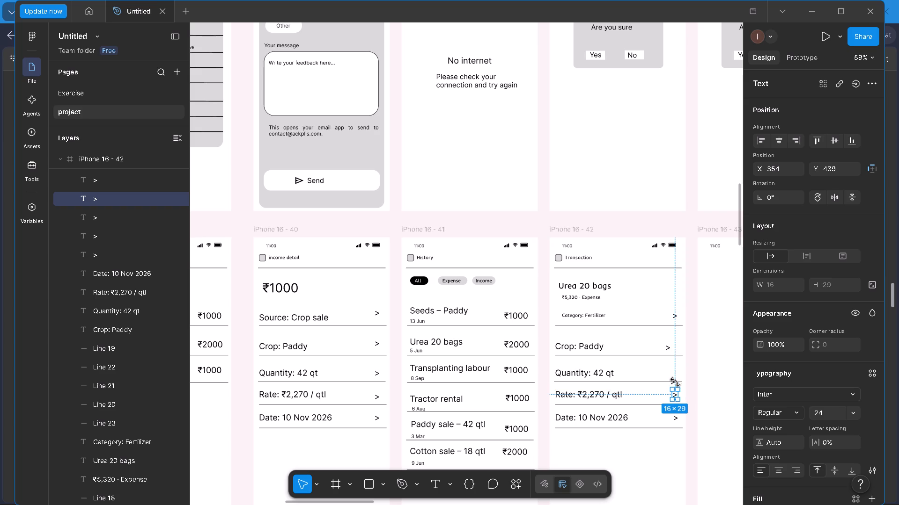
pyautogui.click(657, 388)
pyautogui.moveTo(671, 382); pyautogui.dragTo(670, 374)
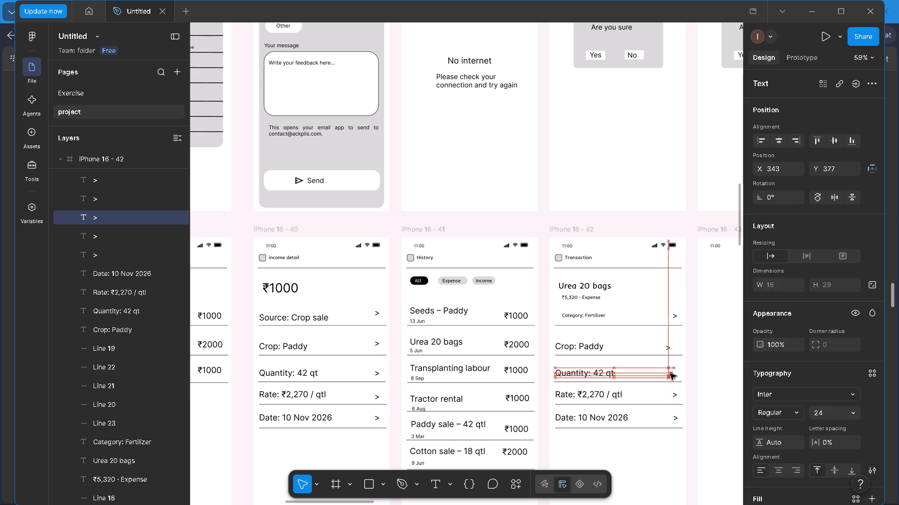
pyautogui.moveTo(670, 374); pyautogui.dragTo(671, 373)
pyautogui.moveTo(671, 348); pyautogui.dragTo(675, 346)
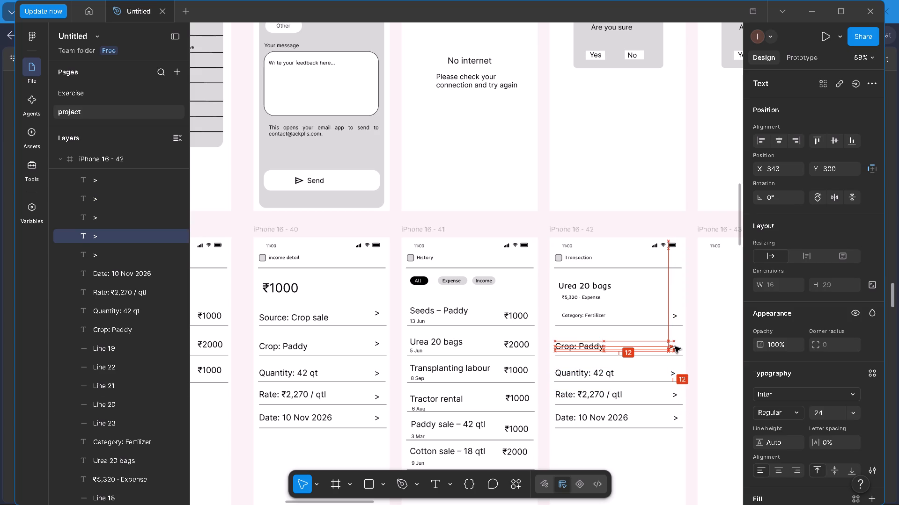
pyautogui.moveTo(675, 346); pyautogui.dragTo(676, 346)
pyautogui.click(678, 318)
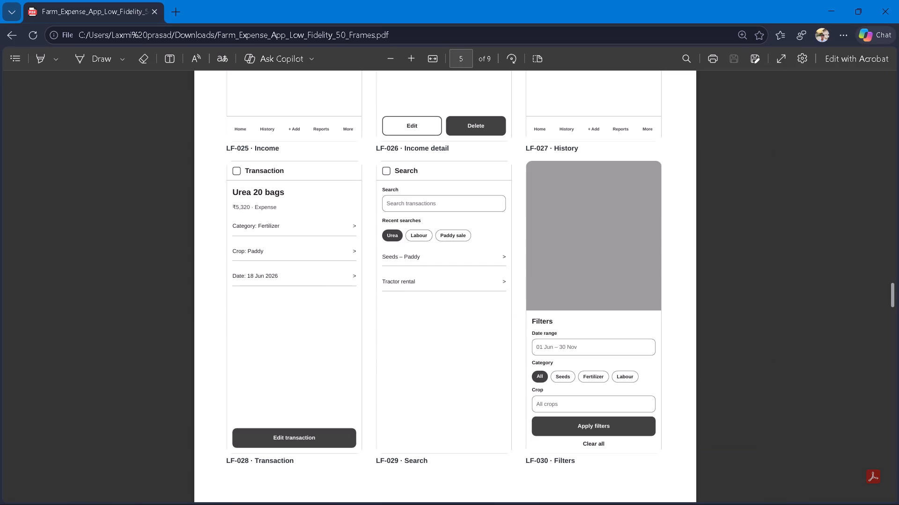
# Replace the "Quantity: 42 qt" row label in iPhone 16 - 42 with "Crop: Paddy" copied from the PDF's LF-028 Transaction wireframe.
pyautogui.moveTo(264, 252); pyautogui.dragTo(230, 251)
pyautogui.moveTo(230, 251); pyautogui.dragTo(223, 246)
pyautogui.hotkey('ctrl', 'c')
pyautogui.click(278, 317)
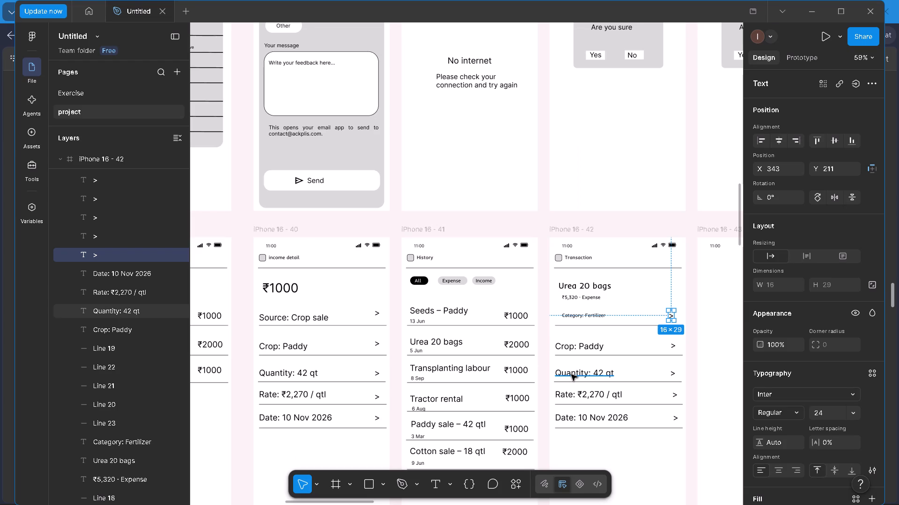
pyautogui.doubleClick(571, 375)
pyautogui.hotkey('ctrl', 'v')
pyautogui.click(606, 435)
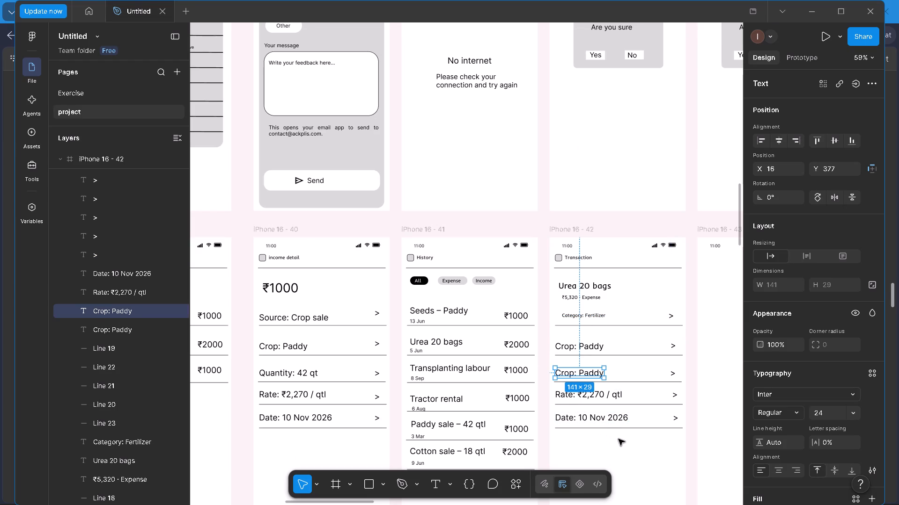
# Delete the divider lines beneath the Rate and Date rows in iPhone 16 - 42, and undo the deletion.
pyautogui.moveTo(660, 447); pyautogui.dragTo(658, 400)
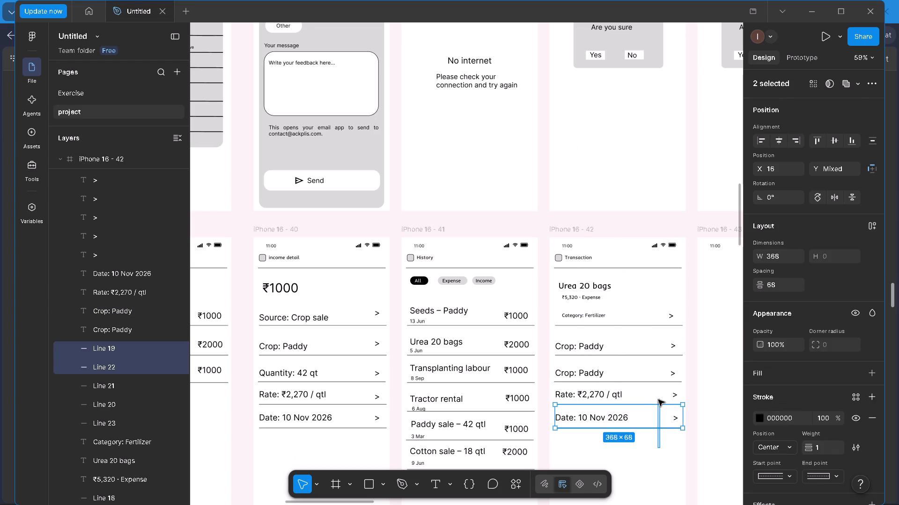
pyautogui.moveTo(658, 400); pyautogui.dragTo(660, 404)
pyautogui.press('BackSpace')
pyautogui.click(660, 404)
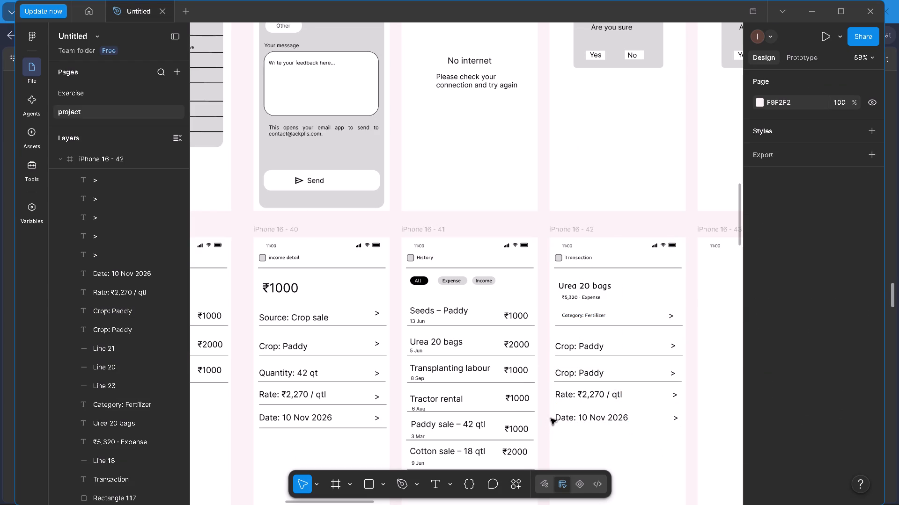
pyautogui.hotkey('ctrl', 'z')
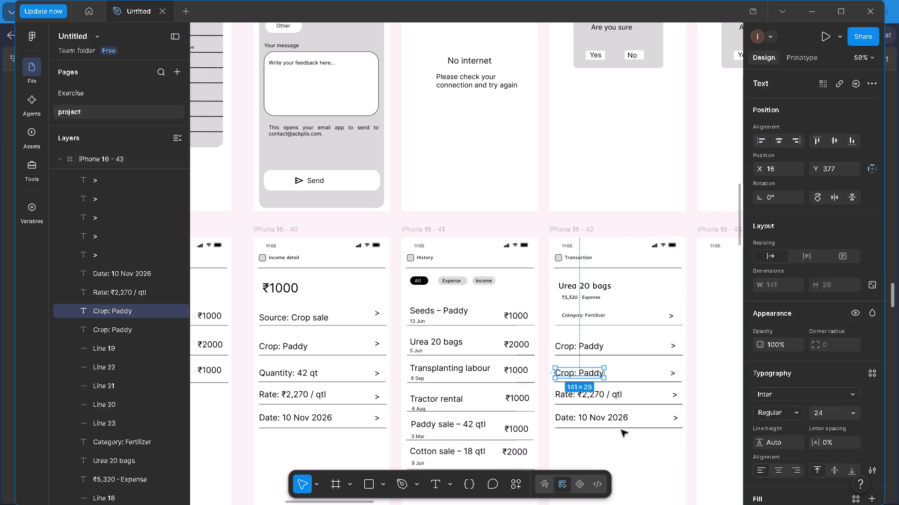
# Delete the Rate row in iPhone 16 - 42, including its text, the divider line beneath it and its > chevron.
pyautogui.doubleClick(572, 445)
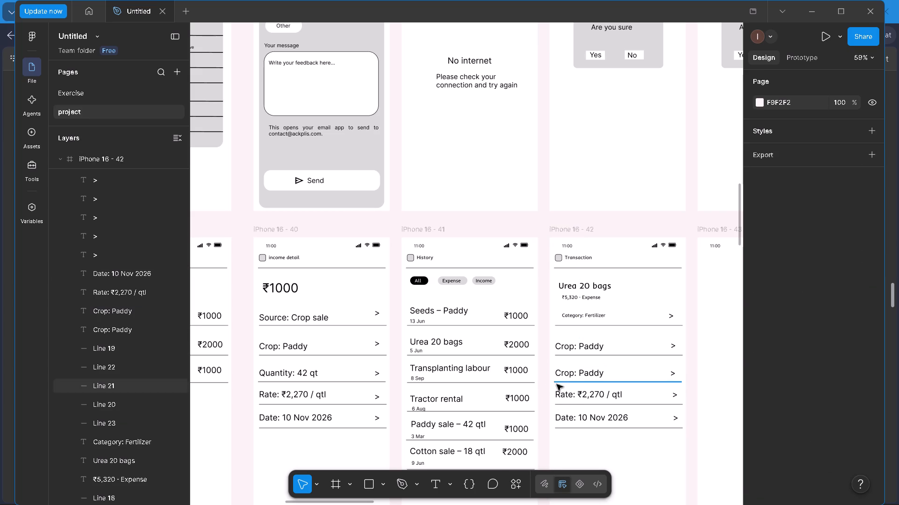
pyautogui.moveTo(554, 387); pyautogui.dragTo(565, 386)
pyautogui.click(565, 386)
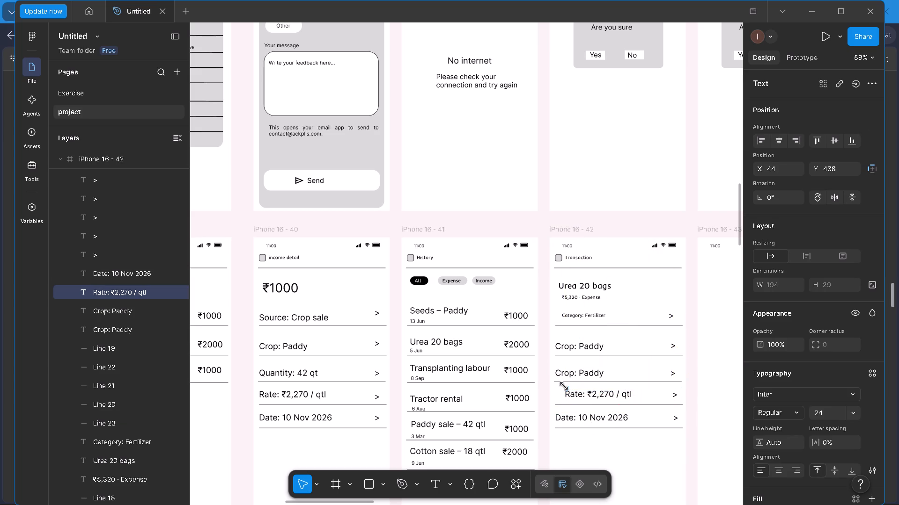
pyautogui.click(554, 387)
pyautogui.moveTo(554, 387); pyautogui.dragTo(649, 407)
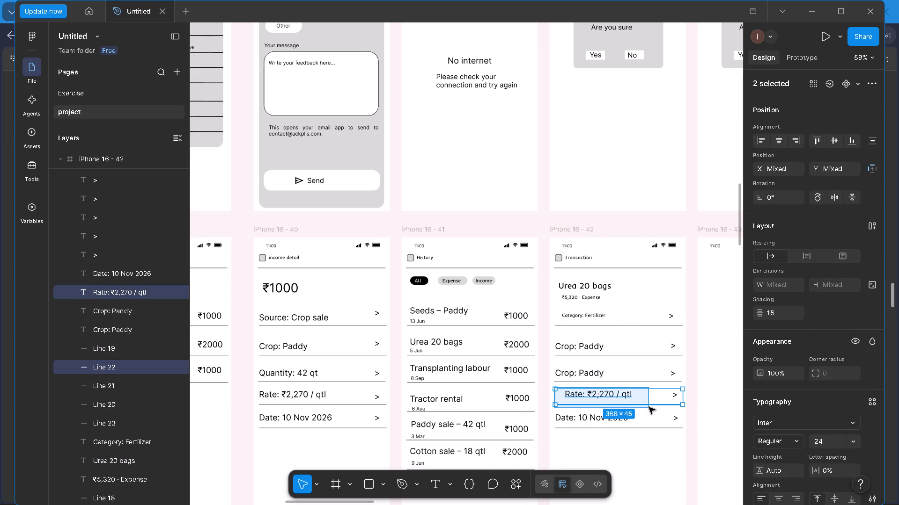
pyautogui.moveTo(649, 407); pyautogui.dragTo(650, 408)
pyautogui.press('Delete')
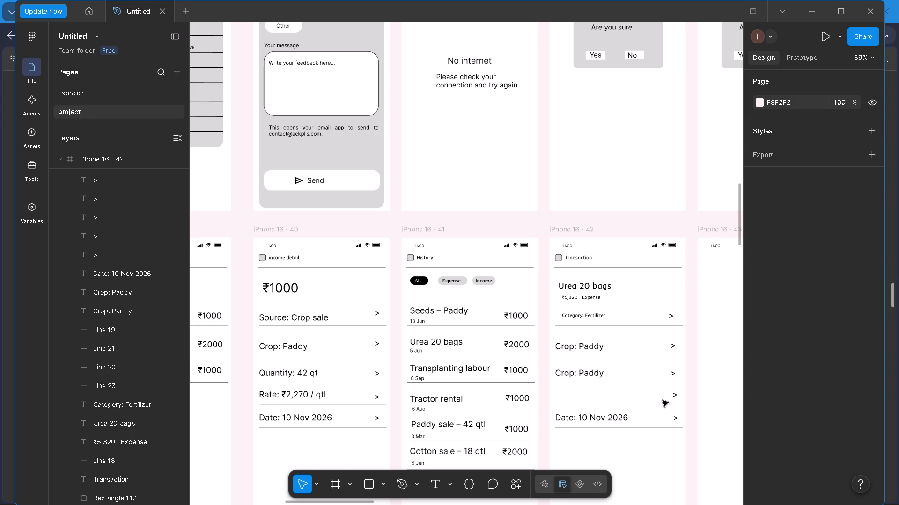
pyautogui.click(671, 396)
pyautogui.press('Delete')
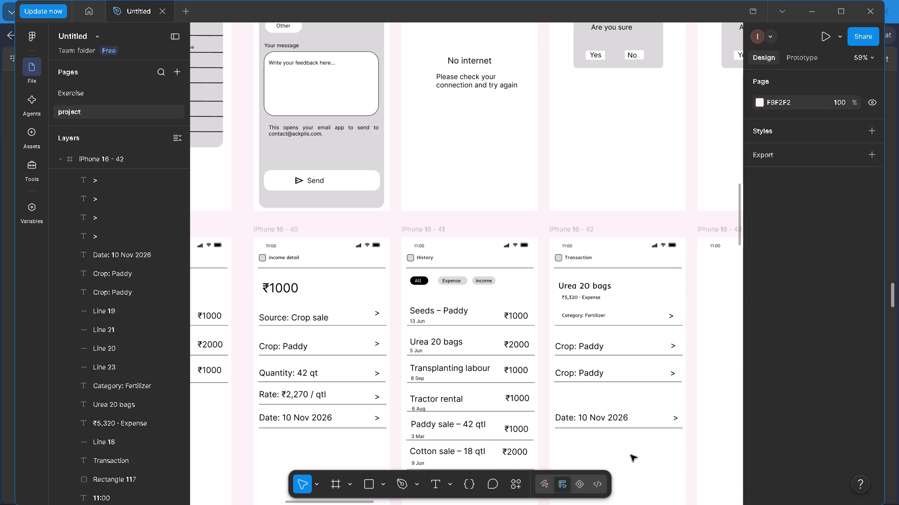
# Move the Date row with its divider and > chevron up into the gap directly beneath the second "Crop: Paddy" row in iPhone 16 - 42.
pyautogui.moveTo(553, 410); pyautogui.dragTo(673, 431)
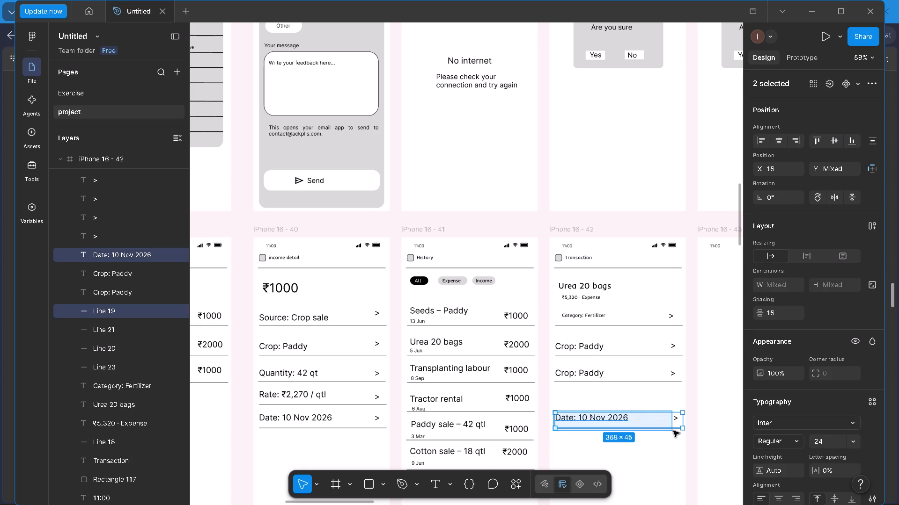
pyautogui.moveTo(673, 431); pyautogui.dragTo(678, 430)
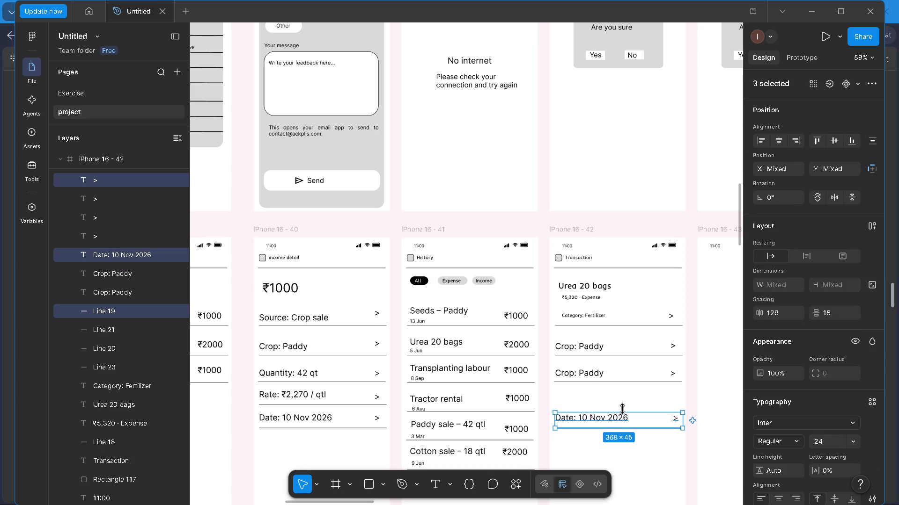
pyautogui.moveTo(612, 418); pyautogui.dragTo(613, 395)
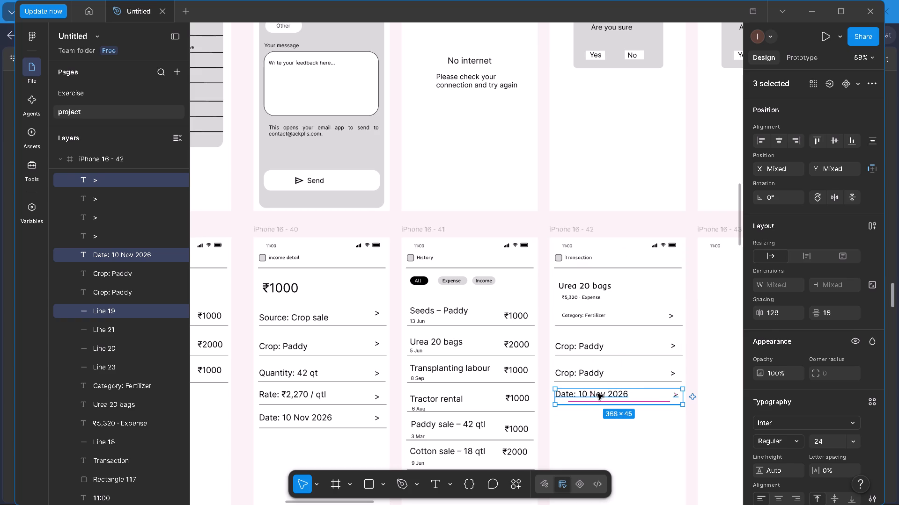
pyautogui.doubleClick(597, 394)
pyautogui.click(604, 395)
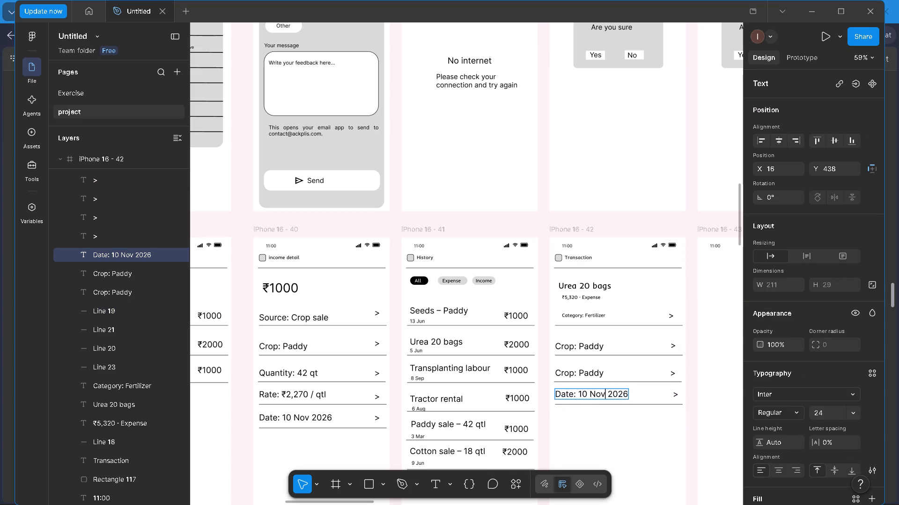
pyautogui.tripleClick(605, 421)
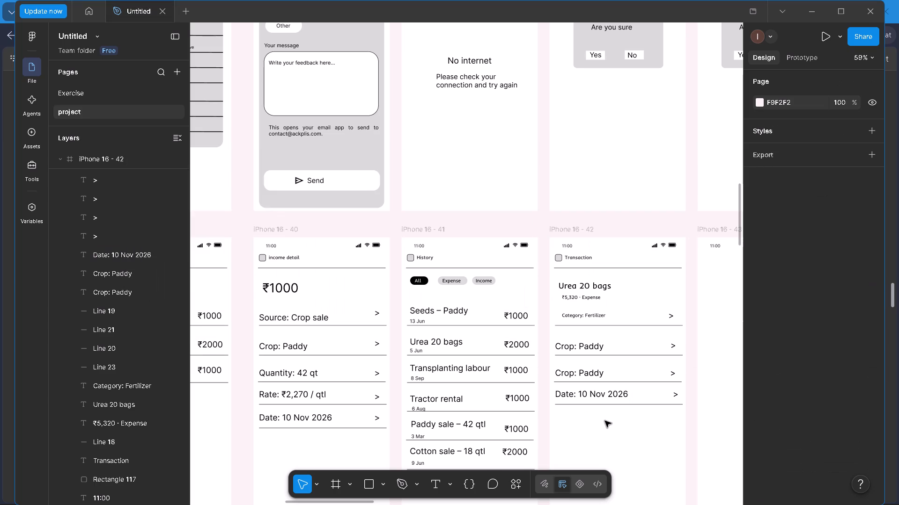
# Copy the grey rounded button rectangle from the bottom of iPhone 16 - 38 into iPhone 16 - 42.
pyautogui.scroll(-4, 605, 420)
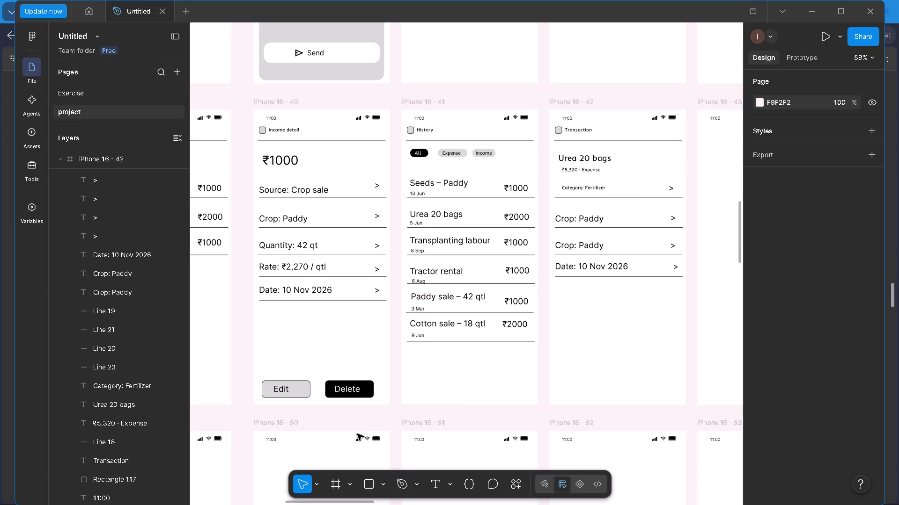
pyautogui.scroll(-6, 358, 434)
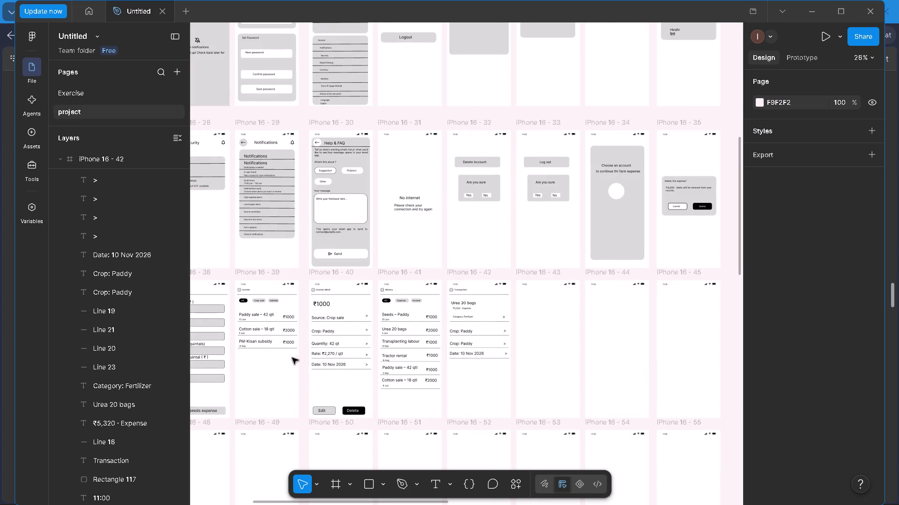
pyautogui.click(222, 411)
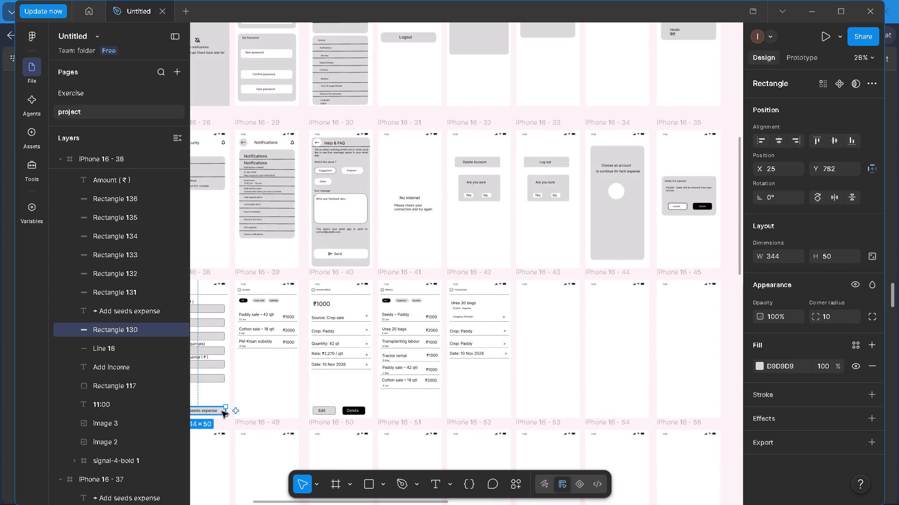
pyautogui.hotkey('ctrl', 'c')
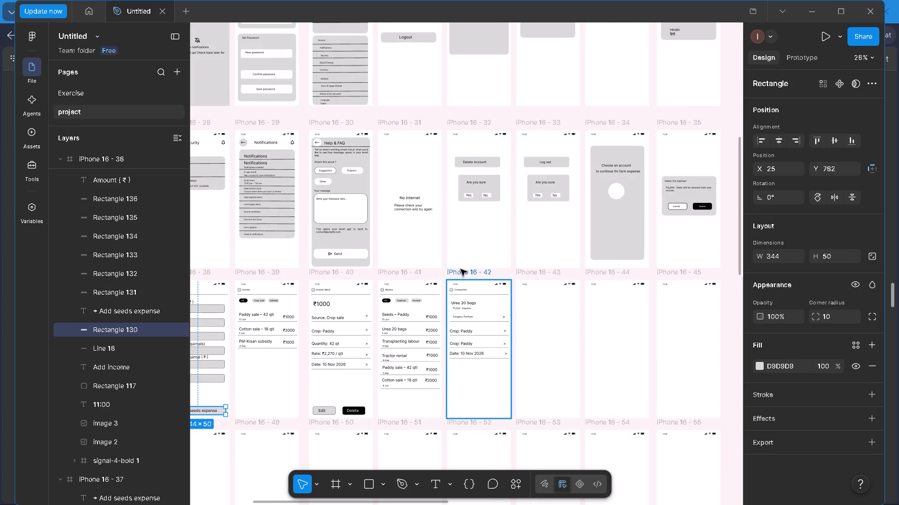
pyautogui.click(461, 273)
pyautogui.hotkey('ctrl', 'v')
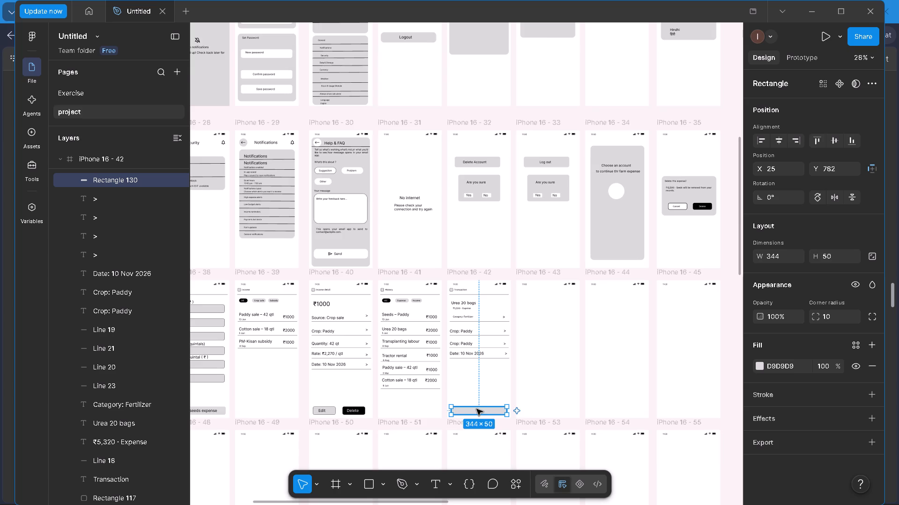
# Add the label "Edit transcation" in the middle of the grey button in iPhone 16 - 42.
pyautogui.keyDown('ctrl'); pyautogui.scroll(12, 476, 412); pyautogui.keyUp('ctrl')
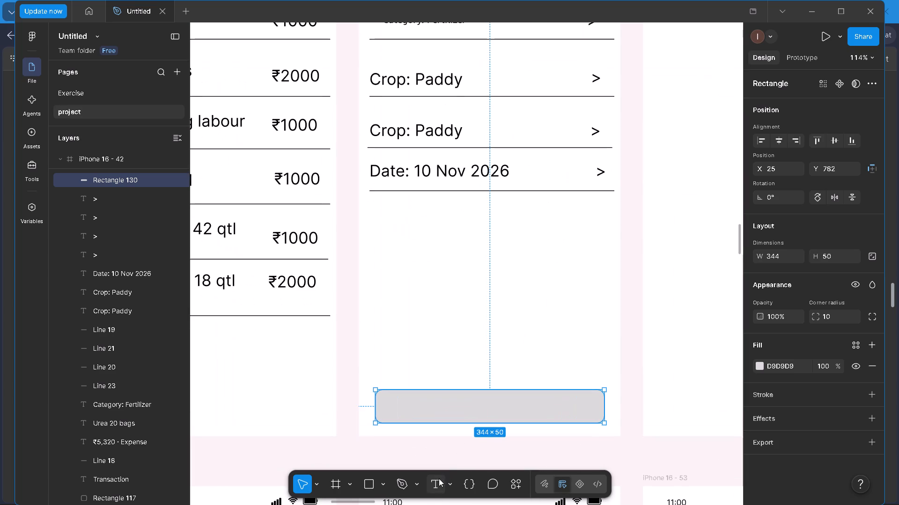
pyautogui.click(439, 478)
pyautogui.click(431, 404)
pyautogui.write('Edi')
pyautogui.press('space')
pyautogui.press('BackSpace')
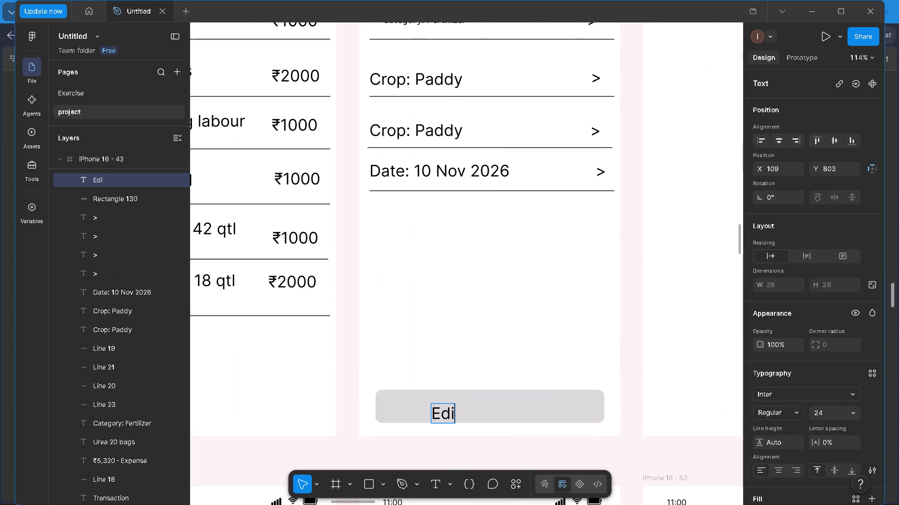
pyautogui.write('t')
pyautogui.press('space')
pyautogui.write('transcation')
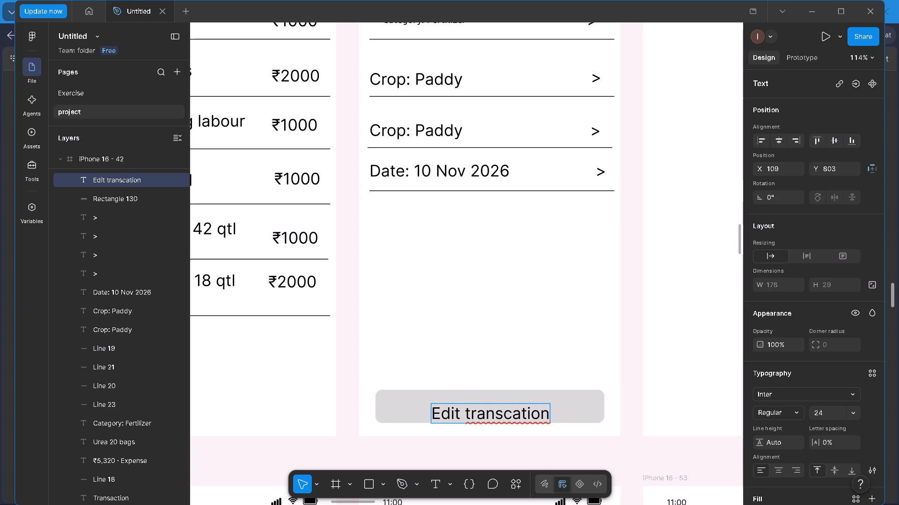
pyautogui.doubleClick(503, 431)
pyautogui.moveTo(505, 420); pyautogui.dragTo(503, 412)
pyautogui.click(503, 412)
pyautogui.click(507, 437)
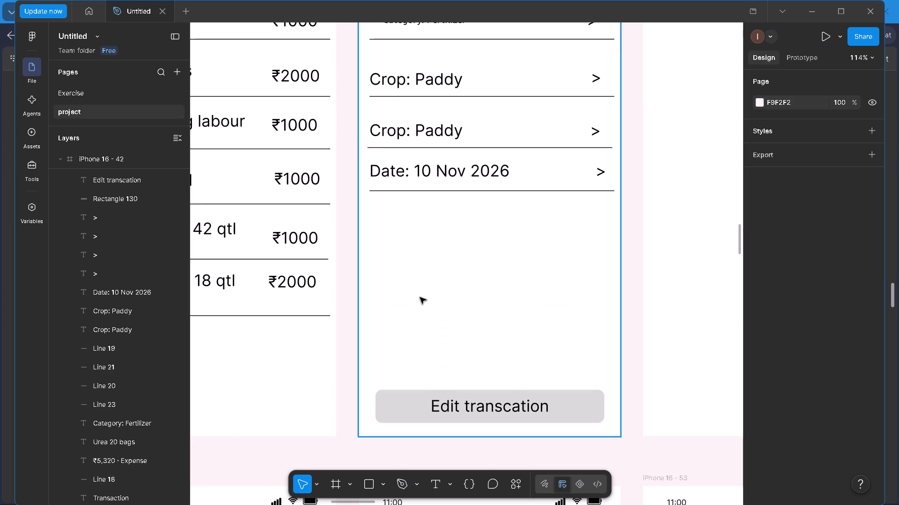
# Set the "Category: Fertilizer" text in iPhone 16 - 42 to size 24 and align its left edge with the rows below.
pyautogui.keyDown('ctrl'); pyautogui.scroll(-11, 420, 297); pyautogui.keyUp('ctrl')
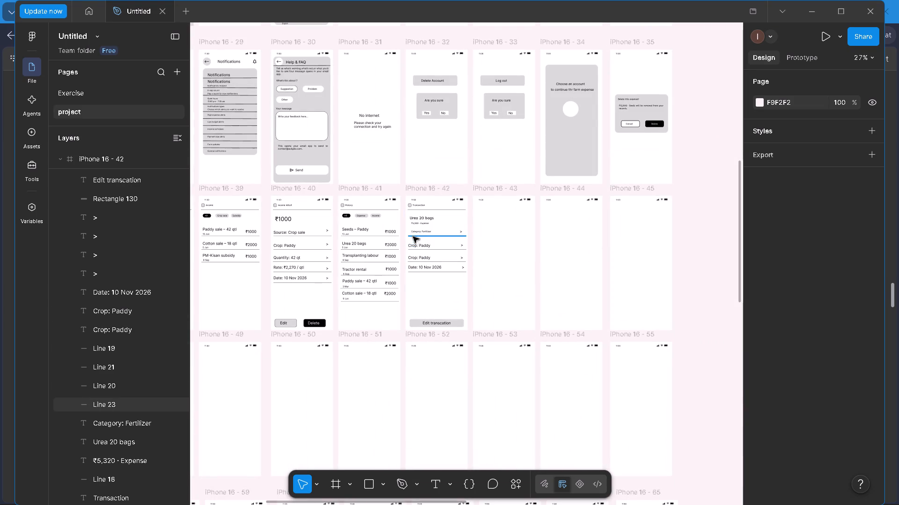
pyautogui.scroll(4, 410, 236)
pyautogui.keyDown('ctrl'); pyautogui.scroll(9, 411, 389); pyautogui.keyUp('ctrl')
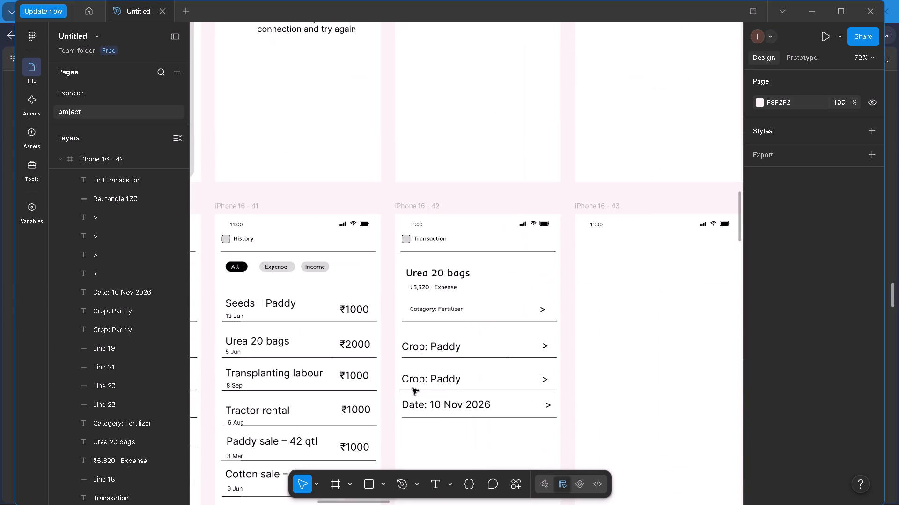
pyautogui.click(425, 346)
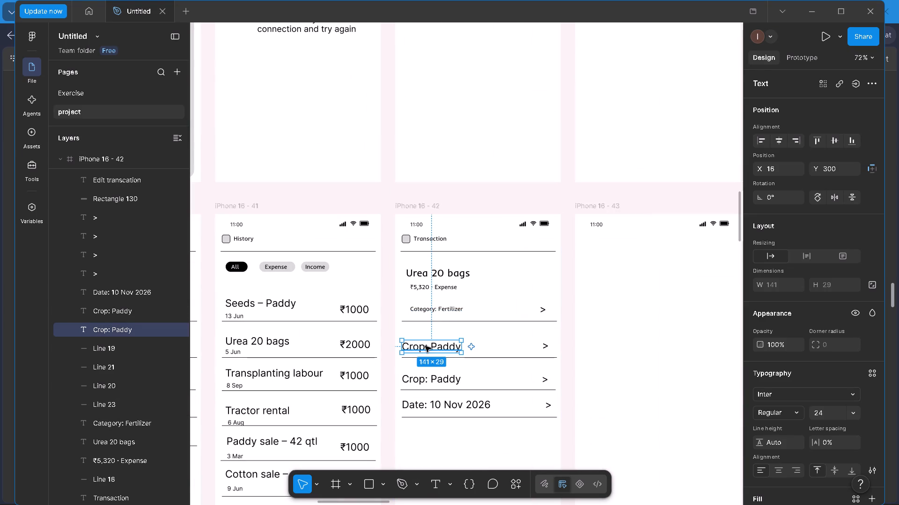
pyautogui.doubleClick(433, 310)
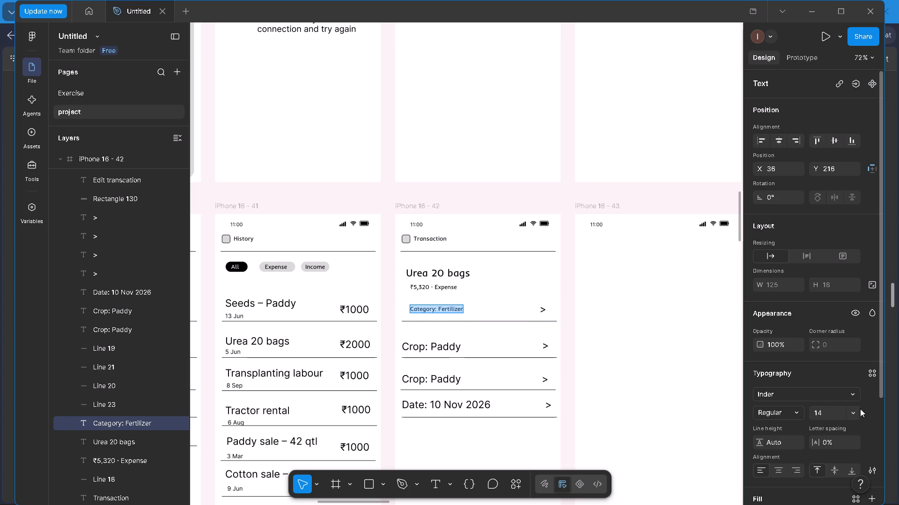
pyautogui.click(852, 409)
pyautogui.click(840, 363)
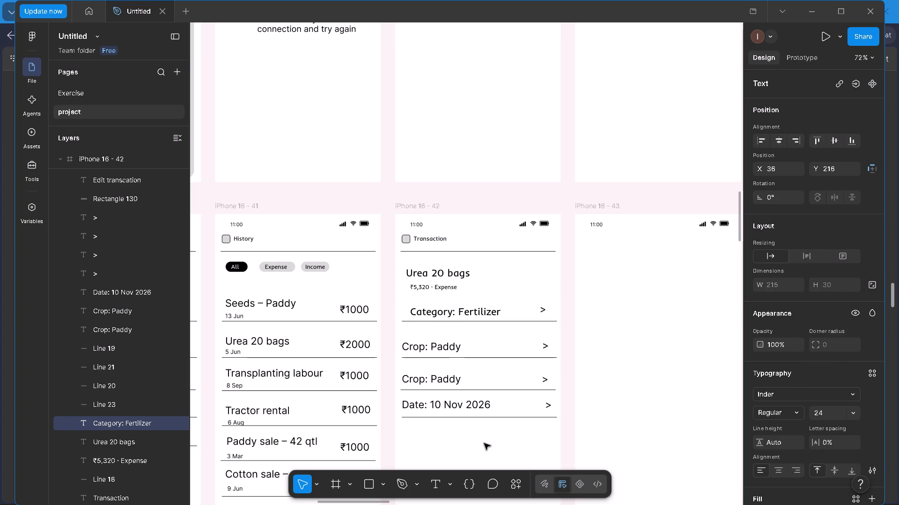
pyautogui.doubleClick(480, 432)
pyautogui.moveTo(474, 308); pyautogui.dragTo(466, 310)
# Copy the Category and Crop rows with their > chevrons and the divider between them from iPhone 16 - 42 into iPhone 16 - 43.
pyautogui.click(412, 294)
pyautogui.moveTo(401, 302); pyautogui.dragTo(457, 359)
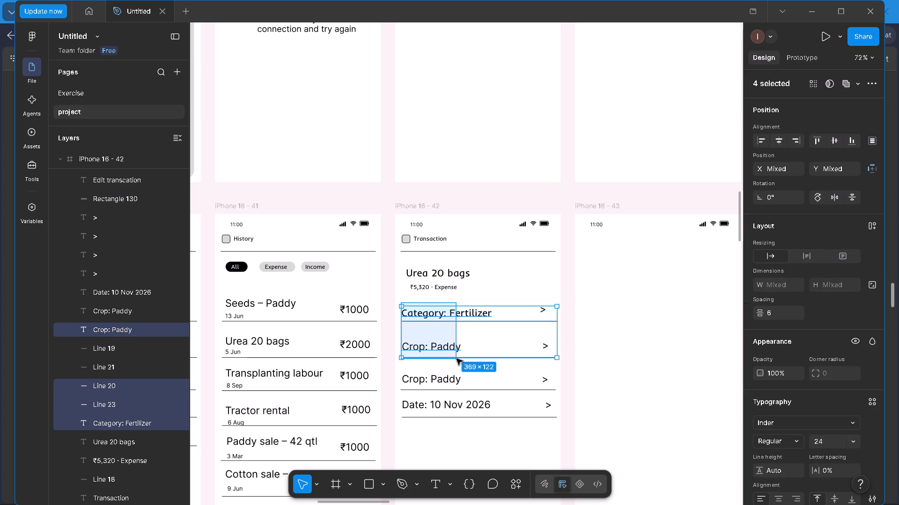
pyautogui.moveTo(457, 359); pyautogui.dragTo(557, 355)
pyautogui.hotkey('ctrl', 'c')
pyautogui.click(596, 209)
pyautogui.hotkey('ctrl', 'v')
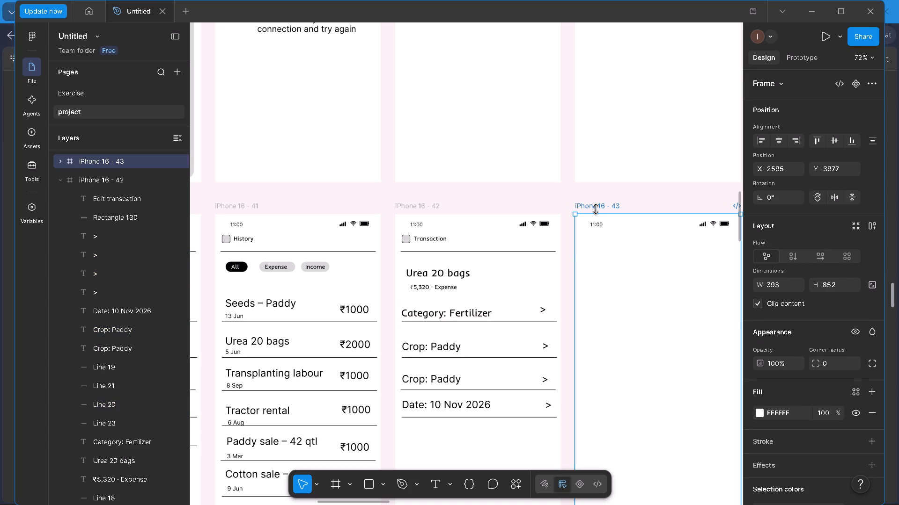
pyautogui.doubleClick(618, 409)
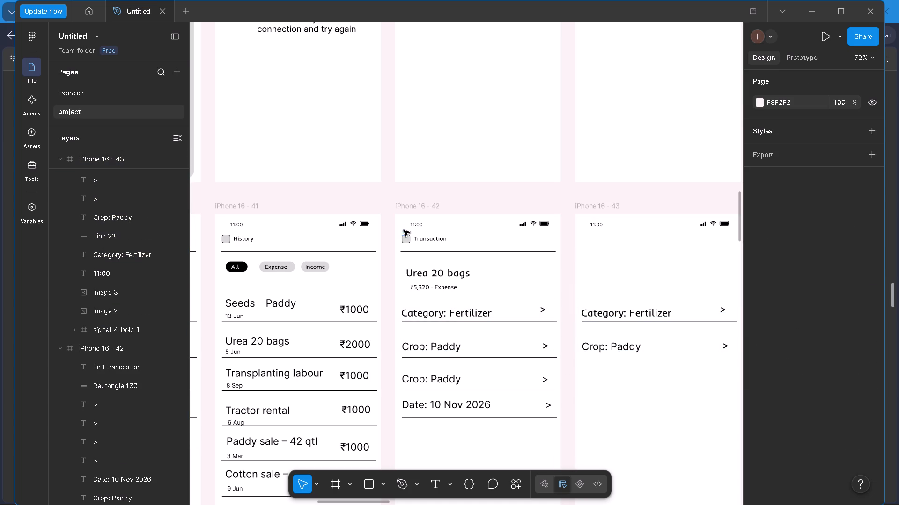
# Copy the header's small square, "Transaction" title and divider line from iPhone 16 - 42 into iPhone 16 - 43.
pyautogui.click(391, 224)
pyautogui.moveTo(398, 229); pyautogui.dragTo(500, 263)
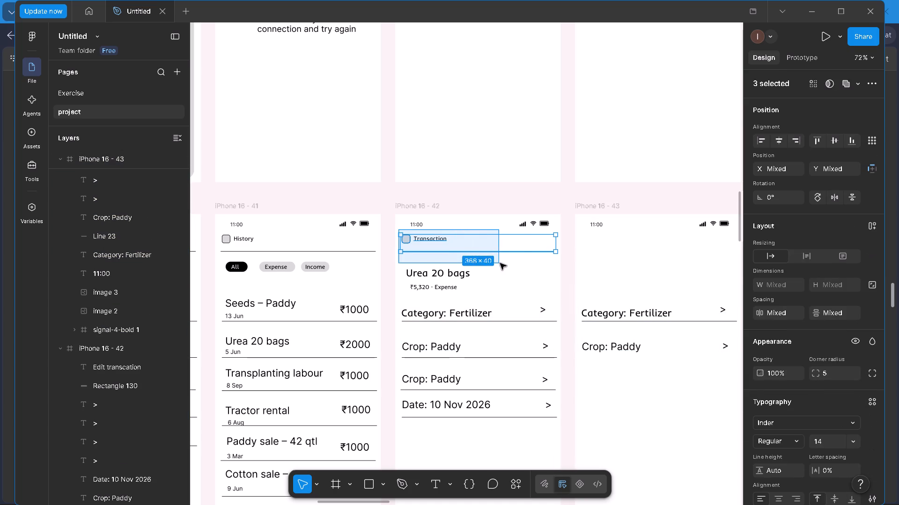
pyautogui.moveTo(500, 263); pyautogui.dragTo(530, 260)
pyautogui.hotkey('ctrl', 'c')
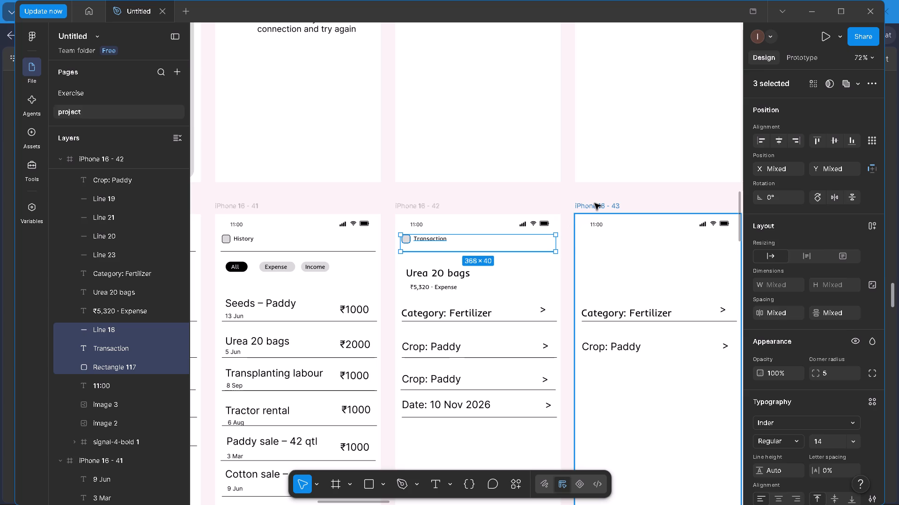
pyautogui.click(595, 203)
pyautogui.hotkey('ctrl', 'v')
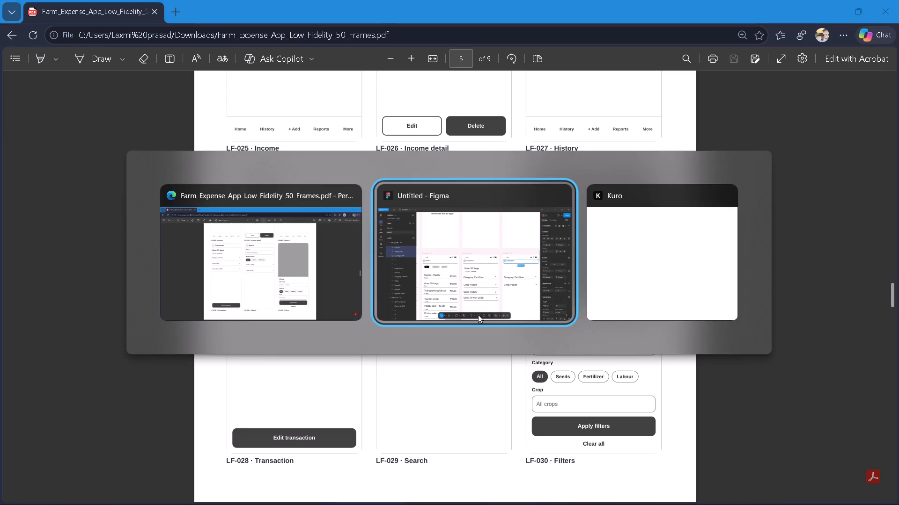
# Change the header title in iPhone 16 - 43 to "Search".
pyautogui.doubleClick(604, 237)
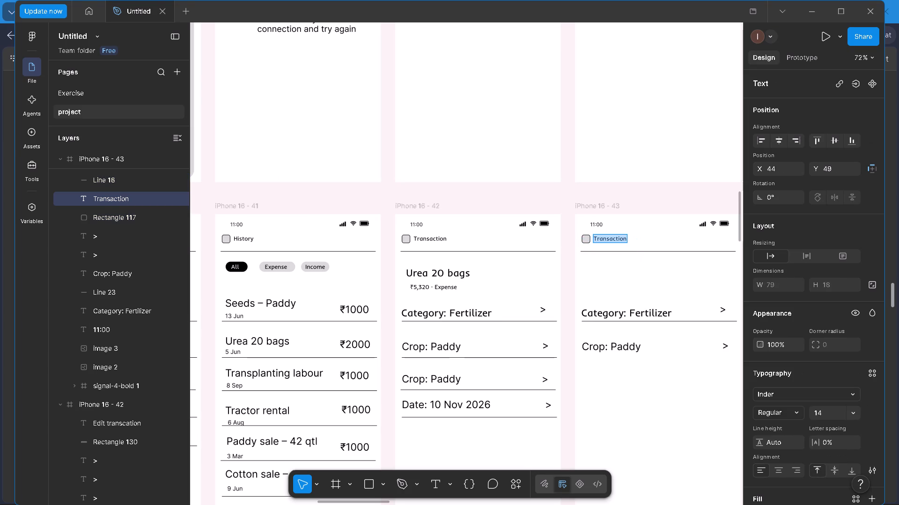
pyautogui.hotkey('shift', 's')
pyautogui.press('e')
pyautogui.write('arch')
pyautogui.click(603, 255)
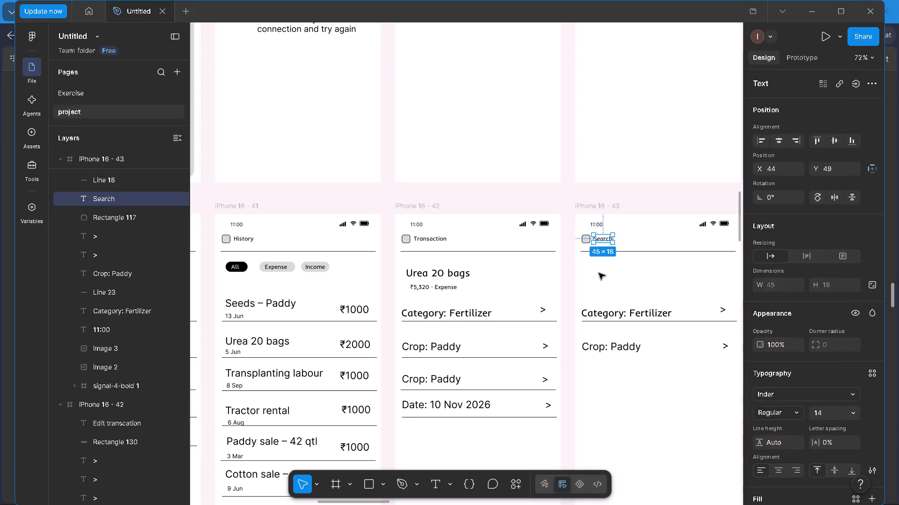
pyautogui.click(599, 273)
# Add a "Search" text heading below the header divider in iPhone 16 - 43 and set its size to 24.
pyautogui.click(440, 482)
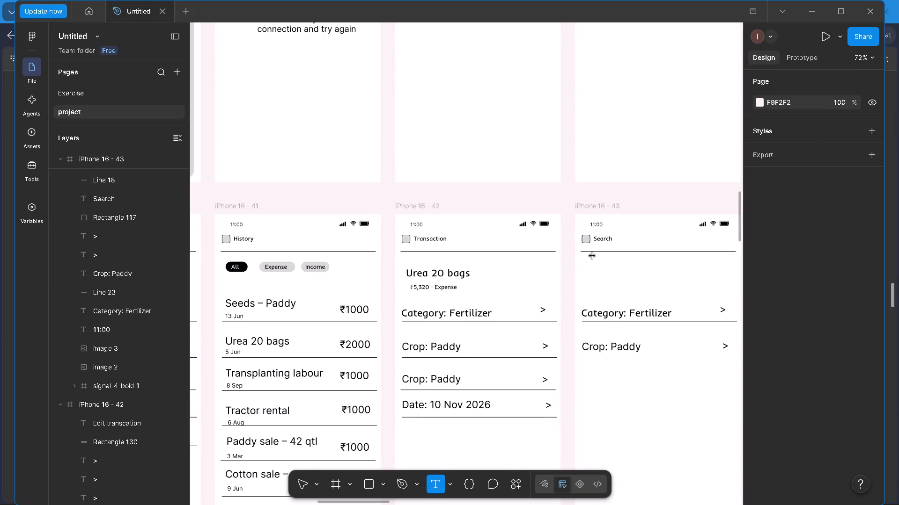
pyautogui.click(591, 258)
pyautogui.write('Search')
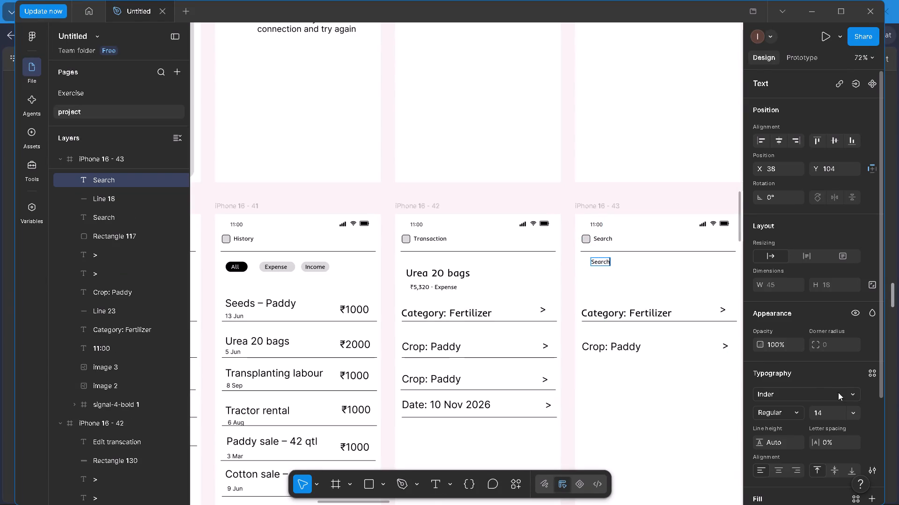
pyautogui.click(851, 409)
pyautogui.click(848, 366)
pyautogui.tripleClick(599, 260)
pyautogui.click(599, 260)
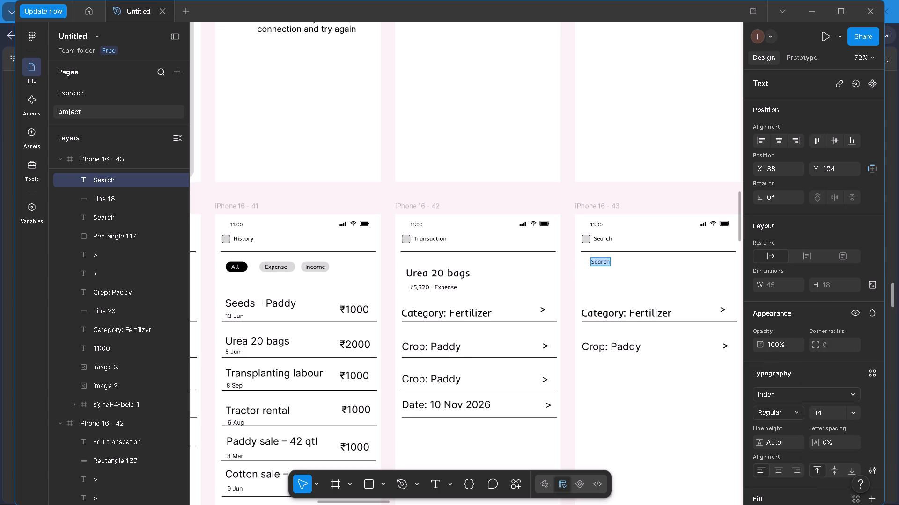
pyautogui.click(857, 414)
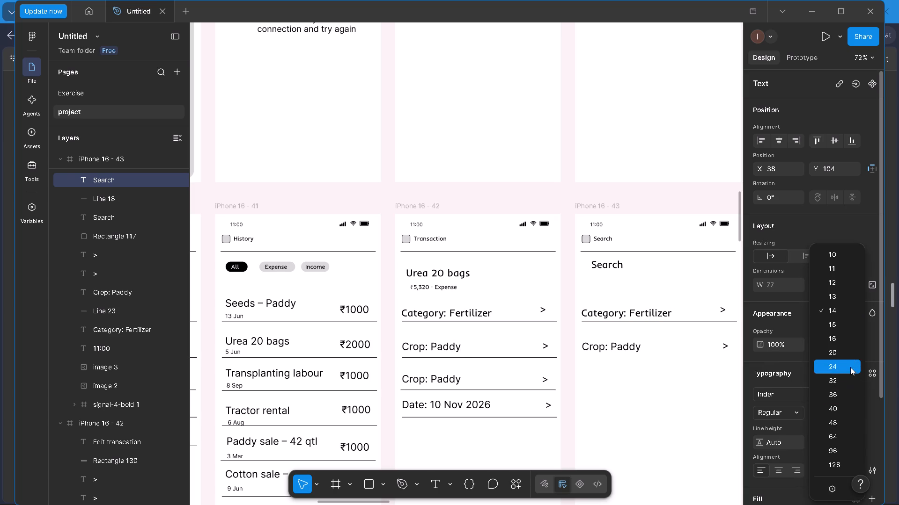
pyautogui.click(850, 367)
pyautogui.tripleClick(649, 388)
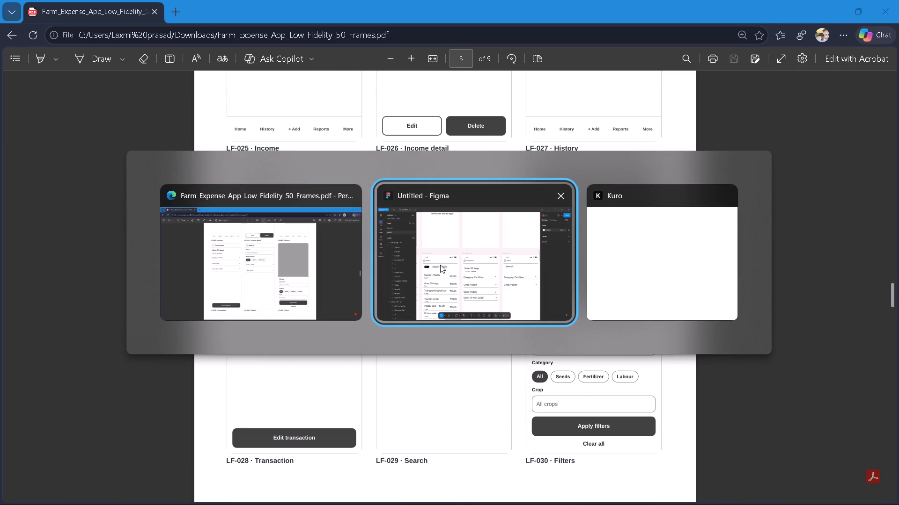
# Copy the grey rounded rectangle behind "Edit transcation" from iPhone 16 - 42 into iPhone 16 - 43.
pyautogui.click(687, 404)
pyautogui.press('h')
pyautogui.moveTo(677, 403); pyautogui.dragTo(479, 358)
pyautogui.doubleClick(479, 358)
pyautogui.keyDown('ctrl'); pyautogui.scroll(4, 479, 356); pyautogui.keyUp('ctrl')
pyautogui.keyDown('ctrl'); pyautogui.moveTo(453, 327); pyautogui.dragTo(496, 384); pyautogui.keyUp('ctrl')
pyautogui.keyDown('ctrl'); pyautogui.scroll(-2, 501, 382); pyautogui.keyUp('ctrl')
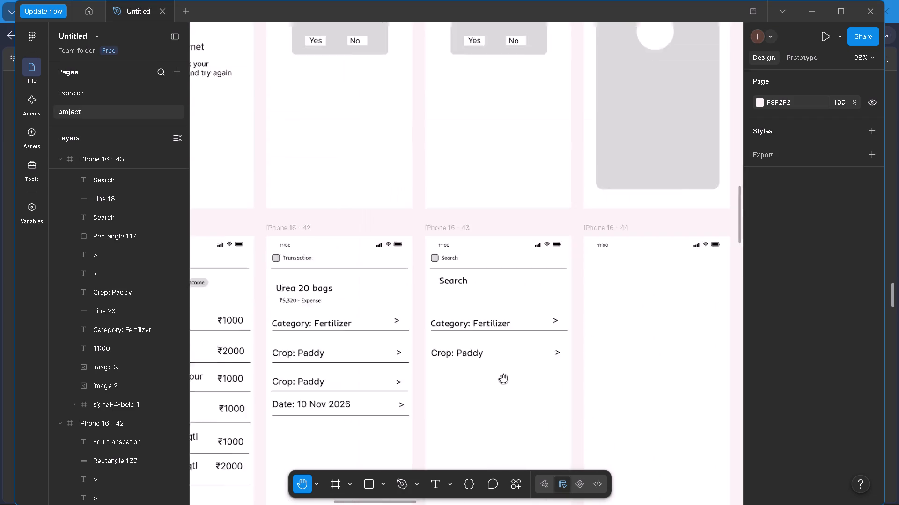
pyautogui.keyDown('ctrl'); pyautogui.scroll(-8, 503, 379); pyautogui.keyUp('ctrl')
pyautogui.keyDown('ctrl'); pyautogui.moveTo(484, 391); pyautogui.dragTo(450, 293); pyautogui.keyUp('ctrl')
pyautogui.press('v')
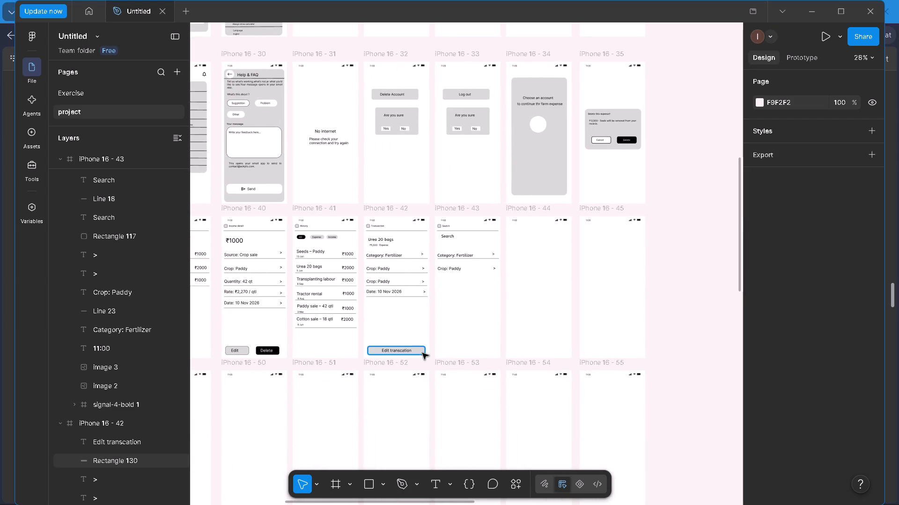
pyautogui.click(423, 352)
pyautogui.hotkey('ctrl', 'c')
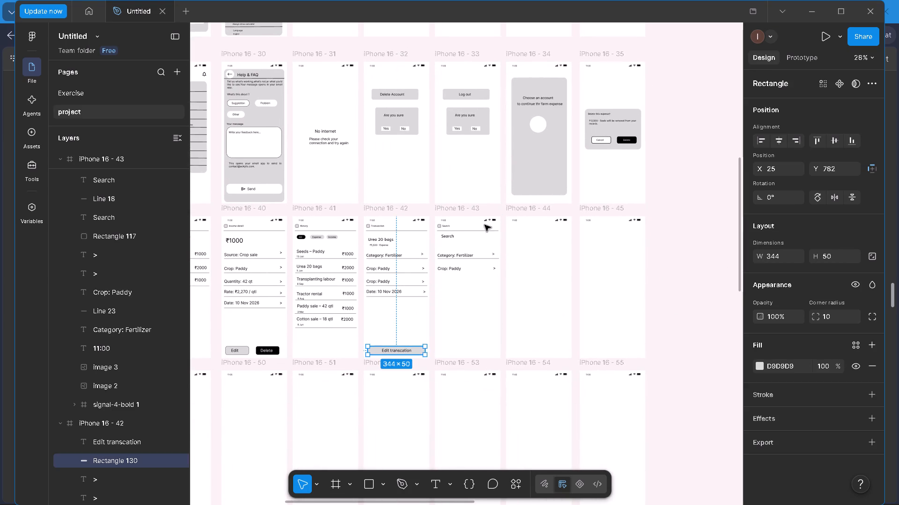
pyautogui.click(464, 210)
pyautogui.hotkey('ctrl', 'v')
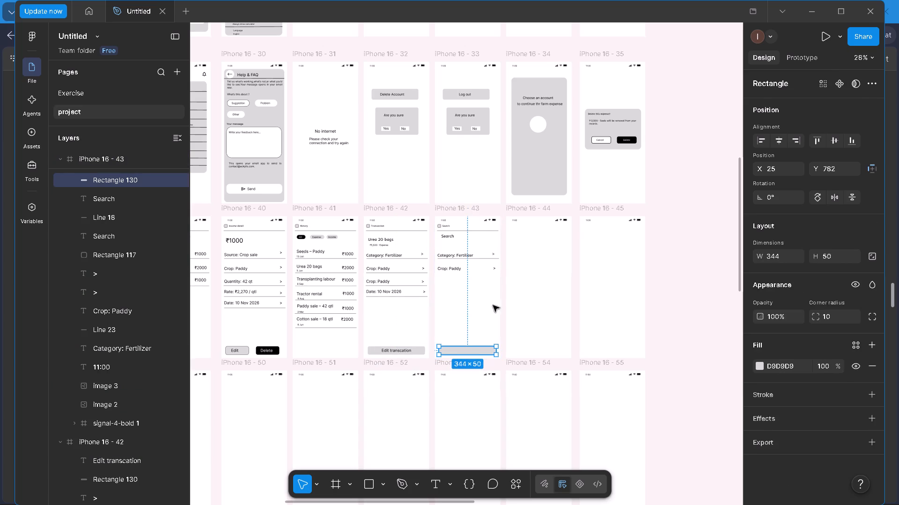
# Move the copied rectangle in iPhone 16 - 43 up between the Search heading and the Category row.
pyautogui.click(490, 308)
pyautogui.moveTo(464, 353); pyautogui.dragTo(461, 245)
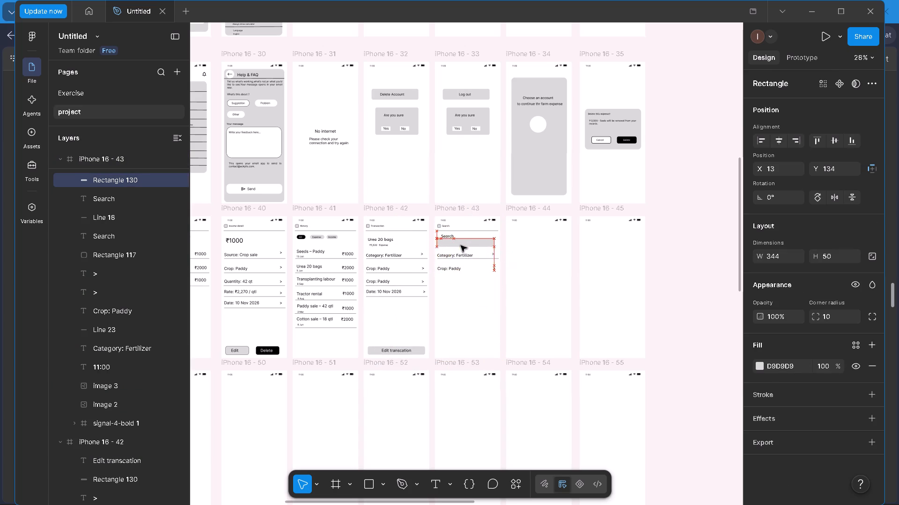
pyautogui.moveTo(461, 245); pyautogui.dragTo(460, 246)
pyautogui.keyDown('ctrl'); pyautogui.scroll(8, 460, 246); pyautogui.keyUp('ctrl')
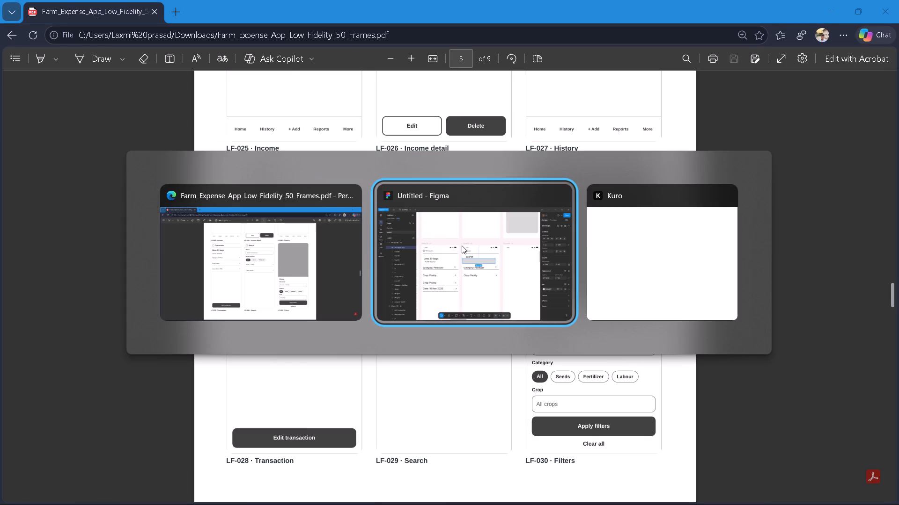
pyautogui.click(478, 321)
# Move the Category and Crop rows with their chevrons and divider down in iPhone 16 - 43, leaving space under the grey rectangle.
pyautogui.moveTo(405, 260); pyautogui.dragTo(530, 332)
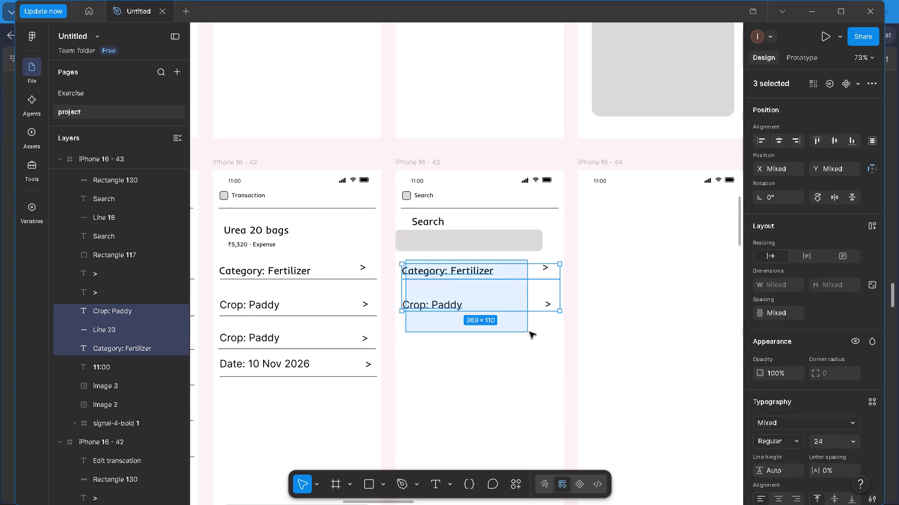
pyautogui.moveTo(530, 332); pyautogui.dragTo(551, 325)
pyautogui.click(551, 325)
pyautogui.moveTo(499, 297); pyautogui.dragTo(500, 313)
pyautogui.moveTo(403, 259); pyautogui.dragTo(409, 268)
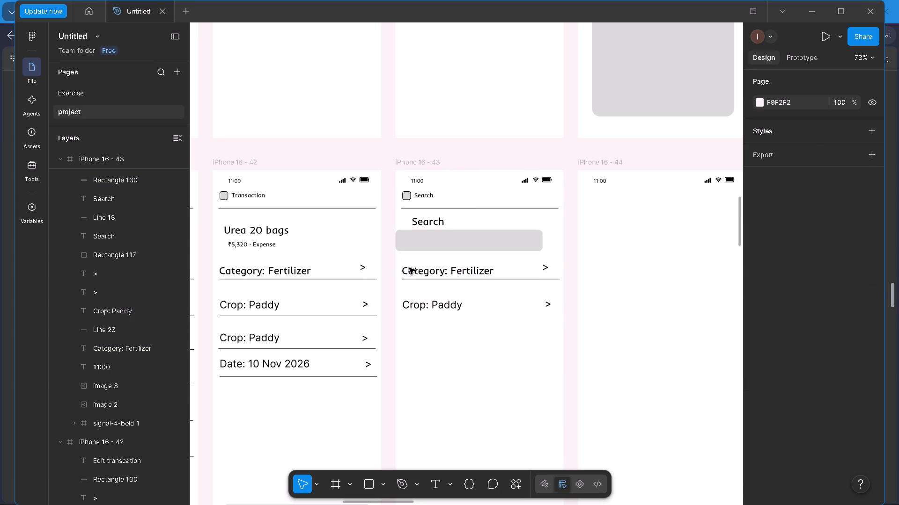
pyautogui.moveTo(409, 268); pyautogui.dragTo(553, 316)
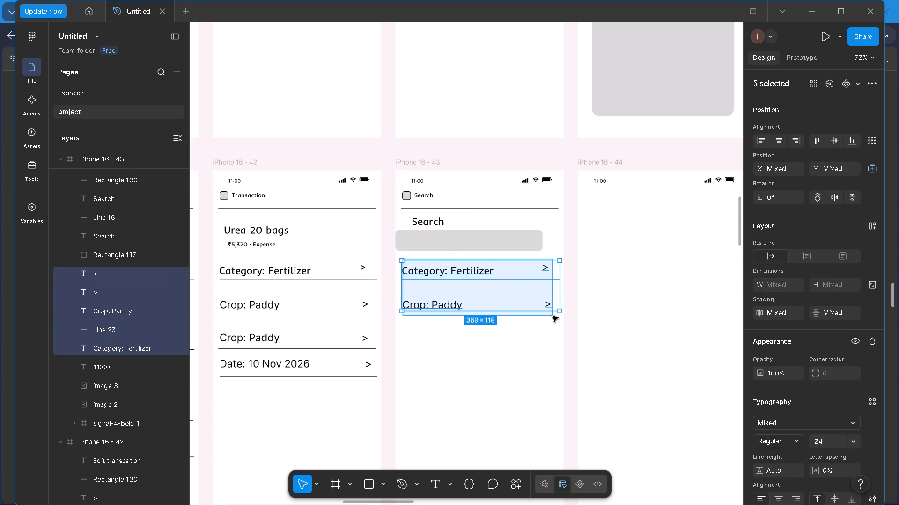
pyautogui.moveTo(553, 316); pyautogui.dragTo(553, 325)
pyautogui.moveTo(496, 279); pyautogui.dragTo(496, 323)
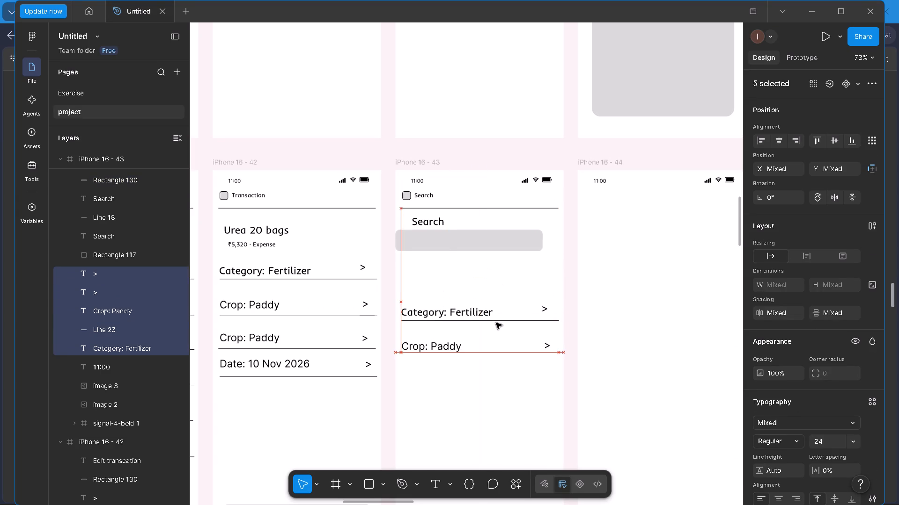
pyautogui.moveTo(496, 323); pyautogui.dragTo(495, 331)
pyautogui.click(499, 275)
# Reposition the grey rectangle in iPhone 16 - 43 to about X 26, Y 150, below the Search heading.
pyautogui.moveTo(467, 241); pyautogui.dragTo(485, 248)
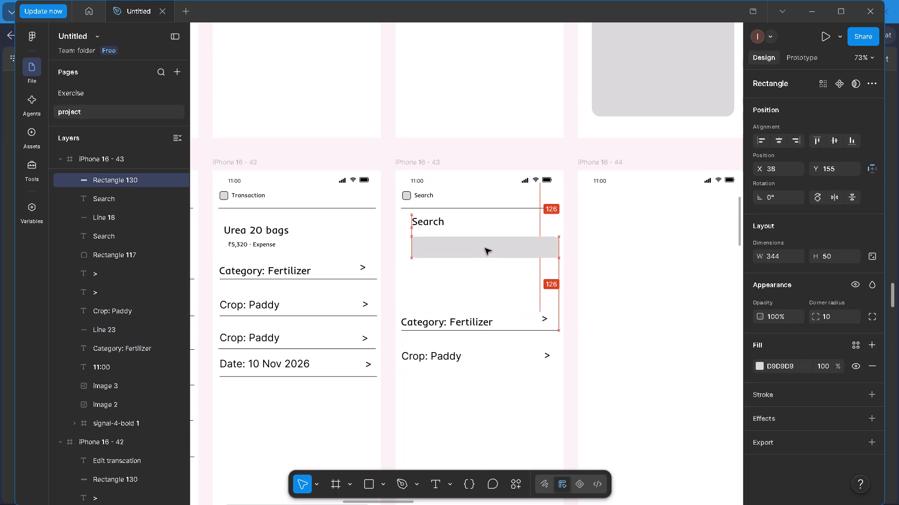
pyautogui.moveTo(485, 248); pyautogui.dragTo(479, 246)
pyautogui.hscroll(1, 478, 246)
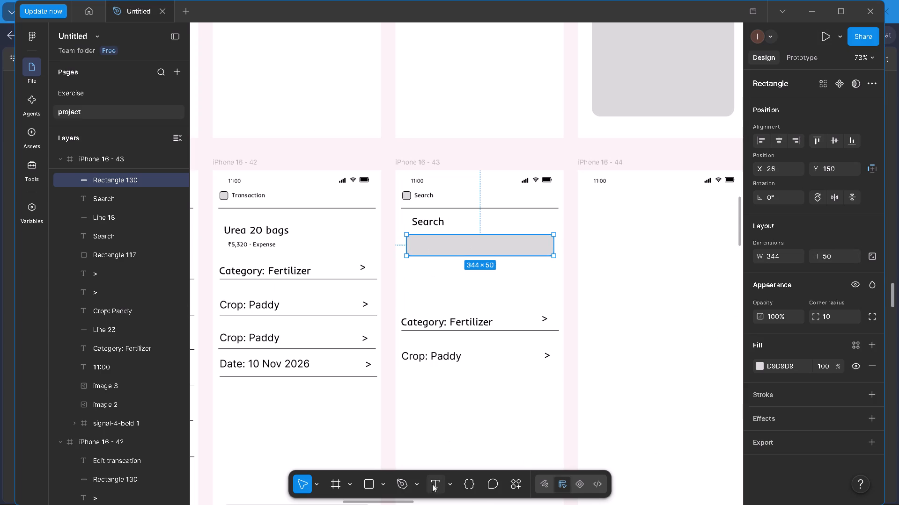
# Add the placeholder text "Search Transactions" inside the grey rectangle in iPhone 16 - 43.
pyautogui.doubleClick(432, 485)
pyautogui.doubleClick(425, 242)
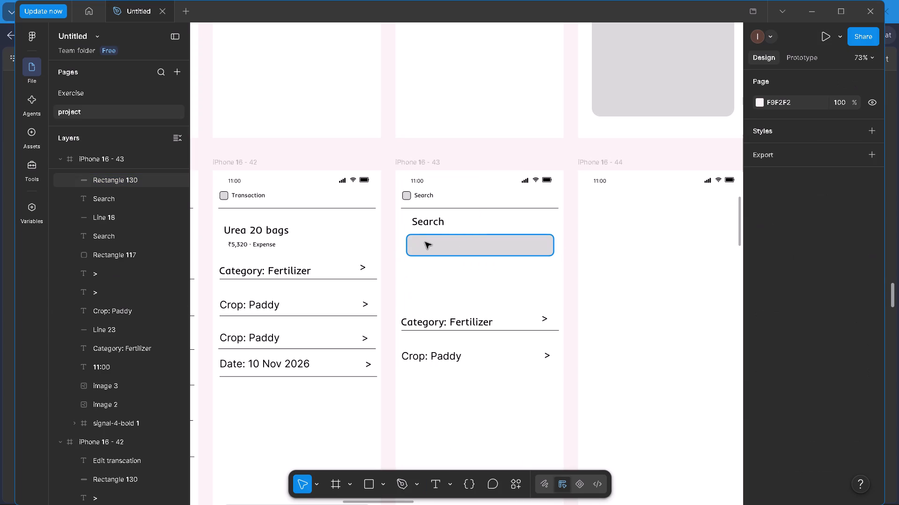
pyautogui.press('t')
pyautogui.click(425, 242)
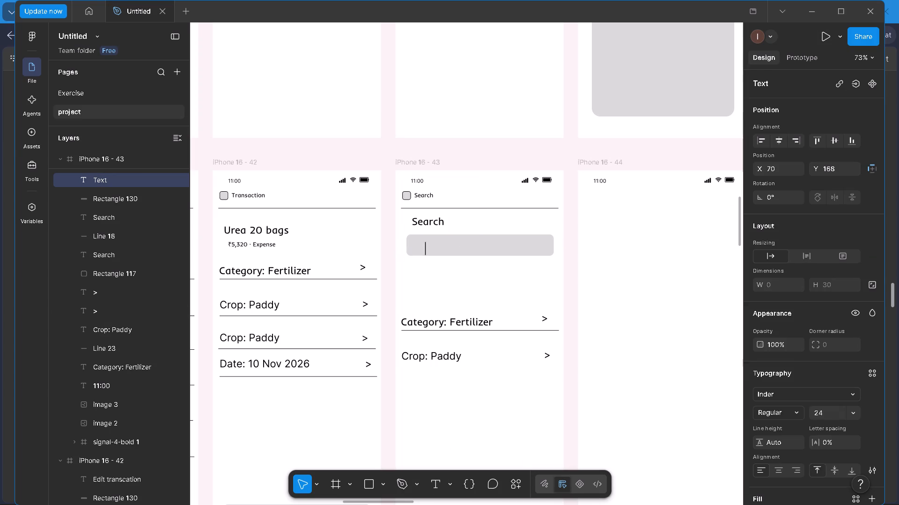
pyautogui.write('Seatrch')
pyautogui.press('BackSpace')
pyautogui.press('BackSpace')
pyautogui.press('BackSpace')
pyautogui.press('BackSpace')
pyautogui.write('rch Transactions')
pyautogui.tripleClick(503, 289)
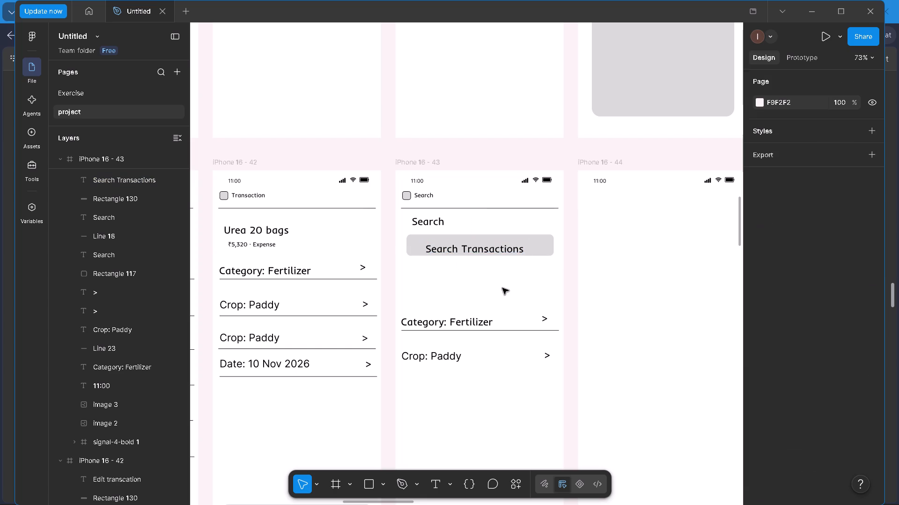
# Move the "Search Transactions" text slightly up so it sits vertically centred in the grey rectangle.
pyautogui.scroll(7, 502, 288)
pyautogui.moveTo(472, 227); pyautogui.dragTo(471, 217)
pyautogui.click(459, 271)
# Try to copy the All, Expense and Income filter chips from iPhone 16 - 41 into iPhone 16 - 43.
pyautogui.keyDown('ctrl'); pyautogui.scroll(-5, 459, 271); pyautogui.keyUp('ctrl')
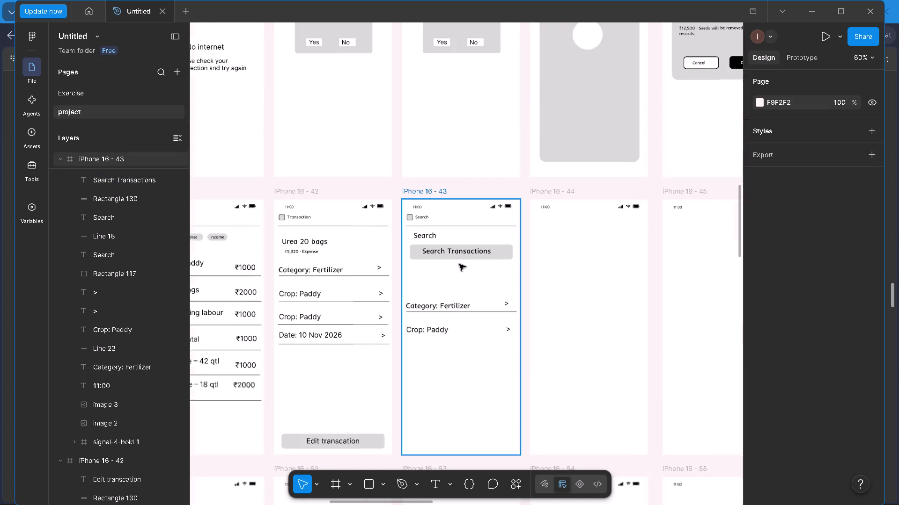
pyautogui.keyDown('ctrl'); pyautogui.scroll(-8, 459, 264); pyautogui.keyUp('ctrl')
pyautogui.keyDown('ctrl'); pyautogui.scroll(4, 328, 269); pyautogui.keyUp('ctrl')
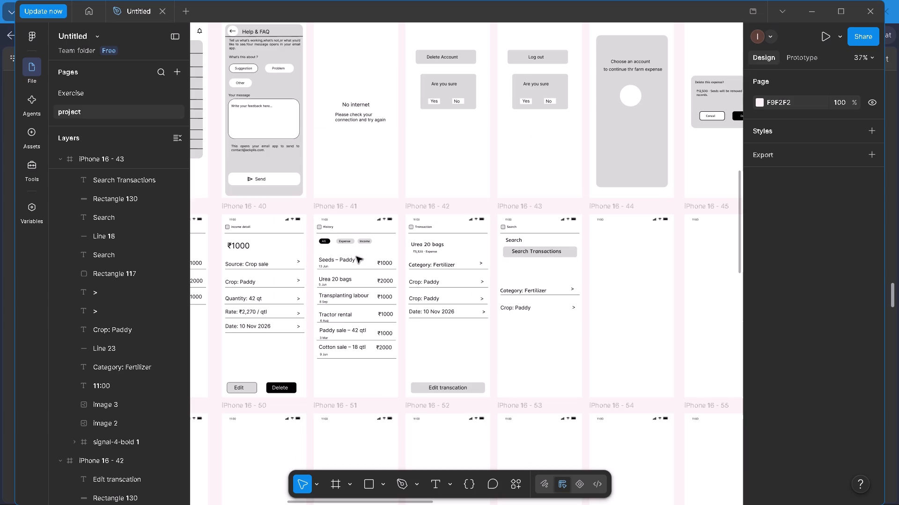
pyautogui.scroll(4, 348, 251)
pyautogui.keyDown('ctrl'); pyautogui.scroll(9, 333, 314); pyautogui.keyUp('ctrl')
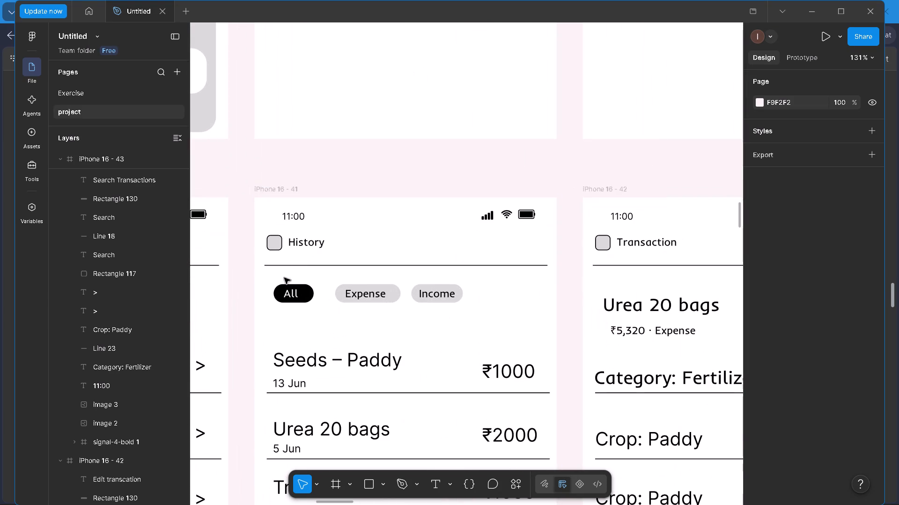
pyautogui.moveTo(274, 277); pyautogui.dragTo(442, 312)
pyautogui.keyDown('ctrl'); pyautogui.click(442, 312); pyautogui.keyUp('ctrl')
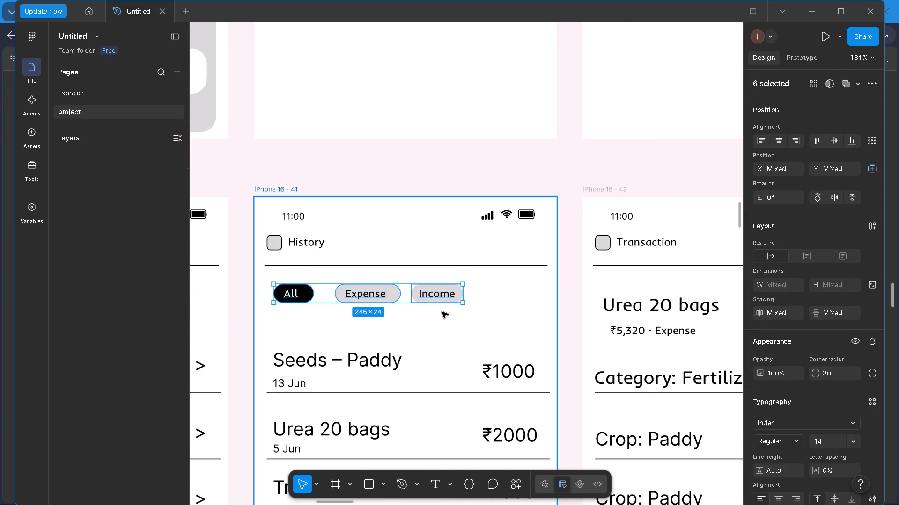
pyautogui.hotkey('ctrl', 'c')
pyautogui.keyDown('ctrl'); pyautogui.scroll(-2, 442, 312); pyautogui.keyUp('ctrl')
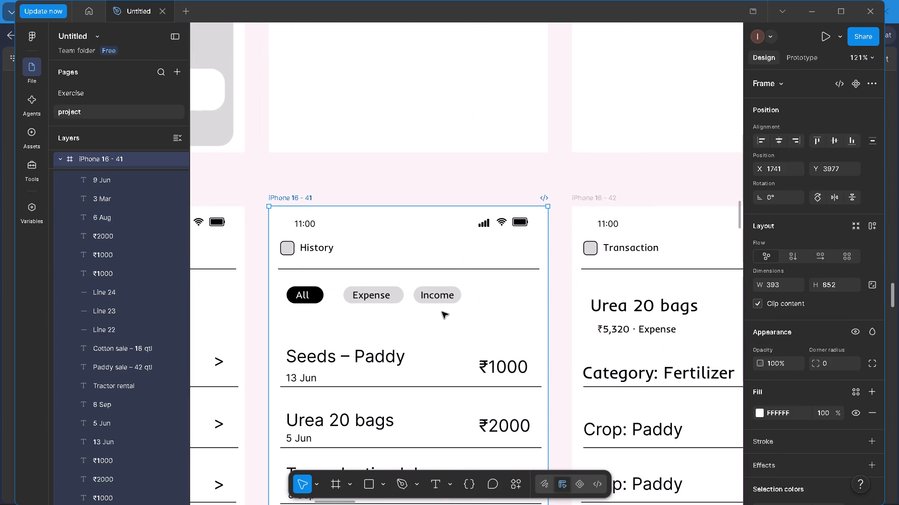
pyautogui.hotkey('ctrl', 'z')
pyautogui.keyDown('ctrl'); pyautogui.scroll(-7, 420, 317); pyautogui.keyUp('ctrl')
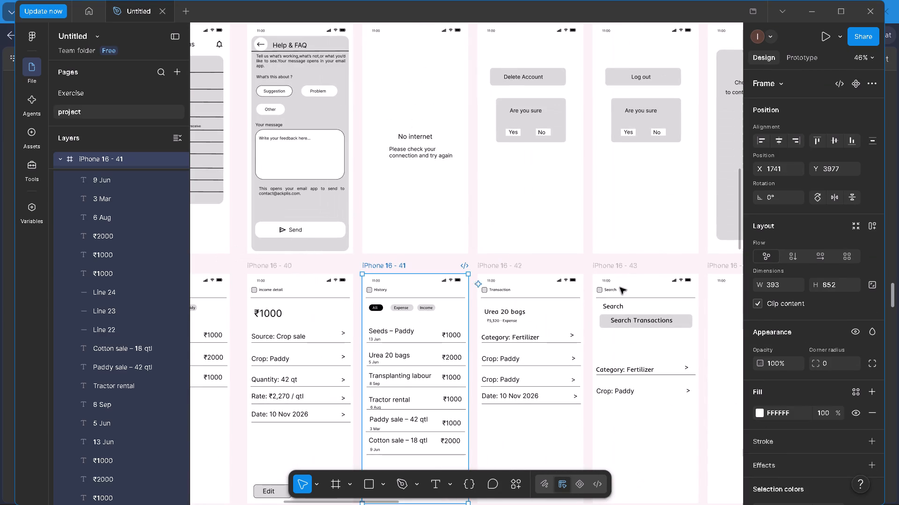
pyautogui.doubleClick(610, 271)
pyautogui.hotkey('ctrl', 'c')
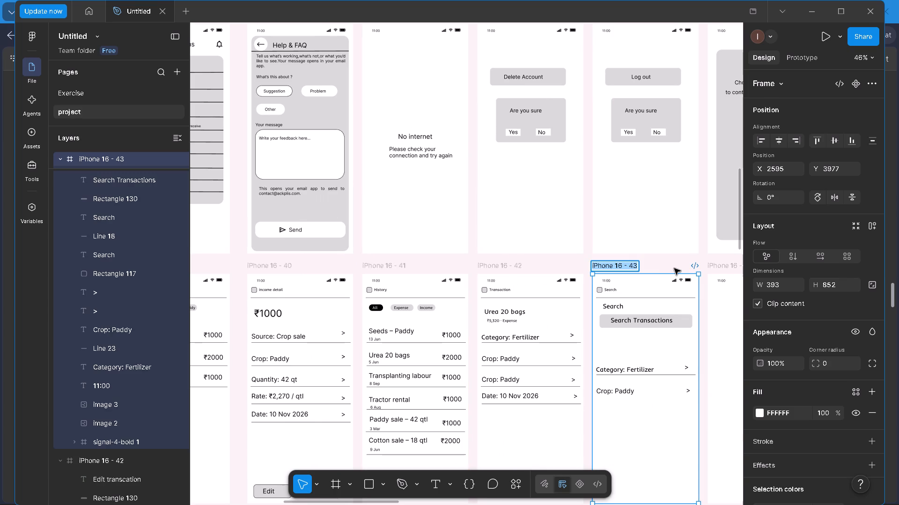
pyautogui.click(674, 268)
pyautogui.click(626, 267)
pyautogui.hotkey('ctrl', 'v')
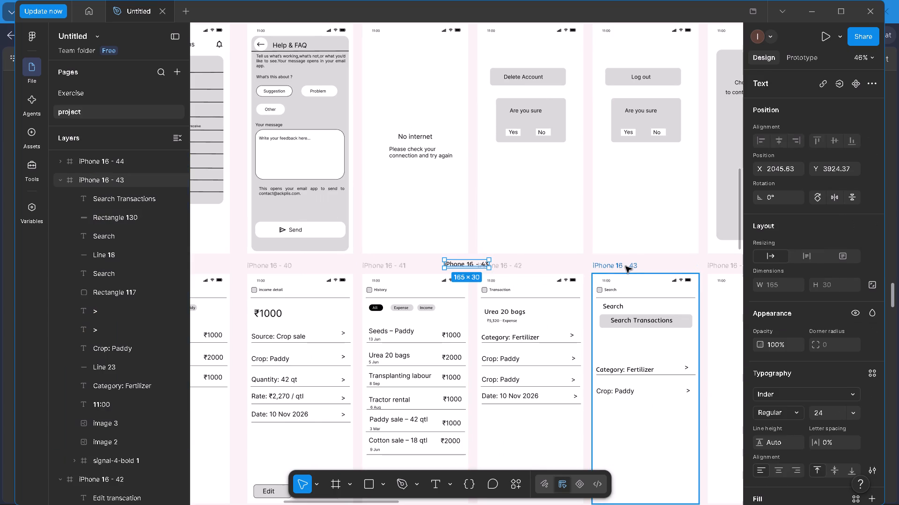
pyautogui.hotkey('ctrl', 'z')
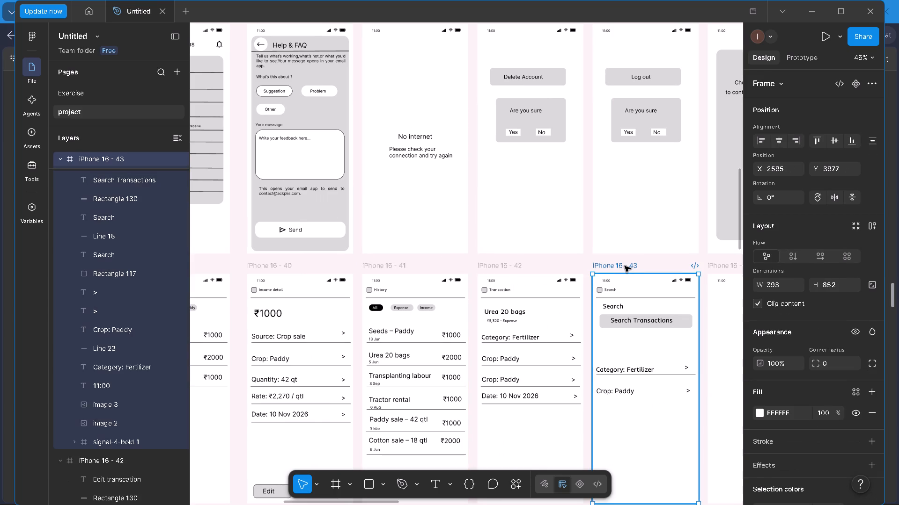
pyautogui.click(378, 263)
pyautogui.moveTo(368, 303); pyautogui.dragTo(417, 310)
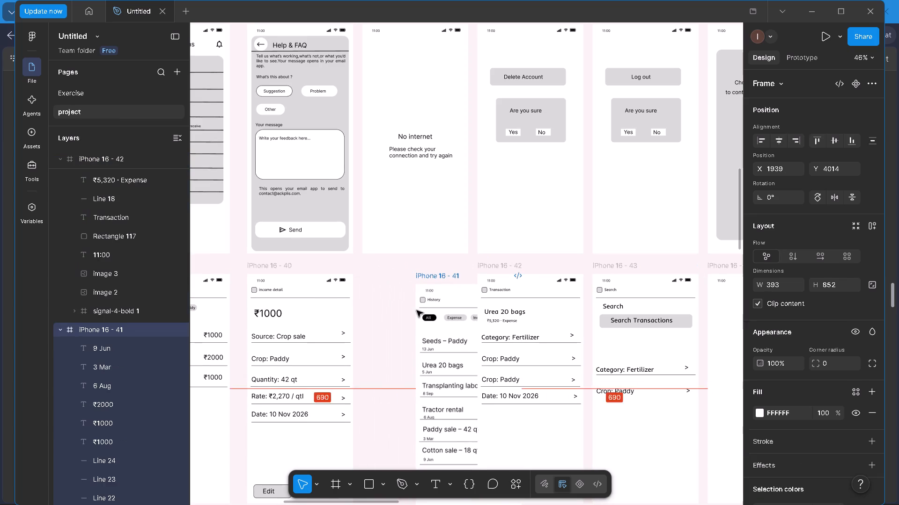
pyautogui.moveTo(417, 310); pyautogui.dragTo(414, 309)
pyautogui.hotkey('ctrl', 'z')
# Copy the All, Expense and Income filter chips from iPhone 16 - 41 into iPhone 16 - 43.
pyautogui.click(390, 316)
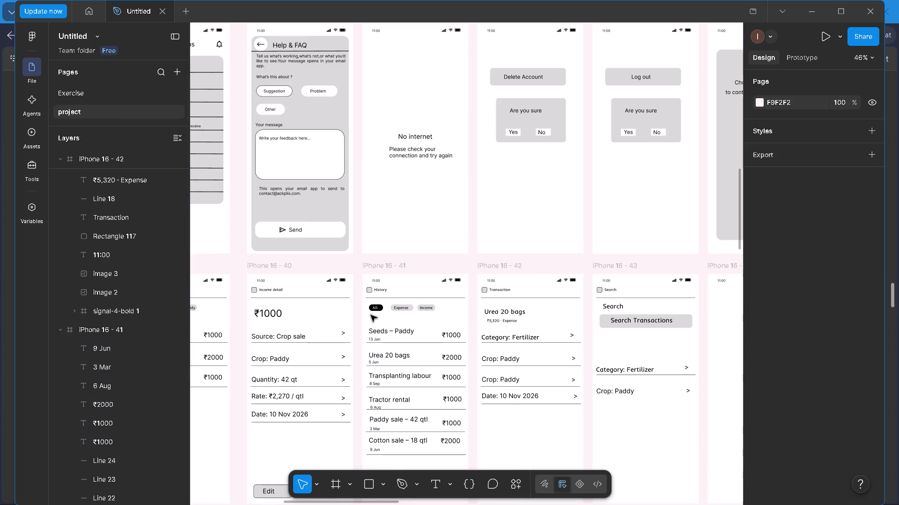
pyautogui.moveTo(371, 315); pyautogui.dragTo(433, 305)
pyautogui.hotkey('ctrl', 'c')
pyautogui.click(598, 268)
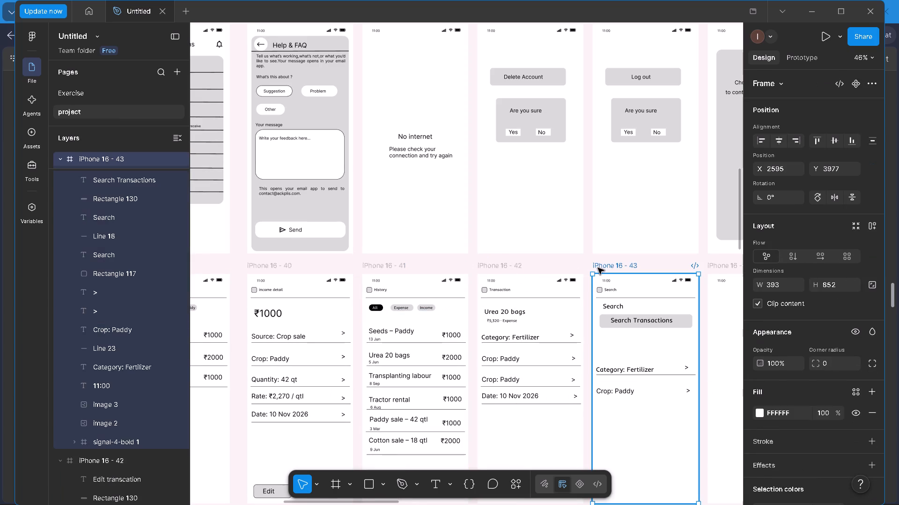
pyautogui.hotkey('ctrl', 'v')
pyautogui.doubleClick(616, 346)
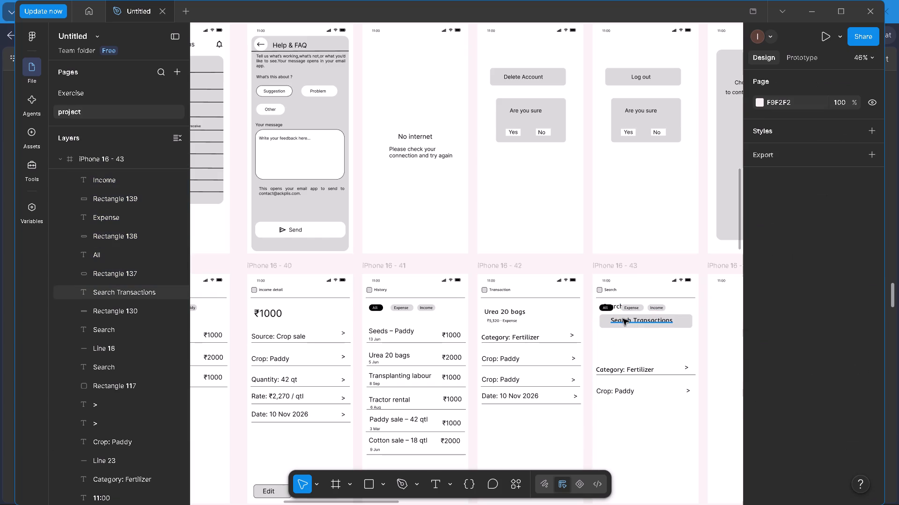
# Move the copied All, Expense and Income chips in iPhone 16 - 43 down below the Search Transactions field.
pyautogui.hotkey('ctrl', 'z')
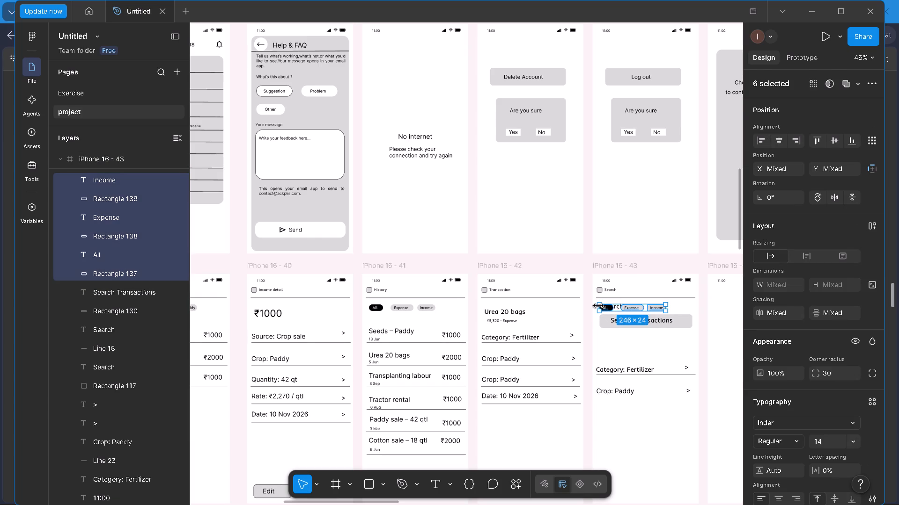
pyautogui.moveTo(621, 309); pyautogui.dragTo(620, 346)
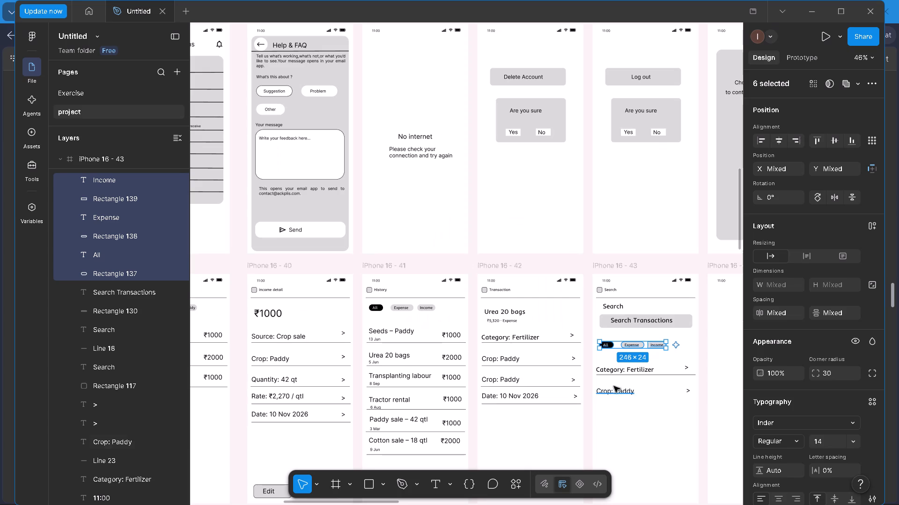
# Add the text label "Recent Searches" between the search field and the filter chips in iPhone 16 - 43.
pyautogui.press('h')
pyautogui.moveTo(642, 418); pyautogui.dragTo(432, 353)
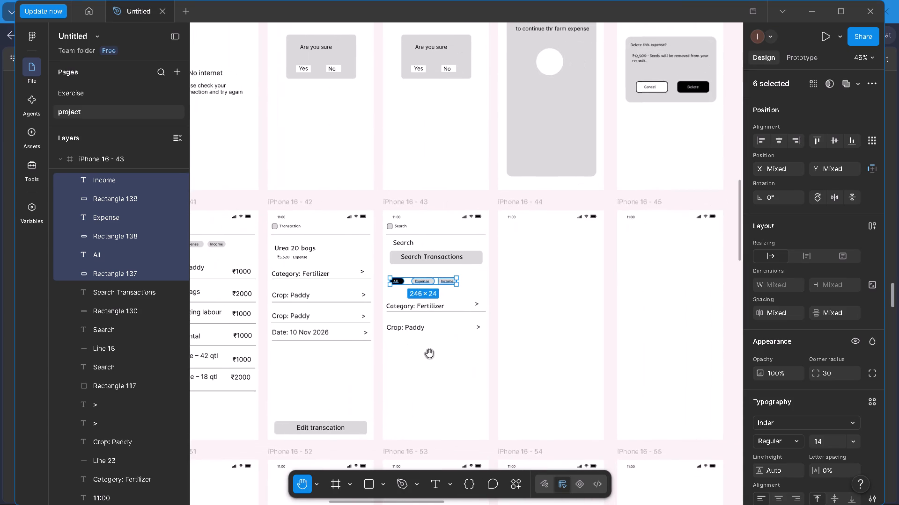
pyautogui.scroll(4, 429, 353)
pyautogui.keyDown('ctrl'); pyautogui.scroll(4, 429, 407); pyautogui.keyUp('ctrl')
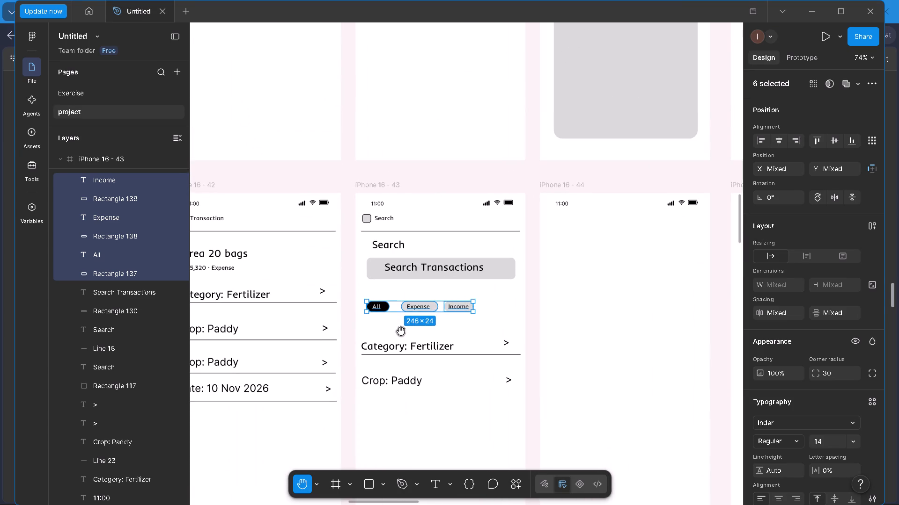
pyautogui.press('t')
pyautogui.click(370, 285)
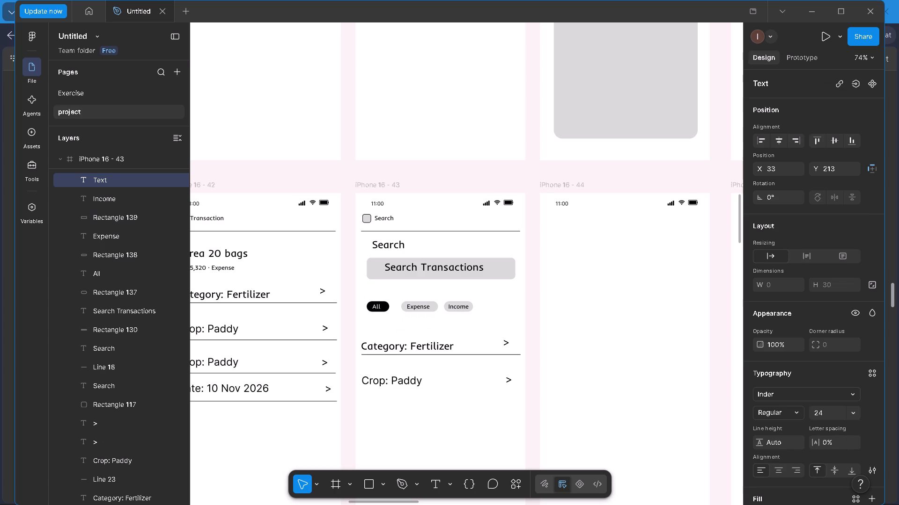
pyautogui.write('Recent Sera')
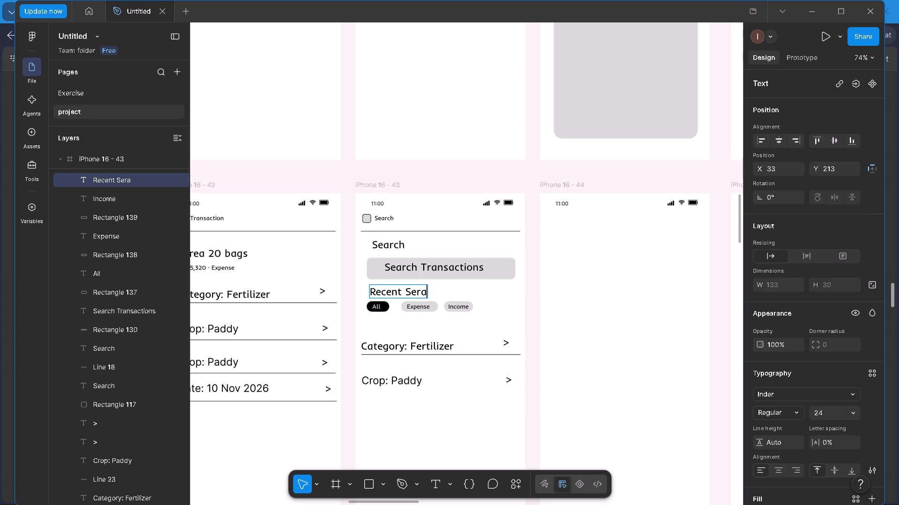
pyautogui.press('BackSpace')
pyautogui.press('BackSpace')
pyautogui.write('arcvhes')
pyautogui.press('BackSpace')
pyautogui.press('BackSpace')
pyautogui.press('BackSpace')
pyautogui.press('BackSpace')
pyautogui.write('hes')
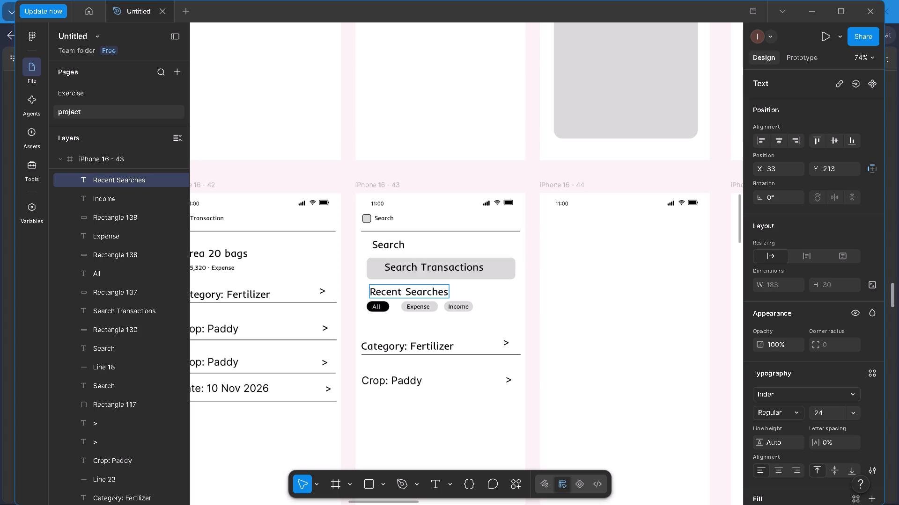
pyautogui.doubleClick(448, 437)
# Line up the "Recent Searches" label and the "Search" label above the field with the left margin of iPhone 16 - 43.
pyautogui.moveTo(384, 291); pyautogui.dragTo(382, 292)
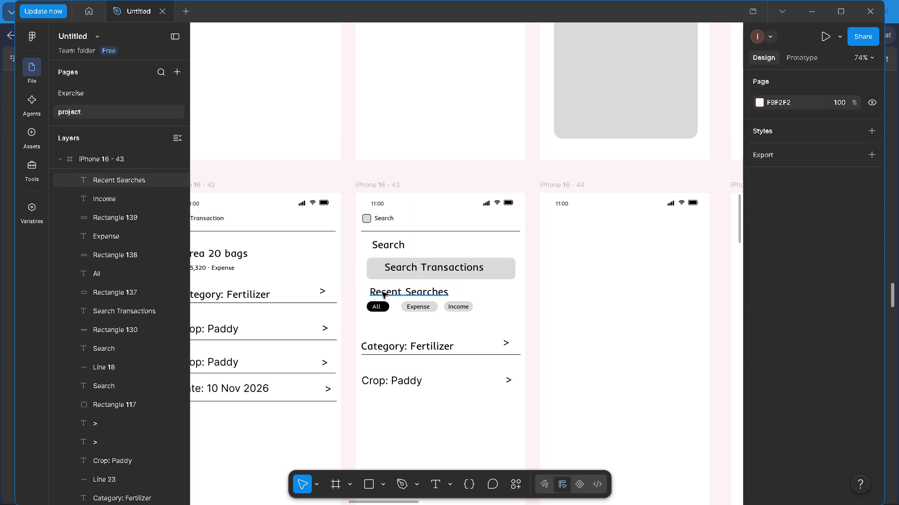
pyautogui.moveTo(382, 292); pyautogui.dragTo(374, 290)
pyautogui.moveTo(387, 249); pyautogui.dragTo(374, 248)
pyautogui.doubleClick(374, 248)
pyautogui.doubleClick(376, 247)
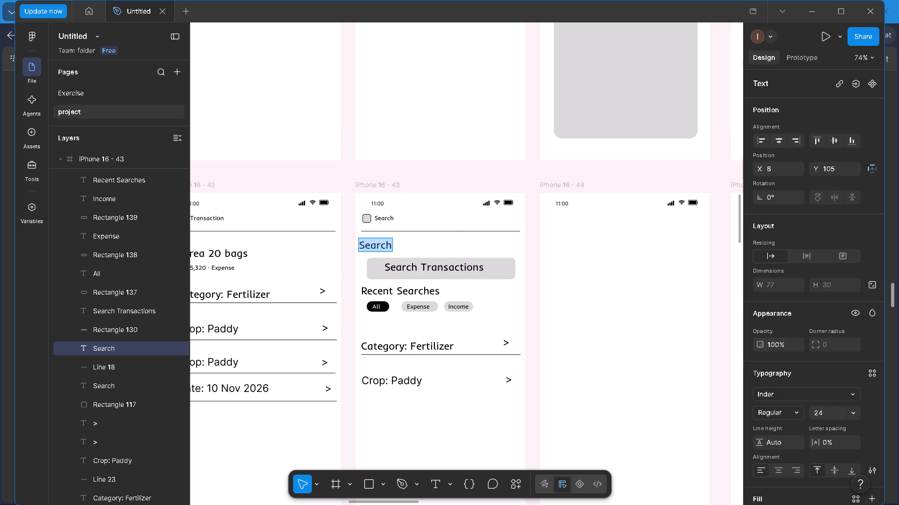
pyautogui.click(414, 246)
pyautogui.click(370, 248)
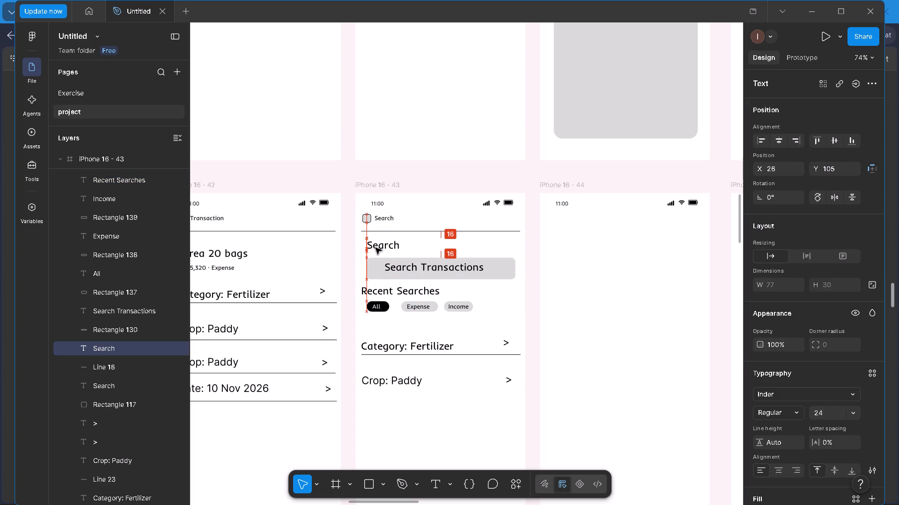
pyautogui.click(431, 251)
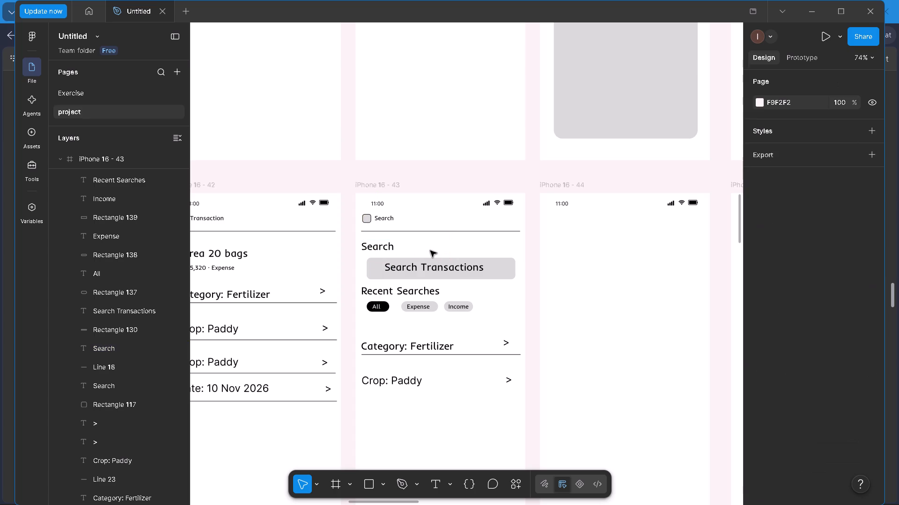
# Move the three filter chips together slightly down below "Recent Searches", keeping their left edge aligned with the search field.
pyautogui.moveTo(361, 310); pyautogui.dragTo(389, 309)
pyautogui.moveTo(389, 309); pyautogui.dragTo(452, 309)
pyautogui.click(452, 309)
pyautogui.moveTo(421, 307); pyautogui.dragTo(418, 313)
pyautogui.hotkey('ctrl', 'z')
pyautogui.click(385, 331)
pyautogui.moveTo(361, 300); pyautogui.dragTo(475, 314)
pyautogui.click(427, 307)
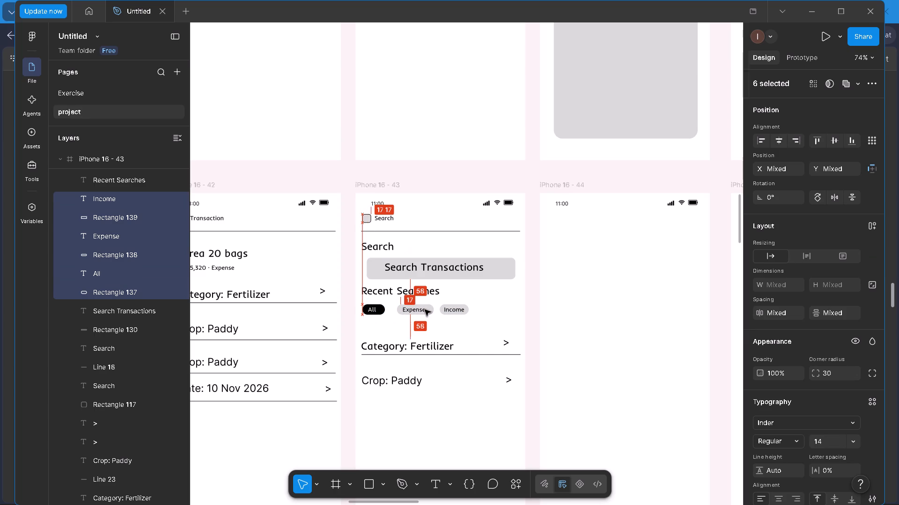
pyautogui.click(440, 327)
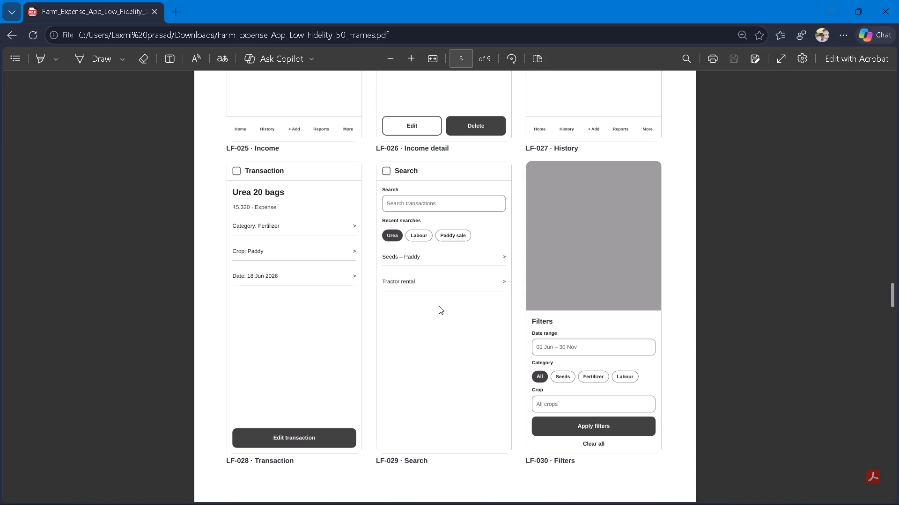
# Relabel the All chip as "Urea" and the Expense chip as "Labour" in iPhone 16 - 43.
pyautogui.scroll(5, 416, 319)
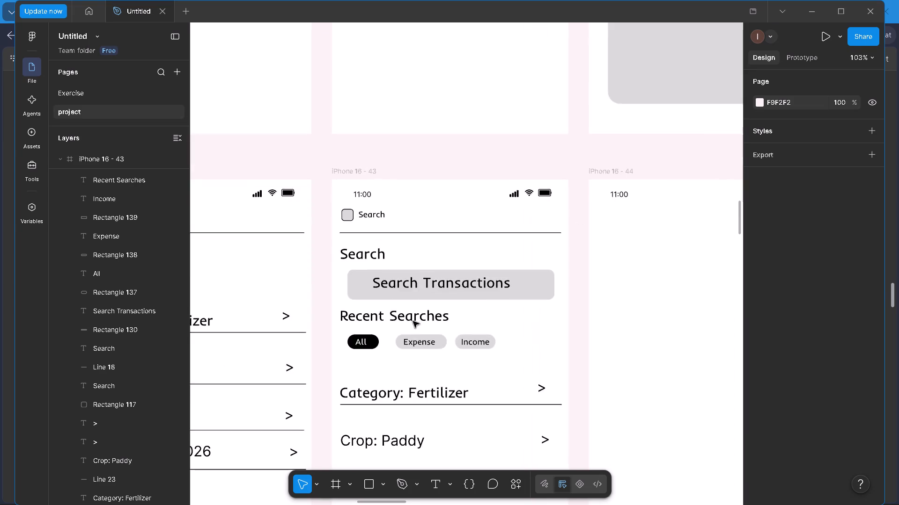
pyautogui.keyDown('ctrl'); pyautogui.scroll(5, 378, 351); pyautogui.keyUp('ctrl')
pyautogui.keyDown('ctrl'); pyautogui.click(343, 327); pyautogui.keyUp('ctrl')
pyautogui.doubleClick(344, 333)
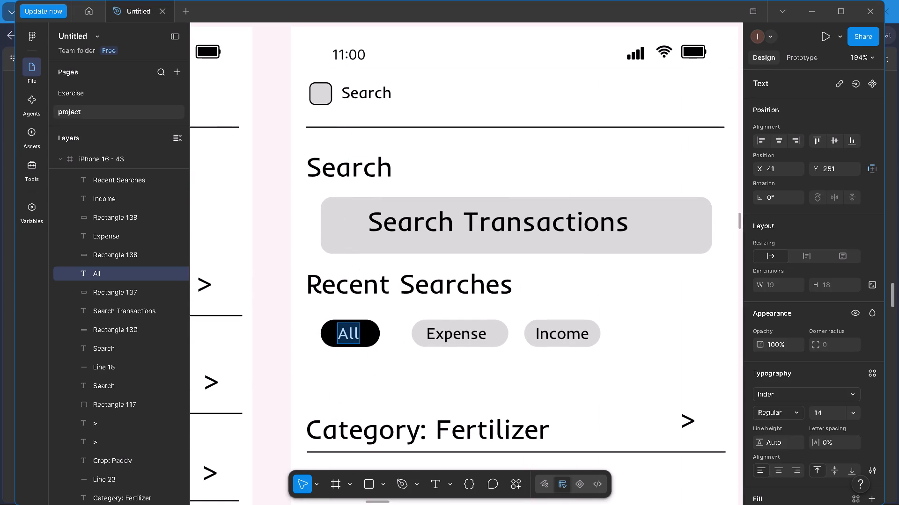
pyautogui.write('Urea')
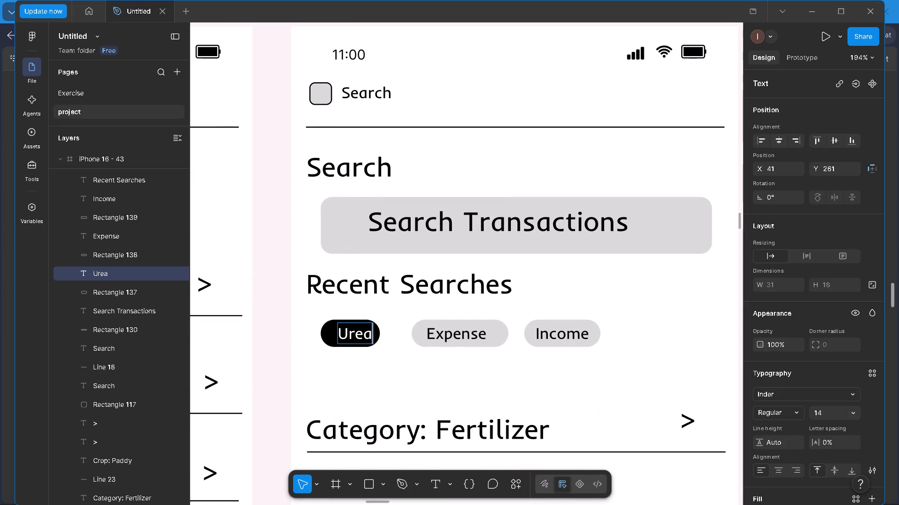
pyautogui.tripleClick(452, 331)
pyautogui.doubleClick(452, 331)
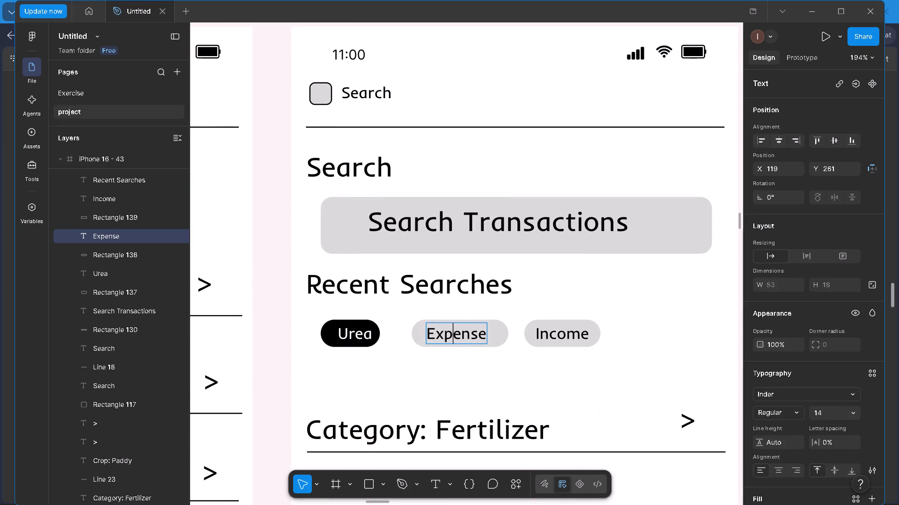
pyautogui.doubleClick(452, 331)
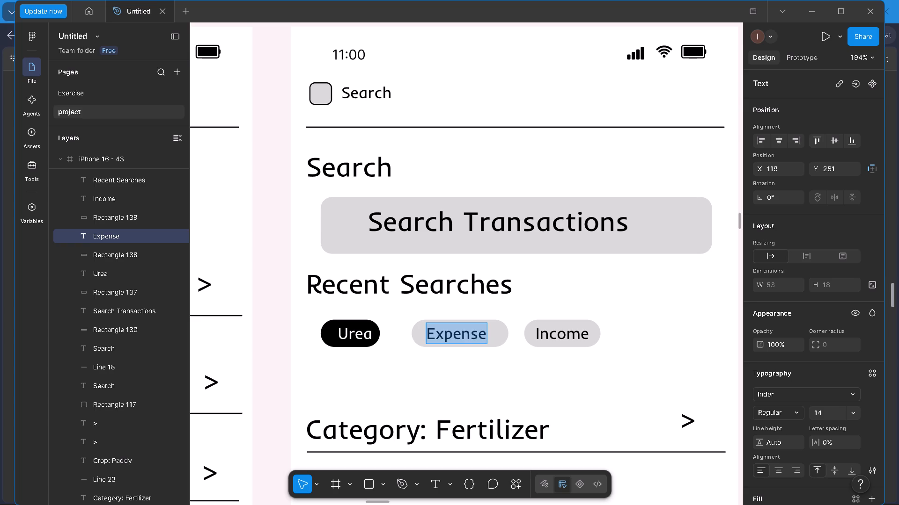
pyautogui.write('Labour')
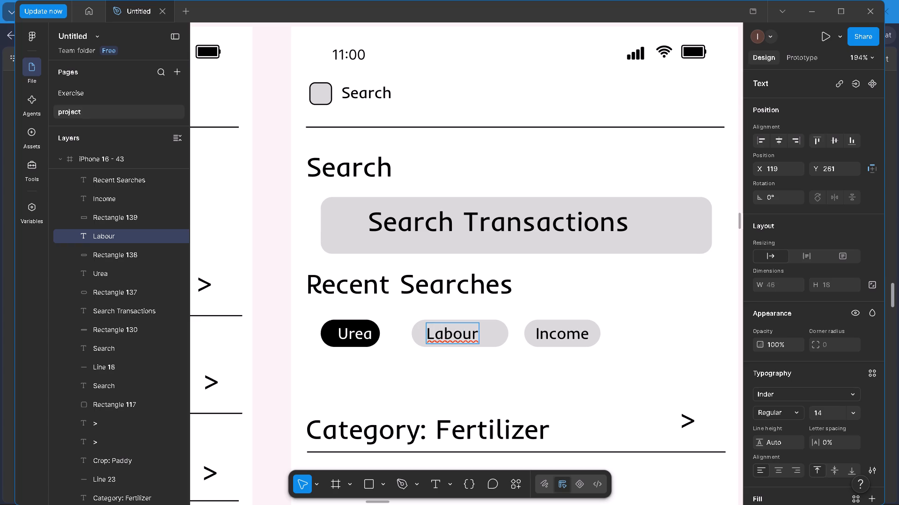
# Relabel the Income chip as "Paddy sale" in iPhone 16 - 43.
pyautogui.tripleClick(544, 337)
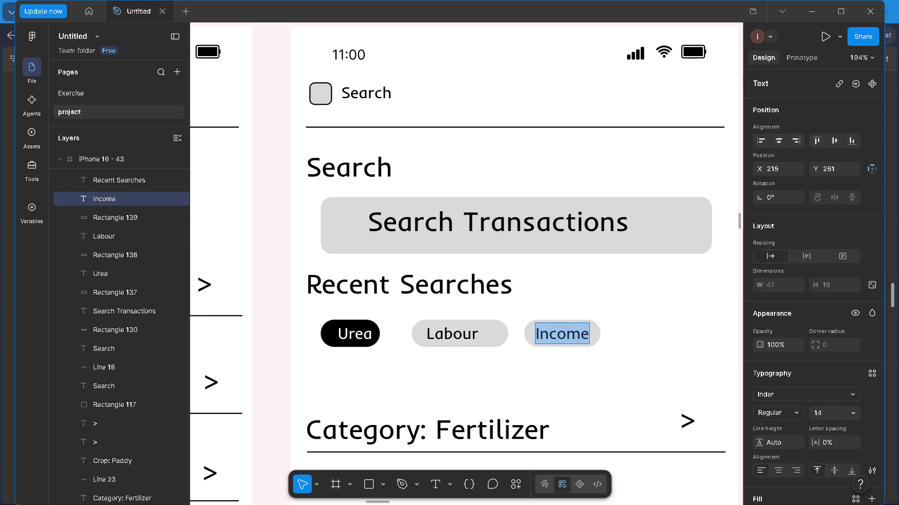
pyautogui.write('Paddy')
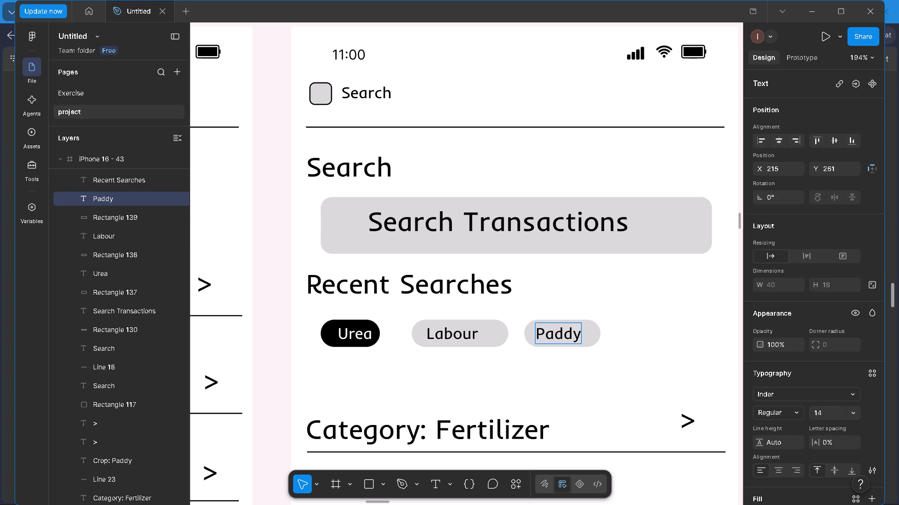
pyautogui.press('space')
pyautogui.write('Sale')
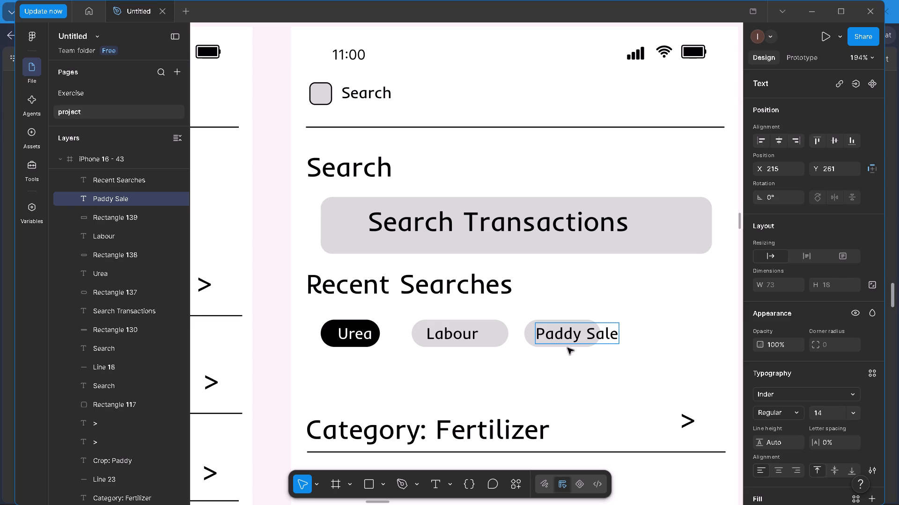
pyautogui.click(583, 362)
pyautogui.click(583, 363)
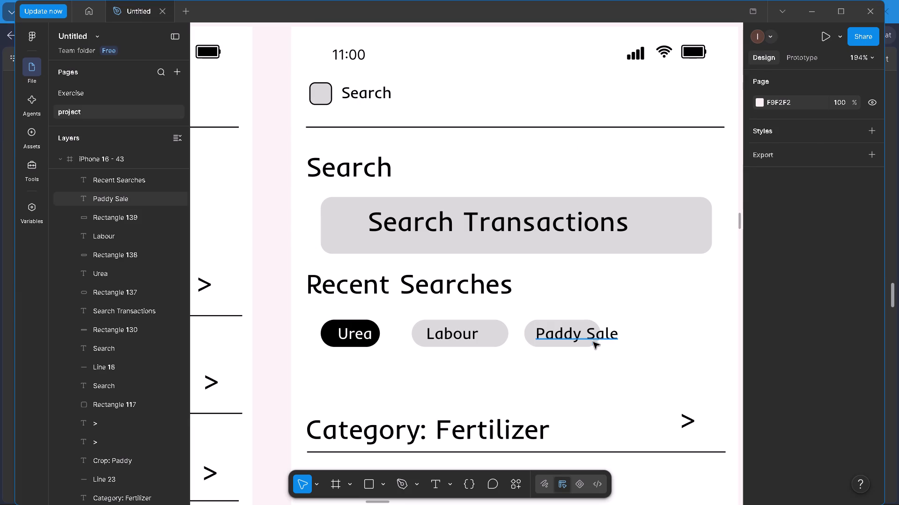
pyautogui.doubleClick(591, 333)
pyautogui.click(591, 332)
pyautogui.click(594, 332)
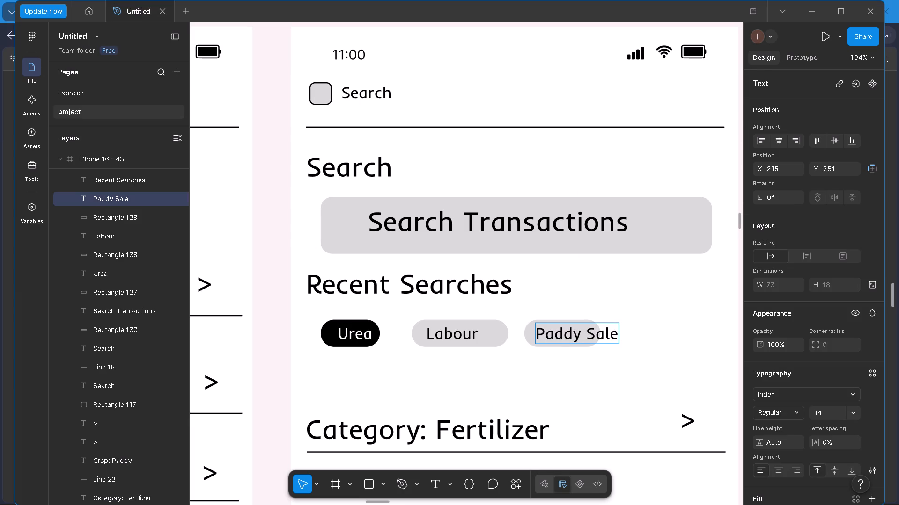
pyautogui.press('BackSpace')
pyautogui.press('s')
pyautogui.click(602, 377)
pyautogui.click(576, 363)
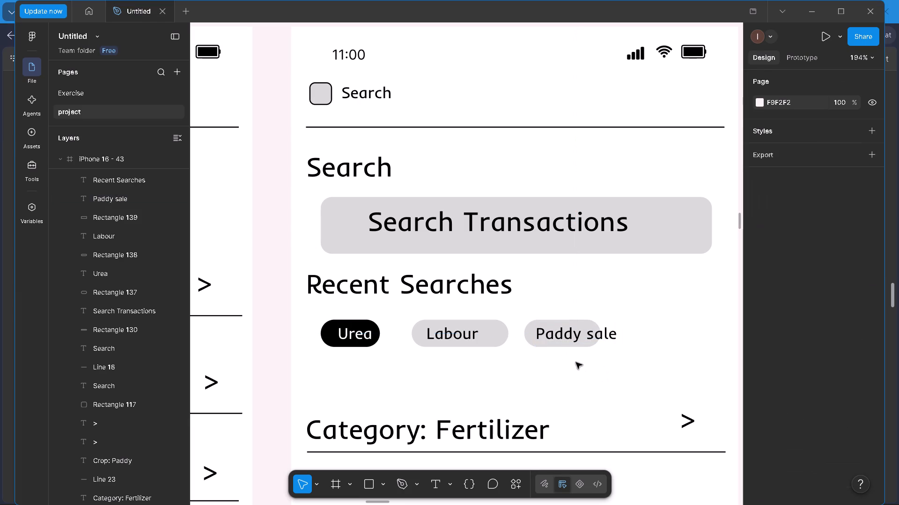
# Widen the grey chip rectangle behind "Paddy sale" so it encloses the whole label.
pyautogui.click(531, 333)
pyautogui.moveTo(600, 328); pyautogui.dragTo(630, 329)
pyautogui.click(611, 389)
# Draw a full-width grey rectangle, about 393 × 437, covering the lower half of iPhone 16 - 45.
pyautogui.keyDown('ctrl'); pyautogui.scroll(-11, 611, 389); pyautogui.keyUp('ctrl')
pyautogui.press('h')
pyautogui.moveTo(616, 380); pyautogui.dragTo(331, 293)
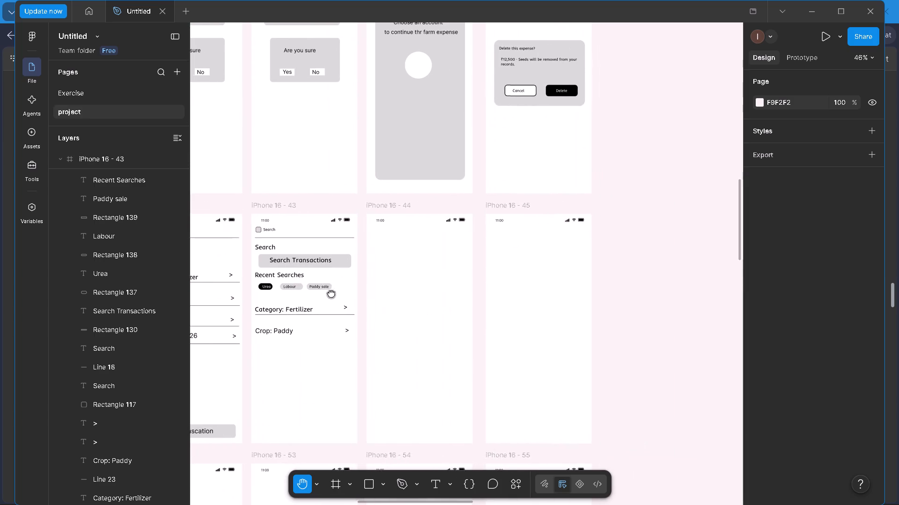
pyautogui.moveTo(331, 293); pyautogui.dragTo(331, 293)
pyautogui.keyDown('ctrl'); pyautogui.scroll(2, 376, 318); pyautogui.keyUp('ctrl')
pyautogui.keyDown('ctrl'); pyautogui.moveTo(379, 325); pyautogui.dragTo(361, 279); pyautogui.keyUp('ctrl')
pyautogui.keyDown('ctrl'); pyautogui.scroll(4, 361, 279); pyautogui.keyUp('ctrl')
pyautogui.keyDown('ctrl'); pyautogui.scroll(-1, 360, 279); pyautogui.keyUp('ctrl')
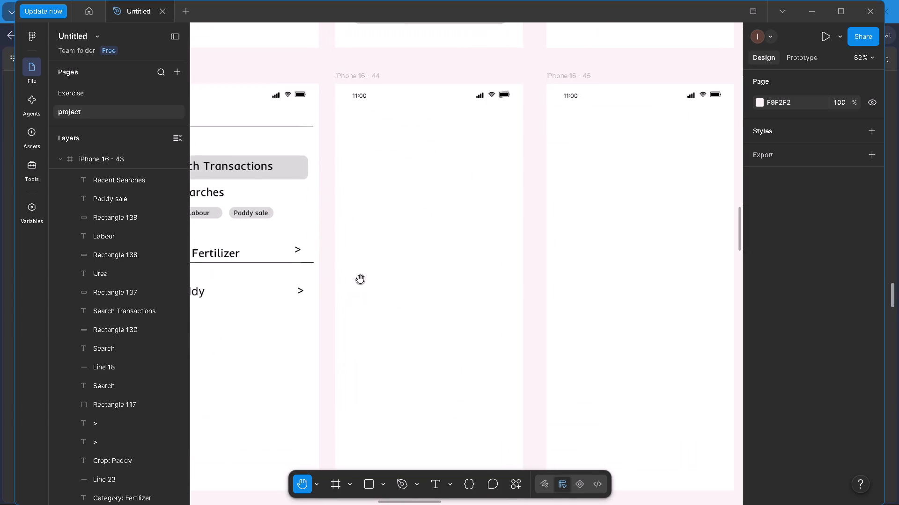
pyautogui.keyDown('ctrl'); pyautogui.scroll(-3, 360, 279); pyautogui.keyUp('ctrl')
pyautogui.keyDown('ctrl'); pyautogui.moveTo(362, 304); pyautogui.dragTo(359, 278); pyautogui.keyUp('ctrl')
pyautogui.keyDown('ctrl'); pyautogui.scroll(-3, 359, 278); pyautogui.keyUp('ctrl')
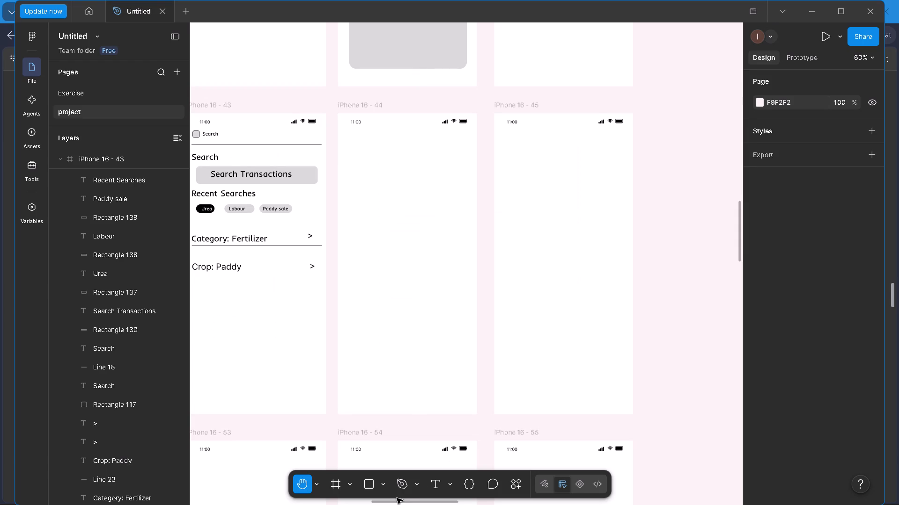
pyautogui.click(370, 490)
pyautogui.moveTo(496, 414); pyautogui.dragTo(528, 357)
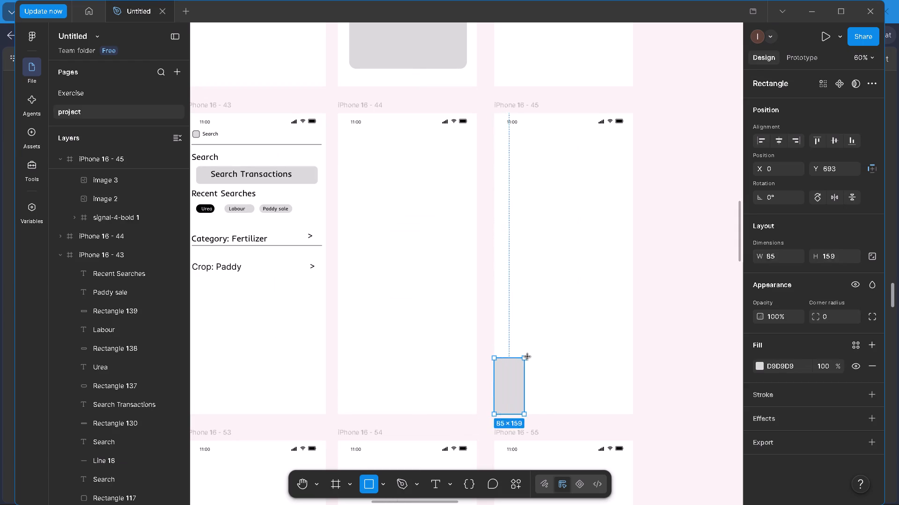
pyautogui.moveTo(528, 357); pyautogui.dragTo(633, 319)
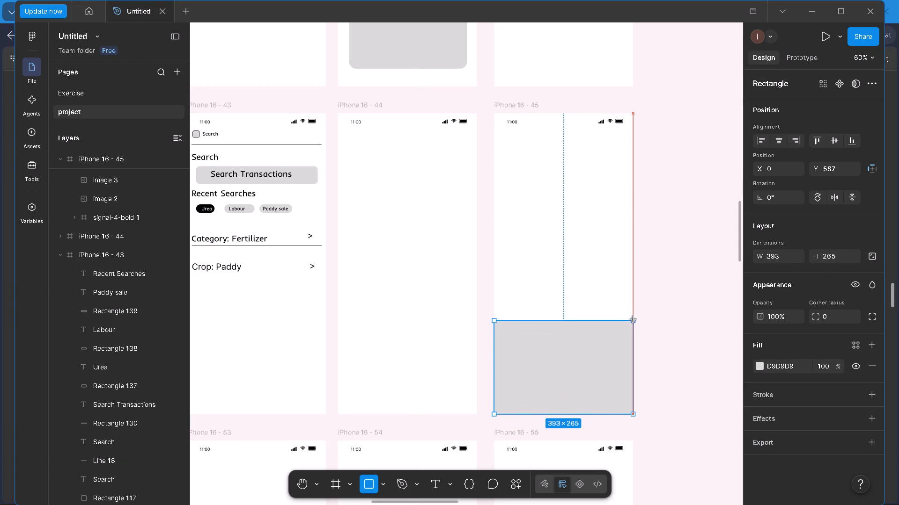
pyautogui.moveTo(633, 319); pyautogui.dragTo(632, 268)
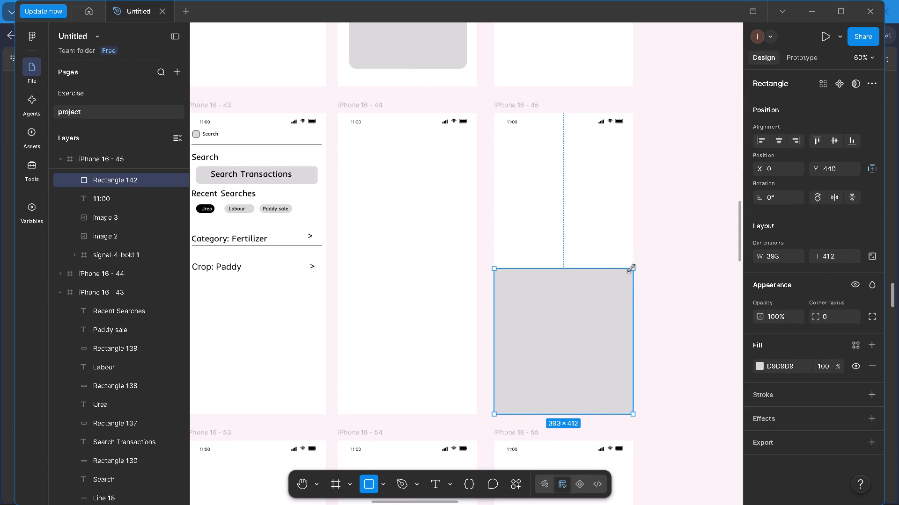
pyautogui.click(494, 342)
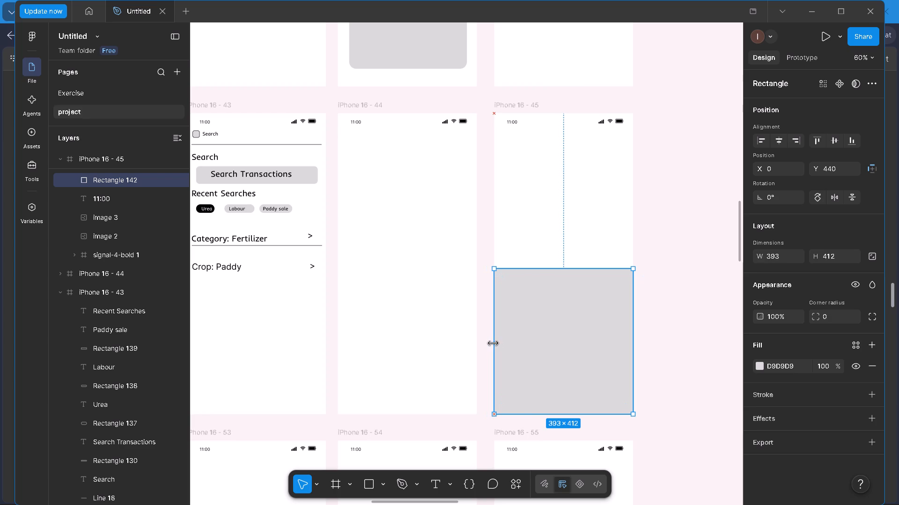
pyautogui.moveTo(536, 269); pyautogui.dragTo(537, 260)
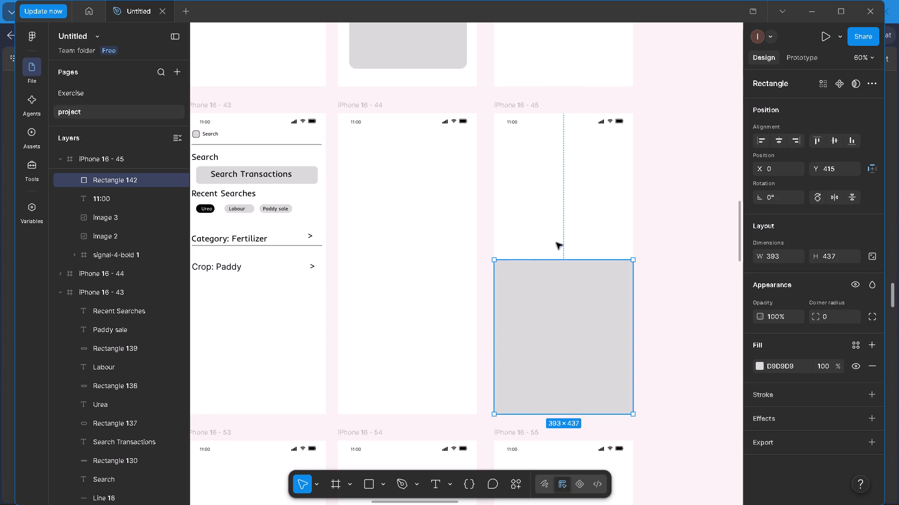
# Add the text "Filters" inside the upper-left corner of the grey rectangle in iPhone 16 - 45, following the PDF's Filters wireframe.
pyautogui.click(560, 238)
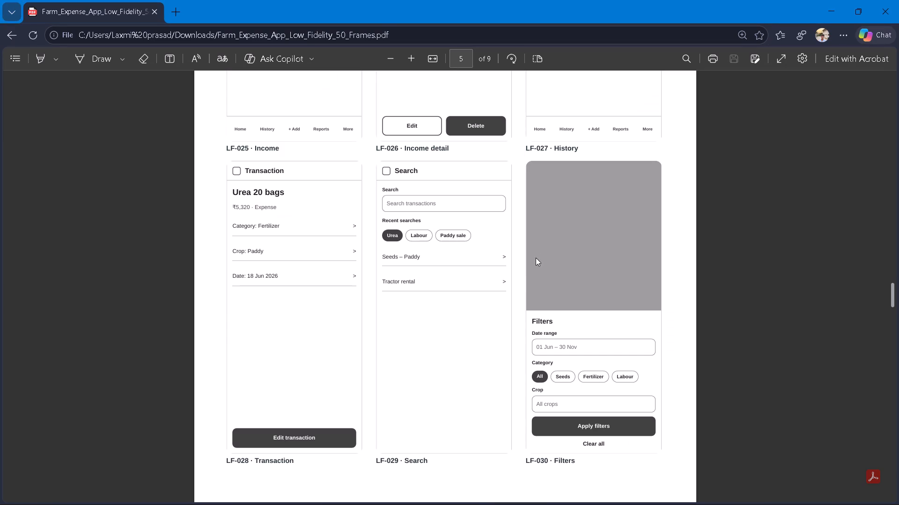
pyautogui.click(537, 284)
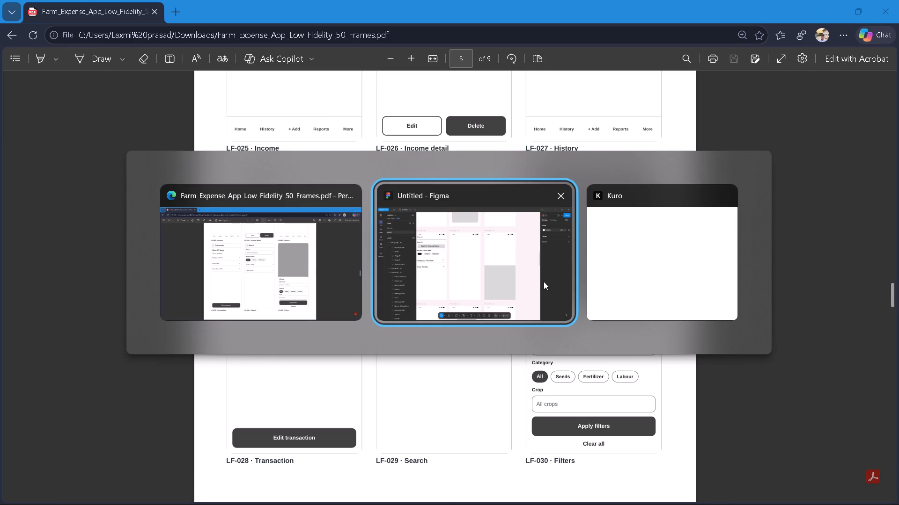
pyautogui.click(437, 485)
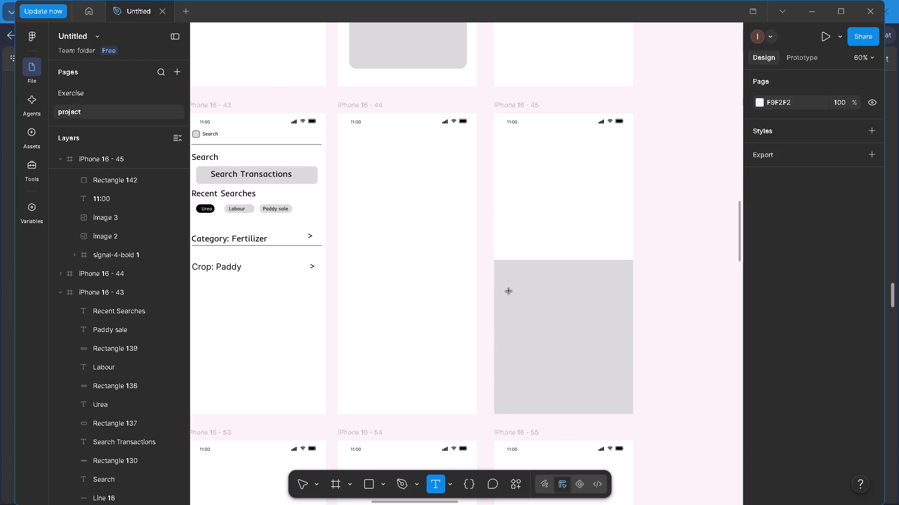
pyautogui.click(504, 272)
pyautogui.write('Filters')
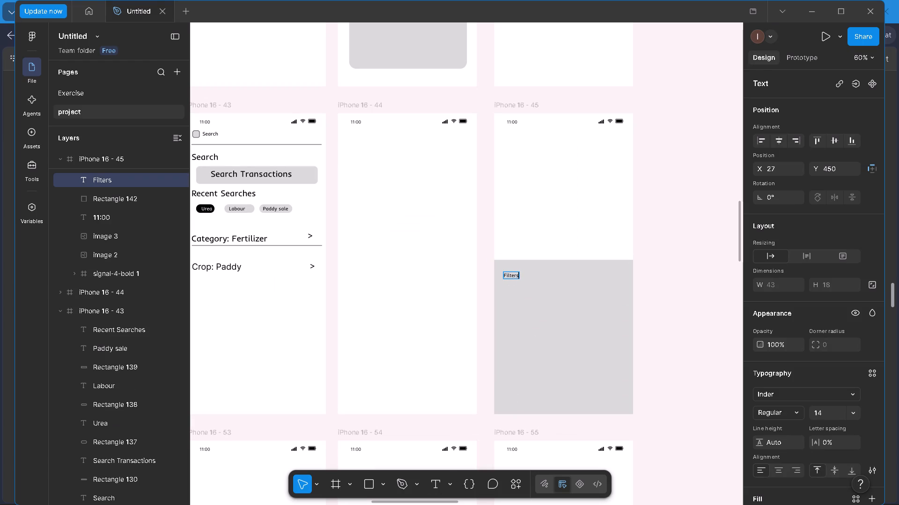
# Set the "Filters" heading to font size 24 and move it up closer to the grey rectangle's top edge.
pyautogui.doubleClick(514, 279)
pyautogui.click(515, 268)
pyautogui.tripleClick(510, 270)
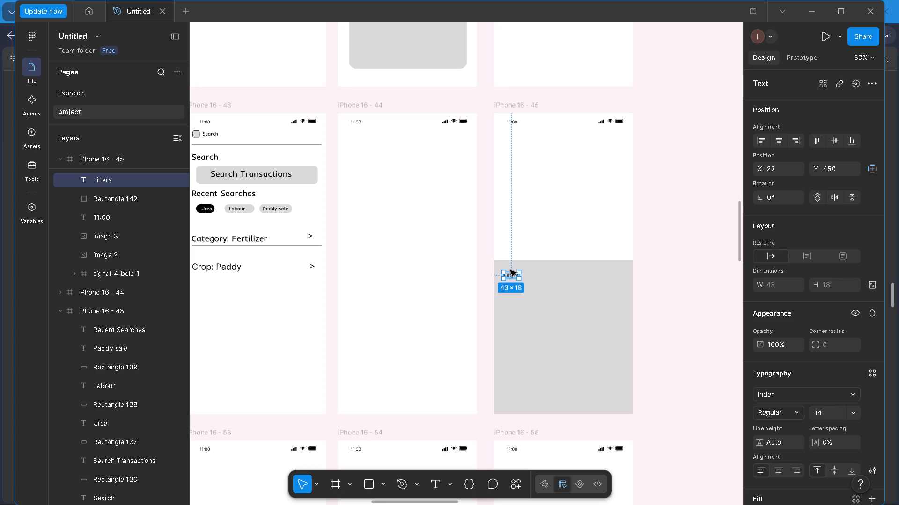
pyautogui.click(850, 407)
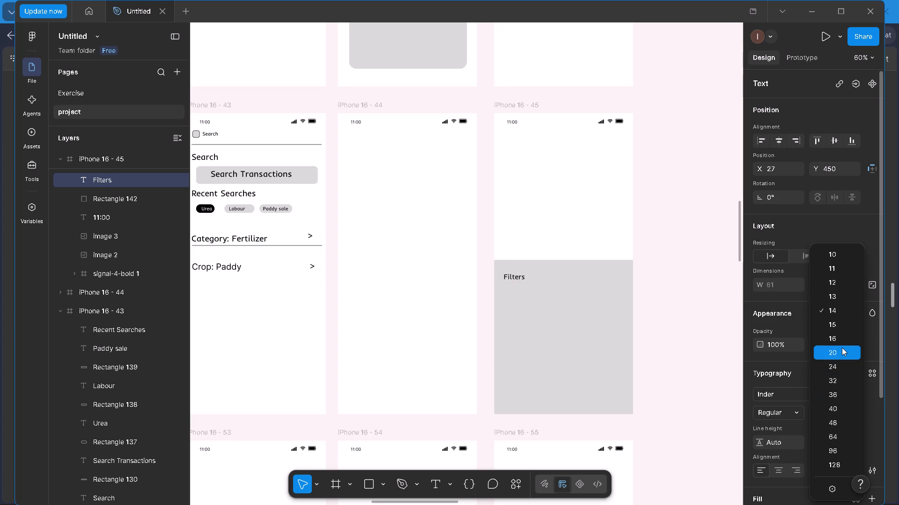
pyautogui.click(838, 367)
pyautogui.doubleClick(681, 346)
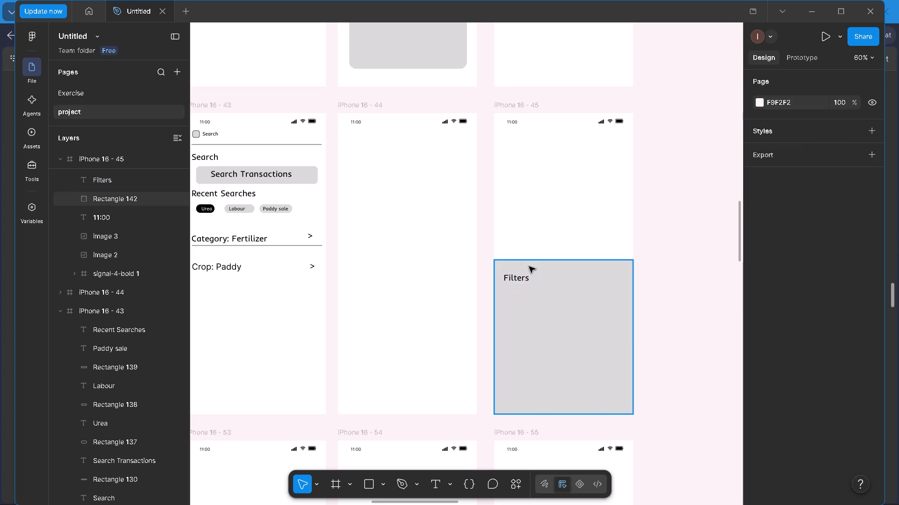
pyautogui.moveTo(517, 277); pyautogui.dragTo(517, 271)
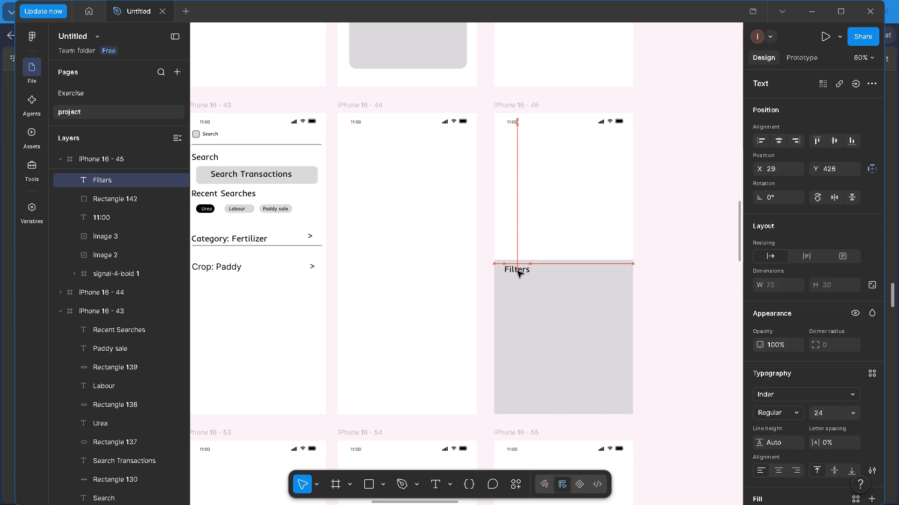
pyautogui.moveTo(517, 271); pyautogui.dragTo(517, 272)
pyautogui.click(664, 305)
# Rename the empty frame iPhone 16 - 44 as "iPhone 16 - 45".
pyautogui.press('h')
pyautogui.moveTo(663, 304); pyautogui.dragTo(618, 308)
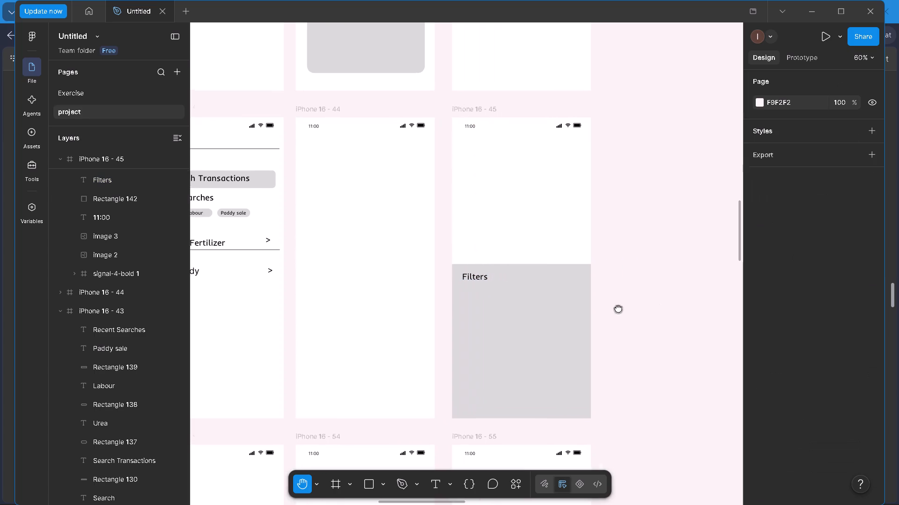
pyautogui.moveTo(618, 308); pyautogui.dragTo(553, 280)
pyautogui.keyDown('ctrl'); pyautogui.scroll(3, 553, 280); pyautogui.keyUp('ctrl')
pyautogui.keyDown('ctrl'); pyautogui.scroll(-4, 498, 322); pyautogui.keyUp('ctrl')
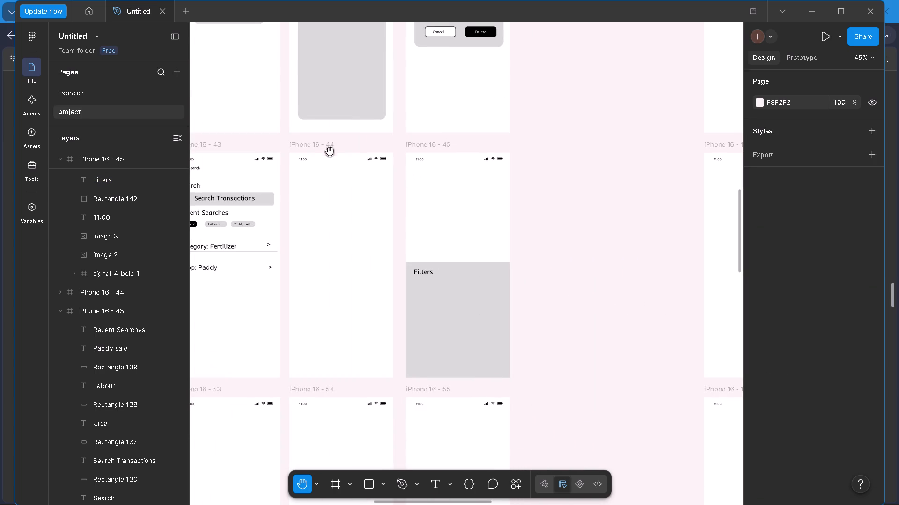
pyautogui.press('v')
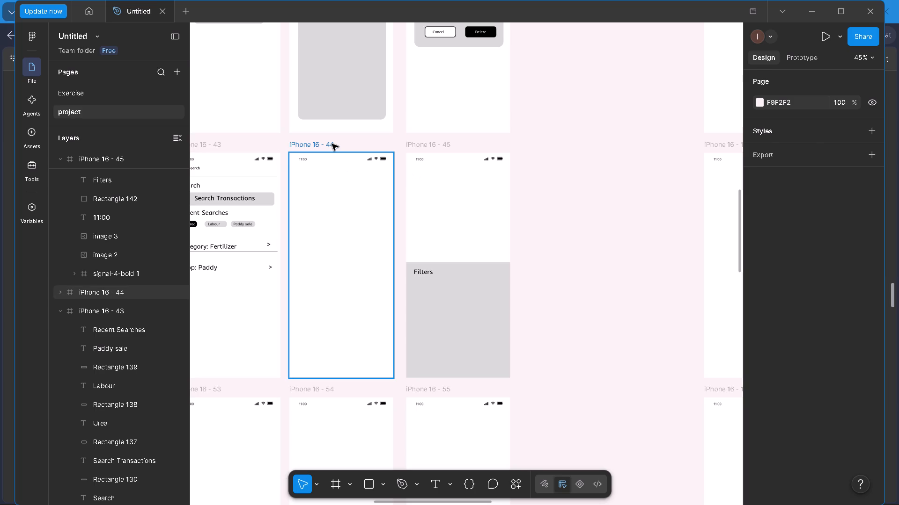
pyautogui.doubleClick(332, 144)
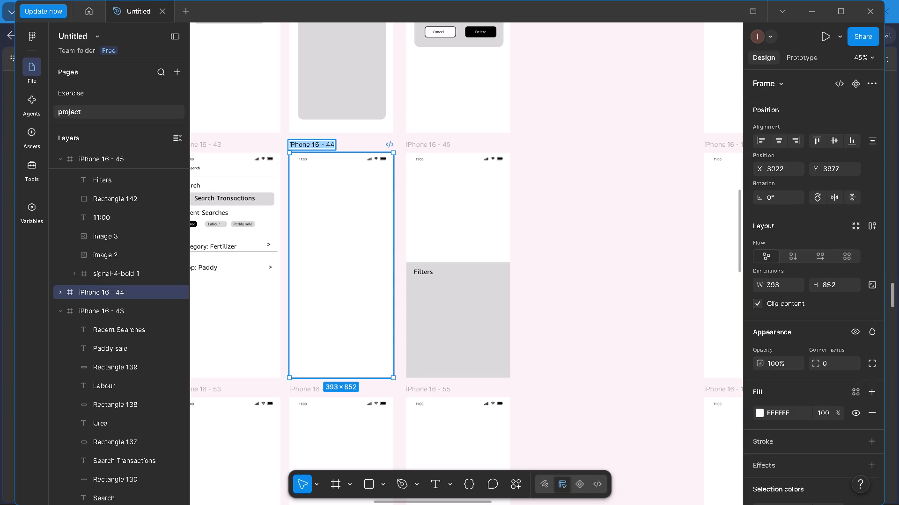
pyautogui.click(335, 144)
pyautogui.press('BackSpace')
pyautogui.press('5')
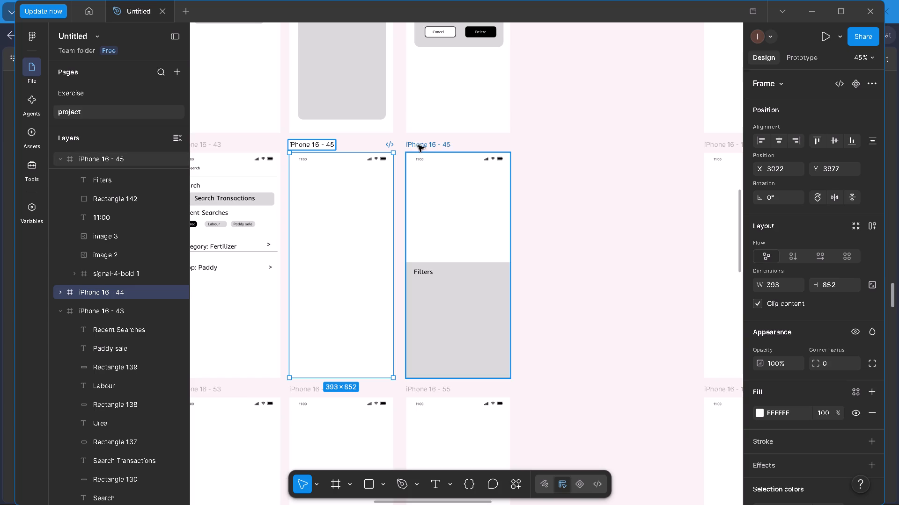
# Rename the frame containing the Filters panel as "iPhone 16 - 44".
pyautogui.doubleClick(448, 144)
pyautogui.doubleClick(449, 144)
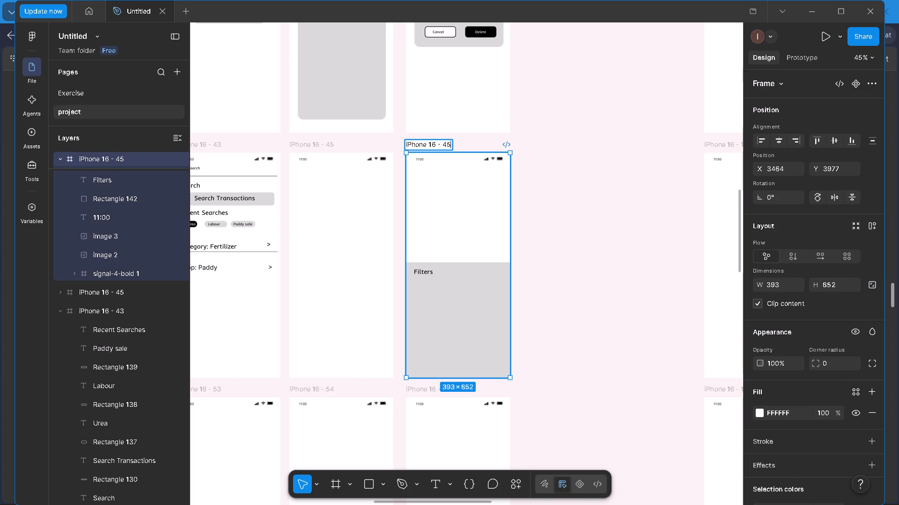
pyautogui.click(449, 144)
pyautogui.press('BackSpace')
pyautogui.press('4')
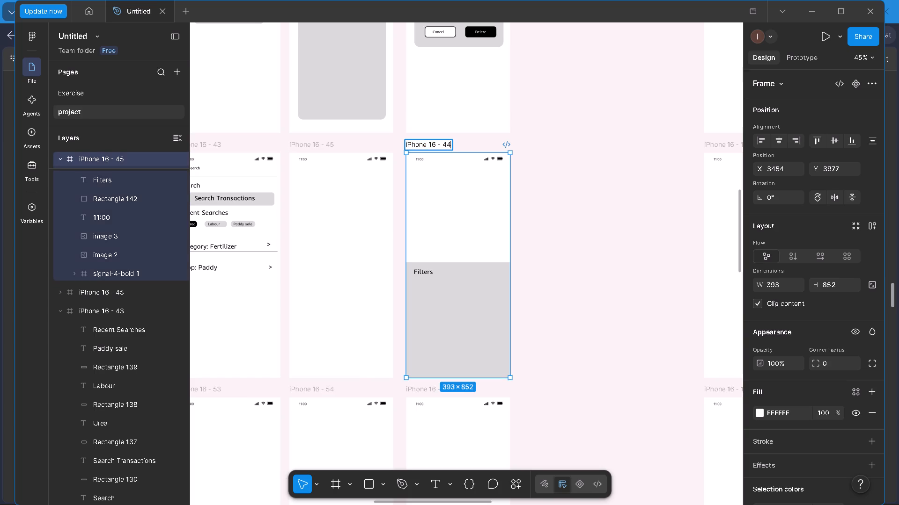
pyautogui.doubleClick(669, 202)
# Swap the two frames on the canvas so the Filters frame sits beside iPhone 16 - 43 and the empty iPhone 16 - 45 follows it.
pyautogui.moveTo(432, 146); pyautogui.dragTo(608, 174)
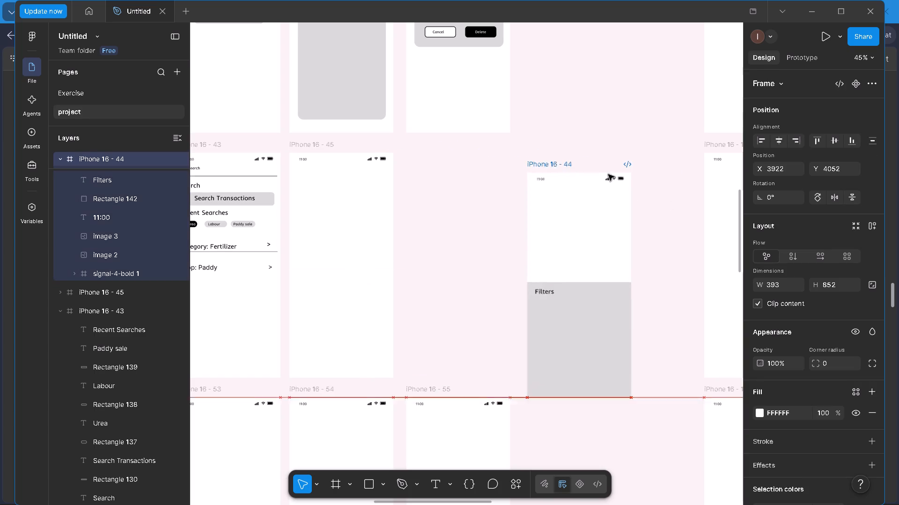
pyautogui.moveTo(608, 174); pyautogui.dragTo(615, 168)
pyautogui.moveTo(319, 146); pyautogui.dragTo(443, 156)
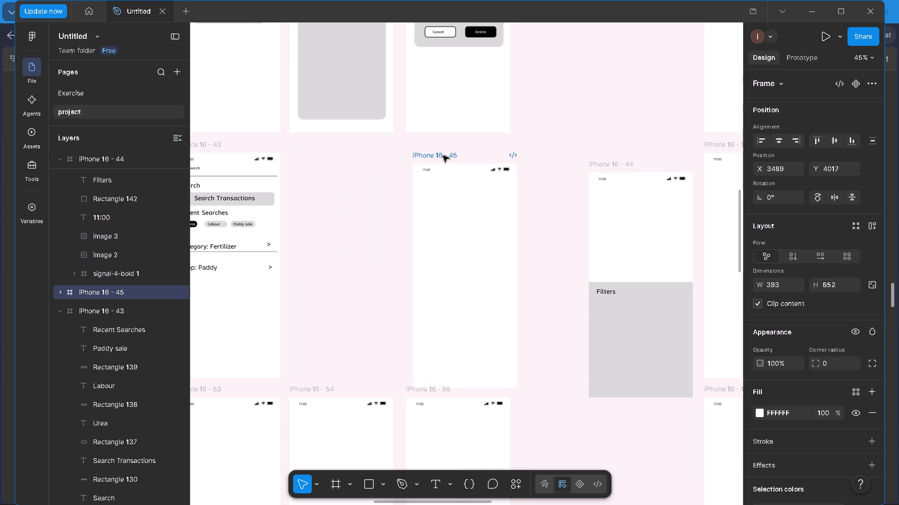
pyautogui.moveTo(443, 156); pyautogui.dragTo(436, 147)
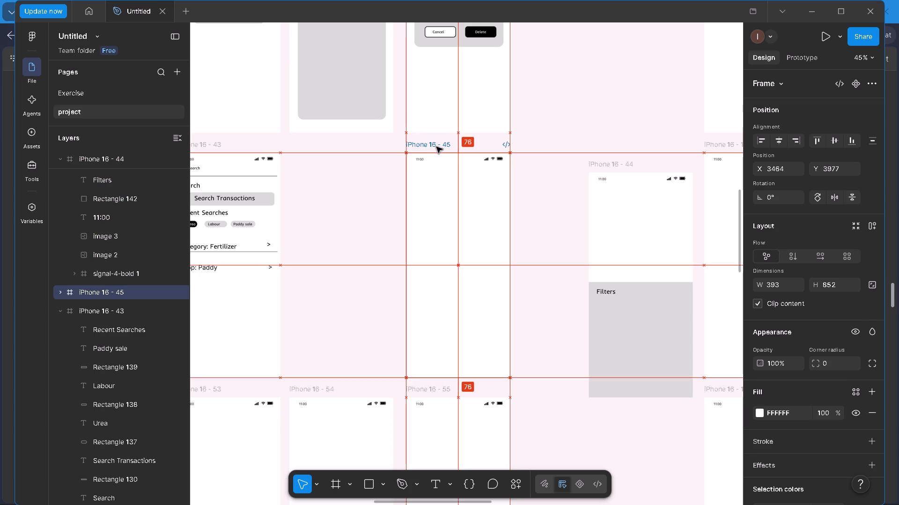
pyautogui.moveTo(436, 147); pyautogui.dragTo(436, 146)
pyautogui.moveTo(596, 162); pyautogui.dragTo(300, 155)
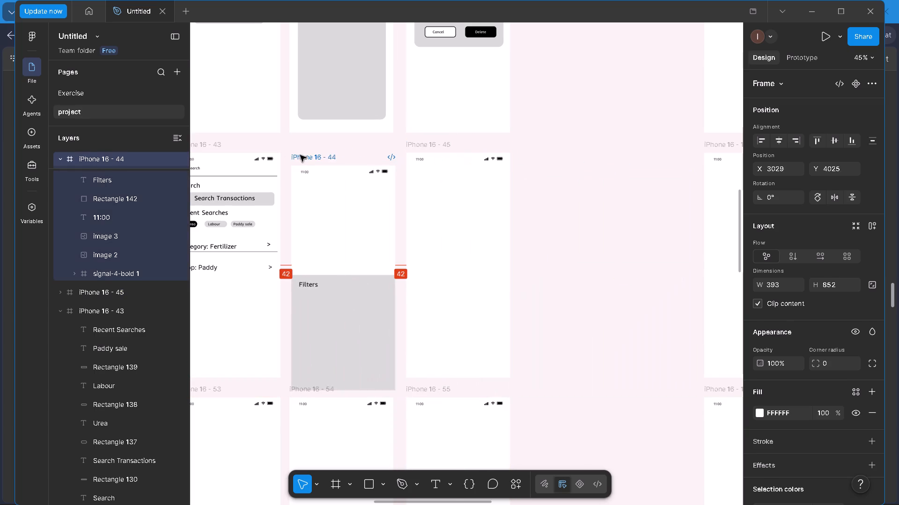
pyautogui.moveTo(300, 155); pyautogui.dragTo(297, 140)
pyautogui.click(615, 212)
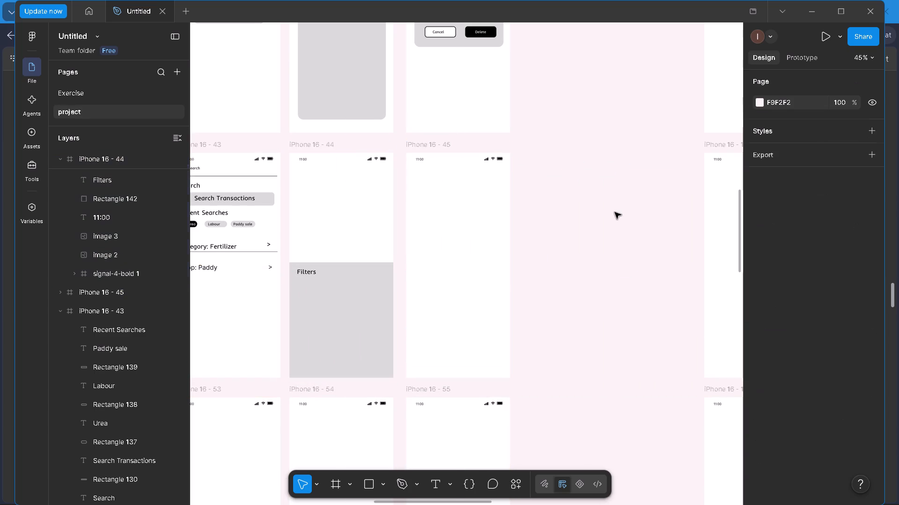
# Replace the "Crop: Paddy" text in iPhone 16 - 43 with "Tractor rental" copied from the PDF's Search wireframe.
pyautogui.press('h')
pyautogui.moveTo(282, 218); pyautogui.dragTo(426, 207)
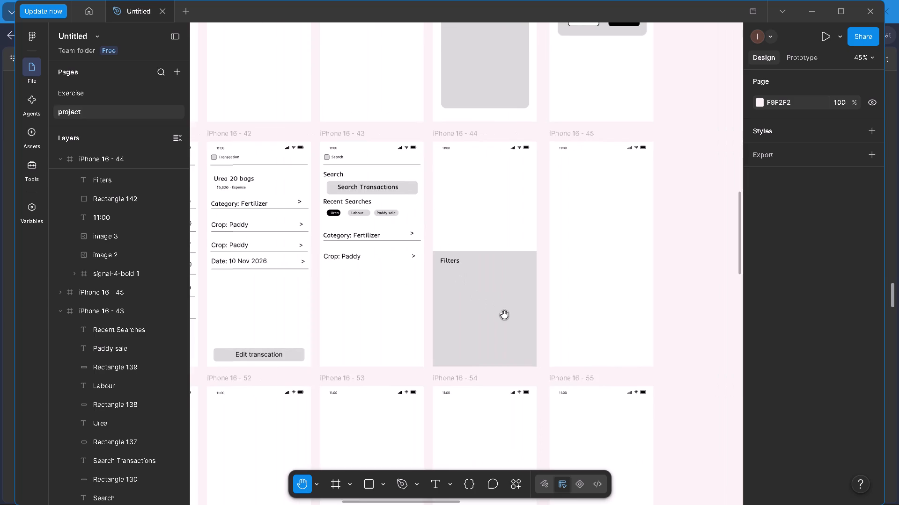
pyautogui.keyDown('ctrl'); pyautogui.scroll(4, 505, 315); pyautogui.keyUp('ctrl')
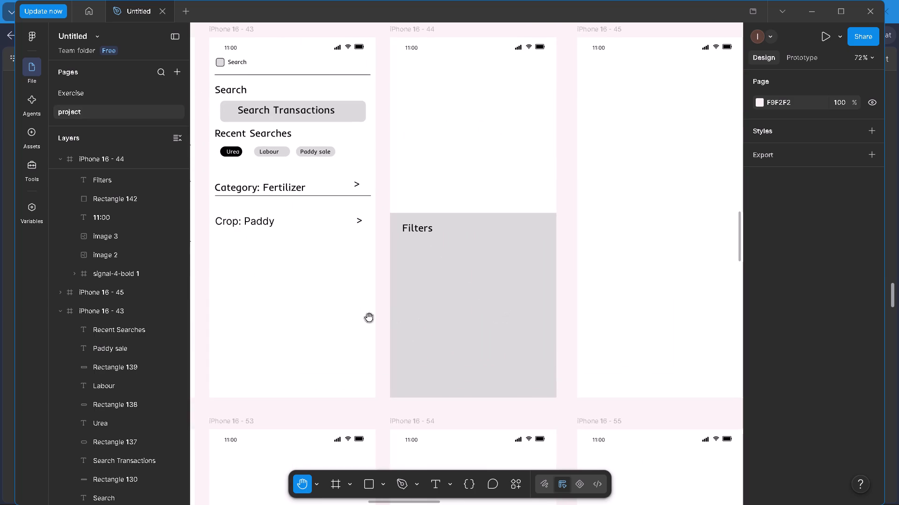
pyautogui.keyDown('ctrl'); pyautogui.moveTo(318, 315); pyautogui.dragTo(413, 317); pyautogui.keyUp('ctrl')
pyautogui.keyDown('ctrl'); pyautogui.tripleClick(413, 317); pyautogui.keyUp('ctrl')
pyautogui.keyDown('ctrl'); pyautogui.doubleClick(413, 317); pyautogui.keyUp('ctrl')
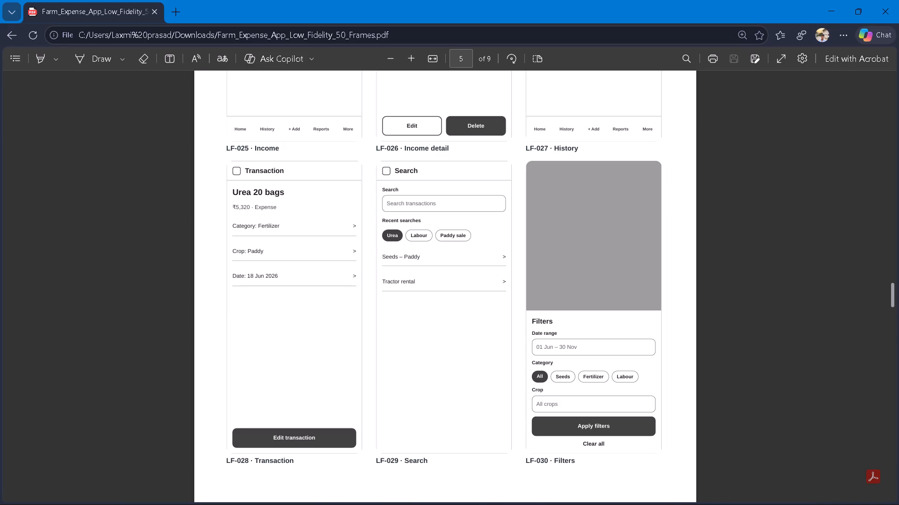
pyautogui.tripleClick(407, 284)
pyautogui.hotkey('ctrl', 'c')
pyautogui.press('v')
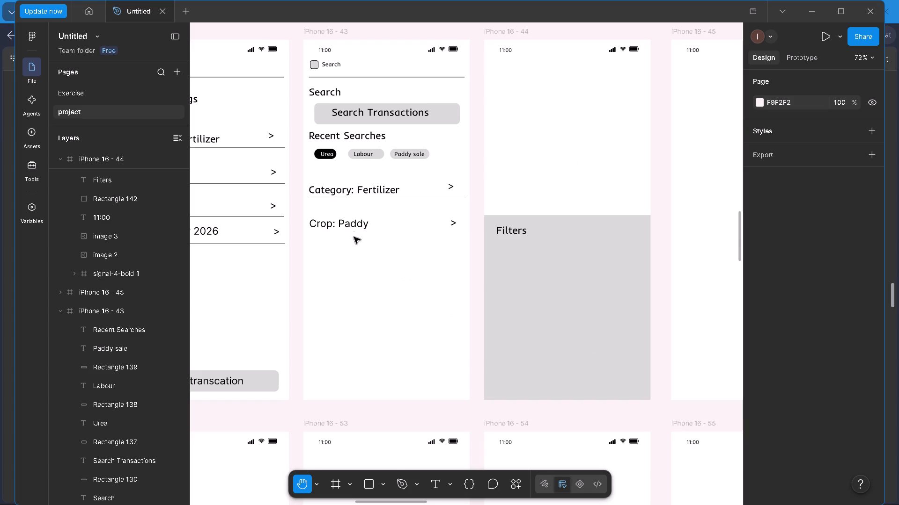
pyautogui.doubleClick(351, 226)
pyautogui.hotkey('ctrl', 'v')
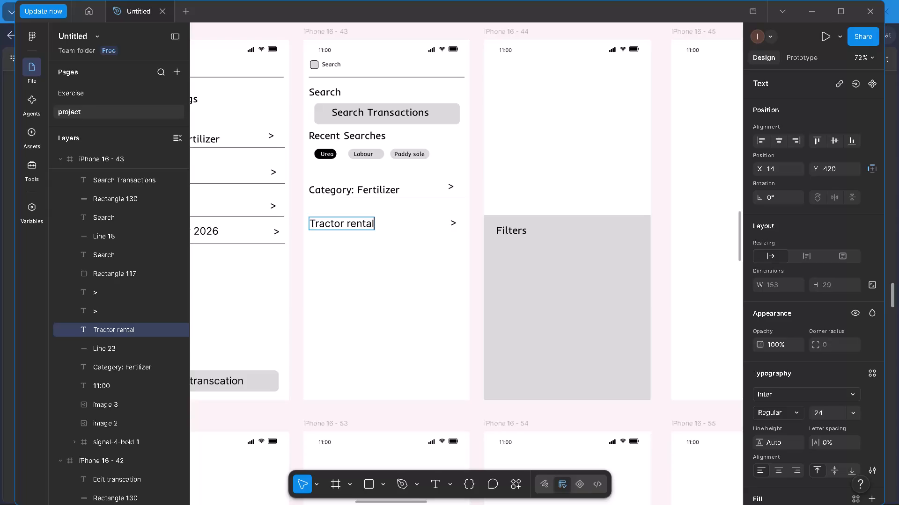
# Copy the divider line under "Category: Fertilizer" and place the copy just beneath "Tractor rental" in iPhone 16 - 43.
pyautogui.doubleClick(422, 200)
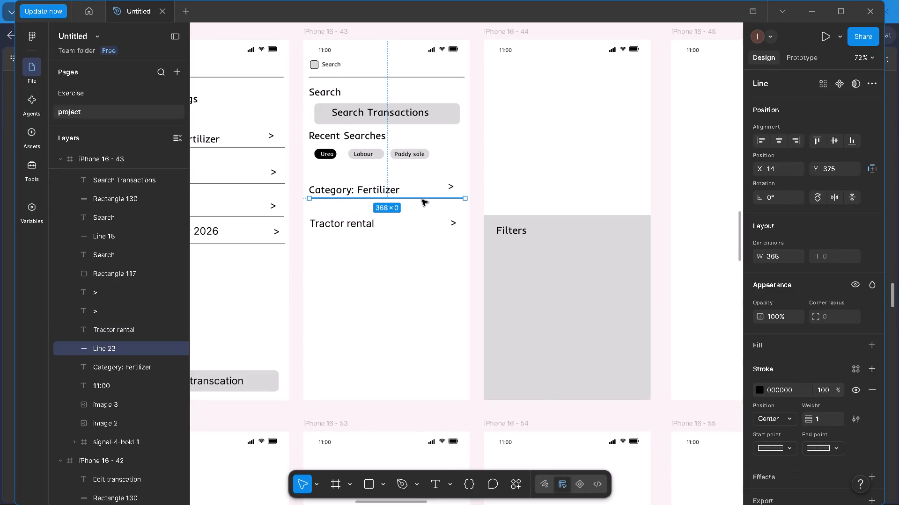
pyautogui.rightClick(422, 200)
pyautogui.click(462, 94)
pyautogui.rightClick(368, 242)
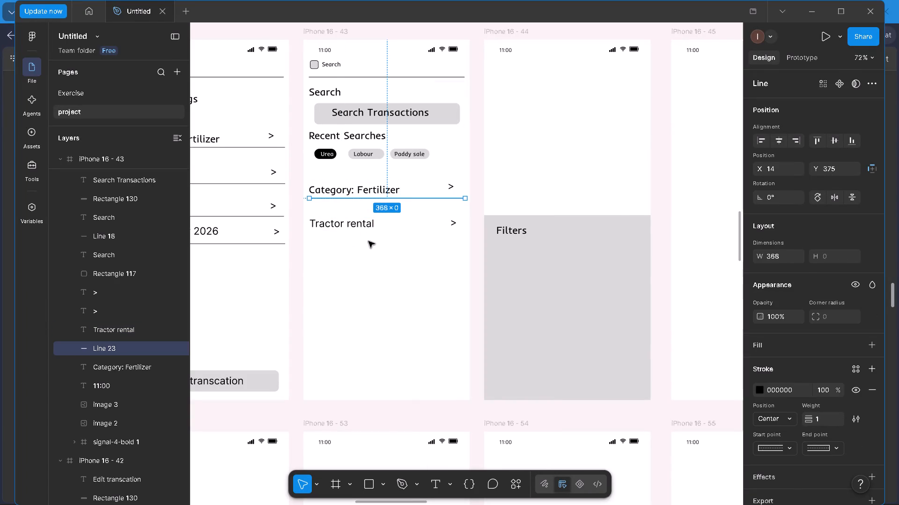
pyautogui.click(436, 87)
pyautogui.moveTo(408, 244); pyautogui.dragTo(351, 245)
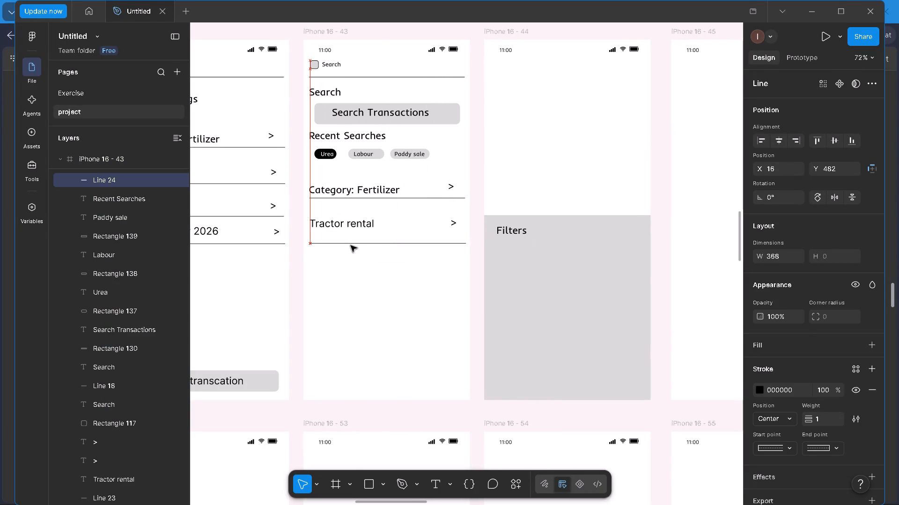
pyautogui.moveTo(351, 245); pyautogui.dragTo(351, 239)
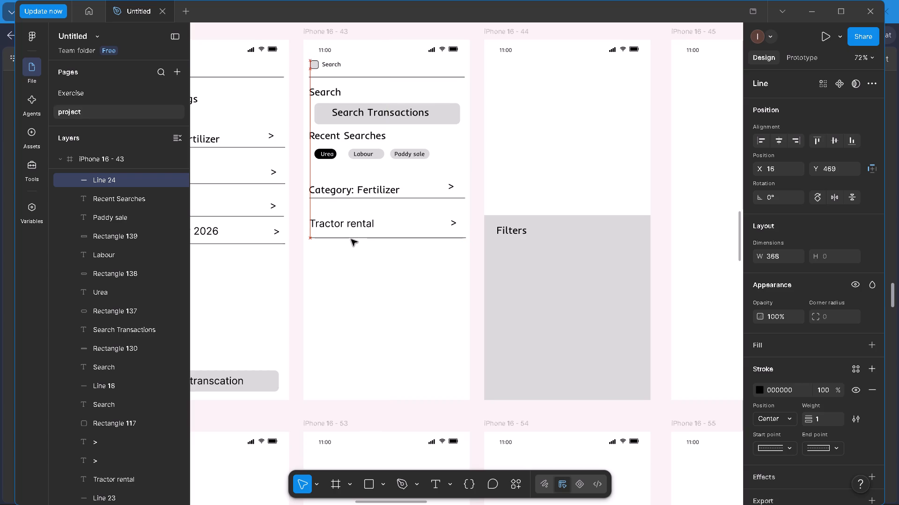
pyautogui.moveTo(351, 239); pyautogui.dragTo(349, 238)
pyautogui.click(422, 279)
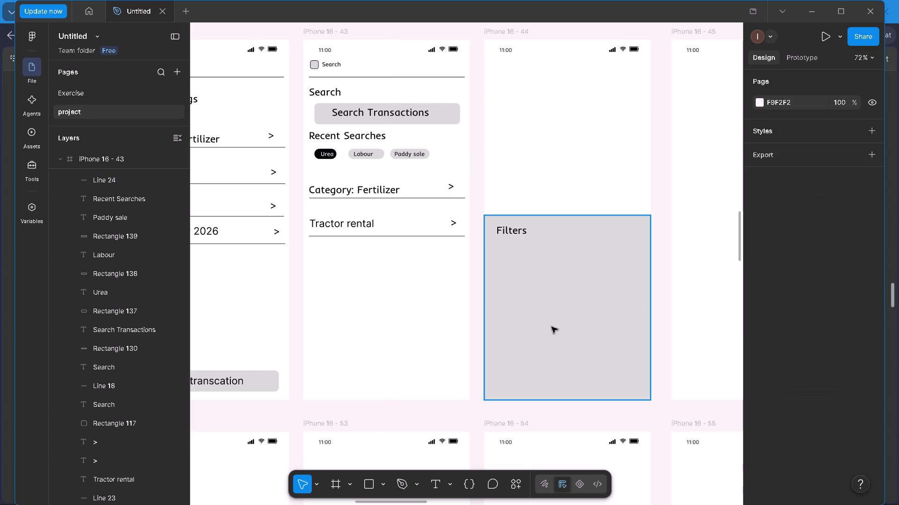
# Add the text "Date range" just beneath the "Filters" heading in iPhone 16 - 44.
pyautogui.press('h')
pyautogui.moveTo(563, 332); pyautogui.dragTo(447, 279)
pyautogui.keyDown('ctrl'); pyautogui.scroll(3, 446, 285); pyautogui.keyUp('ctrl')
pyautogui.keyDown('ctrl'); pyautogui.moveTo(446, 285); pyautogui.dragTo(457, 341); pyautogui.keyUp('ctrl')
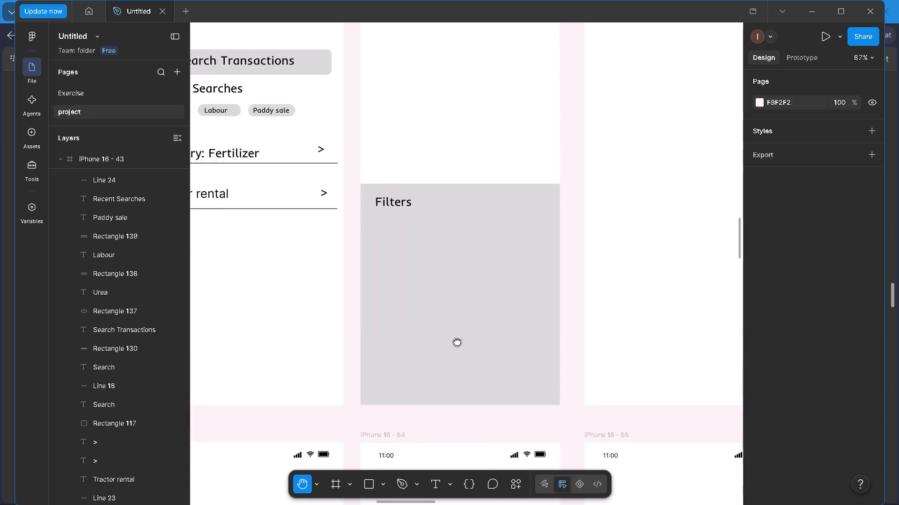
pyautogui.keyDown('ctrl'); pyautogui.moveTo(457, 341); pyautogui.dragTo(463, 361); pyautogui.keyUp('ctrl')
pyautogui.keyDown('ctrl'); pyautogui.scroll(4, 461, 361); pyautogui.keyUp('ctrl')
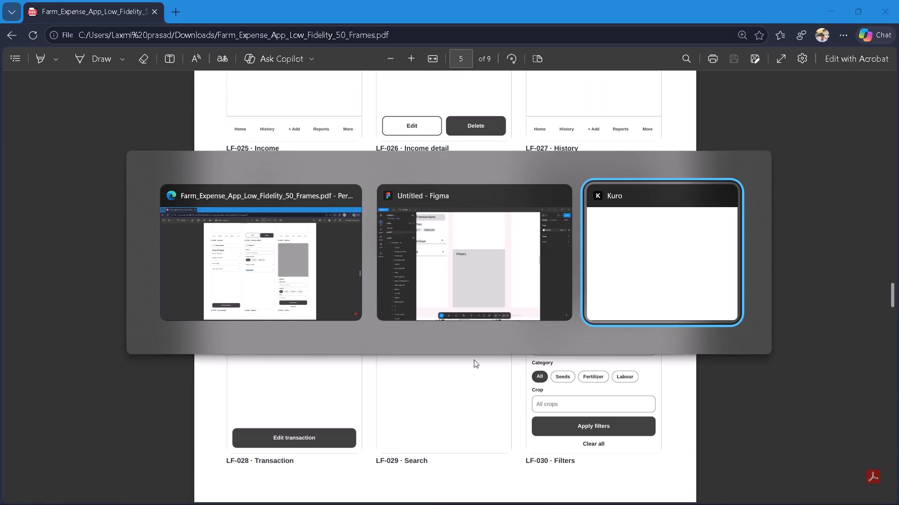
pyautogui.click(437, 481)
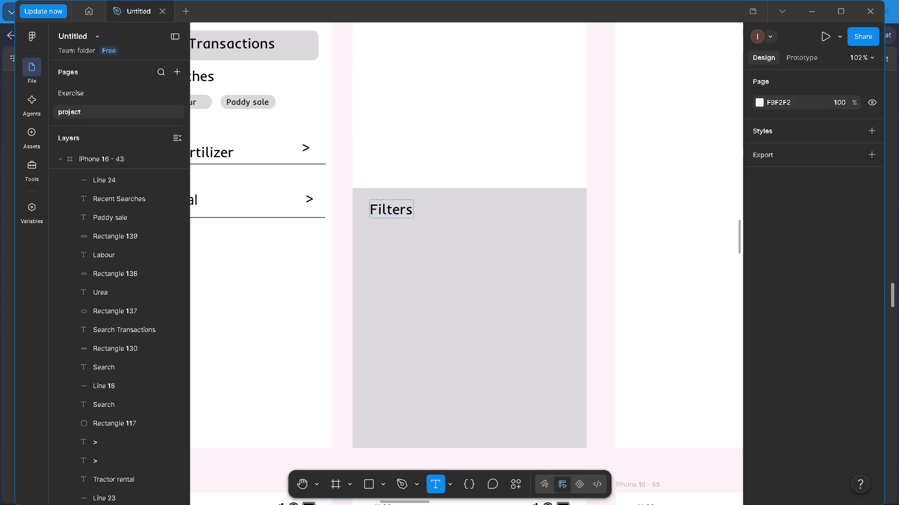
pyautogui.click(371, 225)
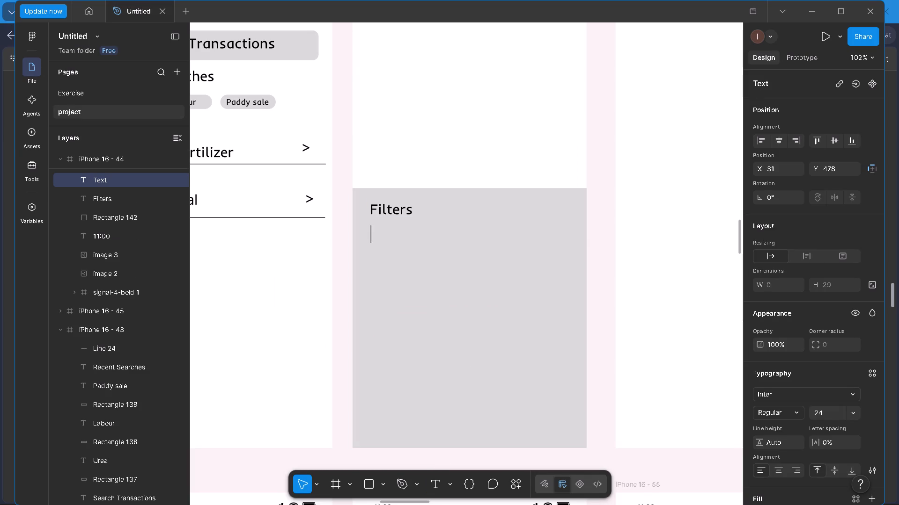
pyautogui.write('Dat')
pyautogui.write('e r')
pyautogui.write('ange')
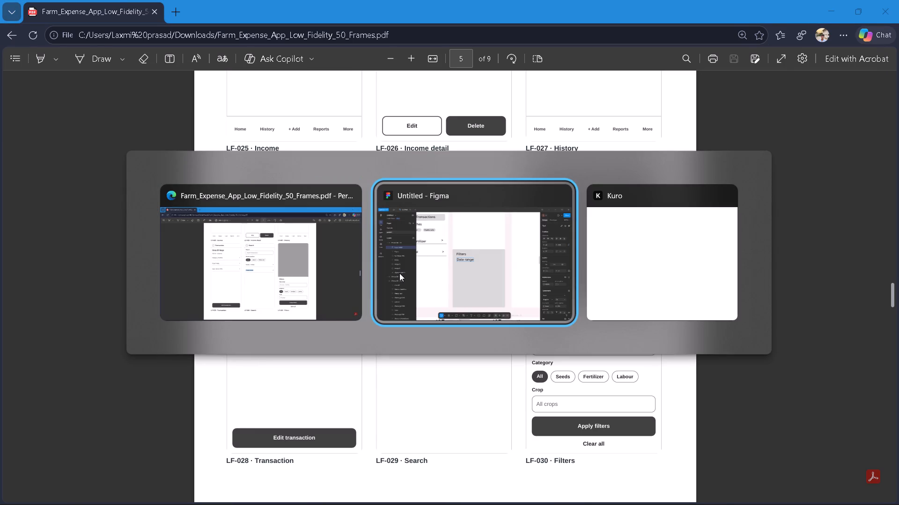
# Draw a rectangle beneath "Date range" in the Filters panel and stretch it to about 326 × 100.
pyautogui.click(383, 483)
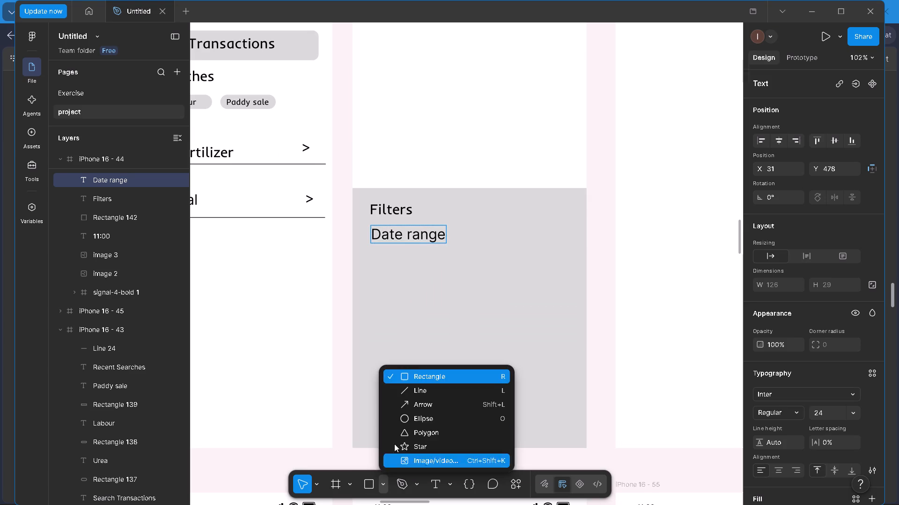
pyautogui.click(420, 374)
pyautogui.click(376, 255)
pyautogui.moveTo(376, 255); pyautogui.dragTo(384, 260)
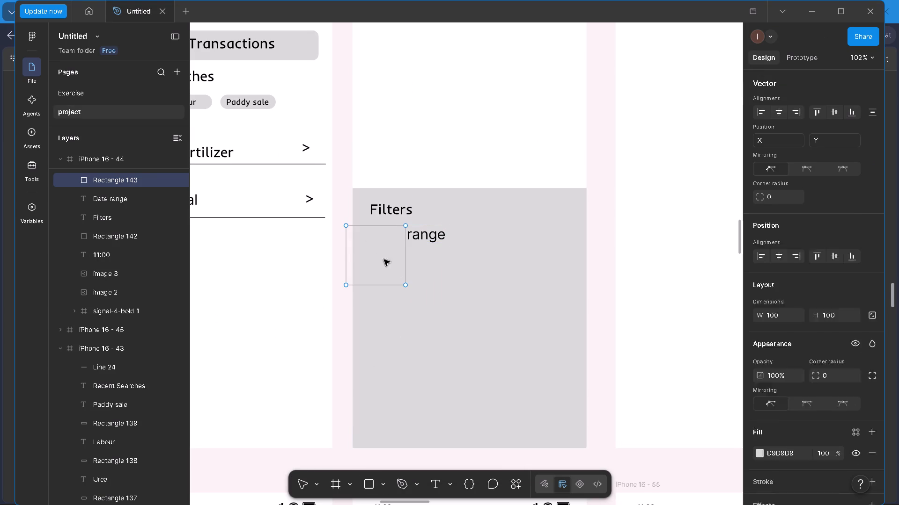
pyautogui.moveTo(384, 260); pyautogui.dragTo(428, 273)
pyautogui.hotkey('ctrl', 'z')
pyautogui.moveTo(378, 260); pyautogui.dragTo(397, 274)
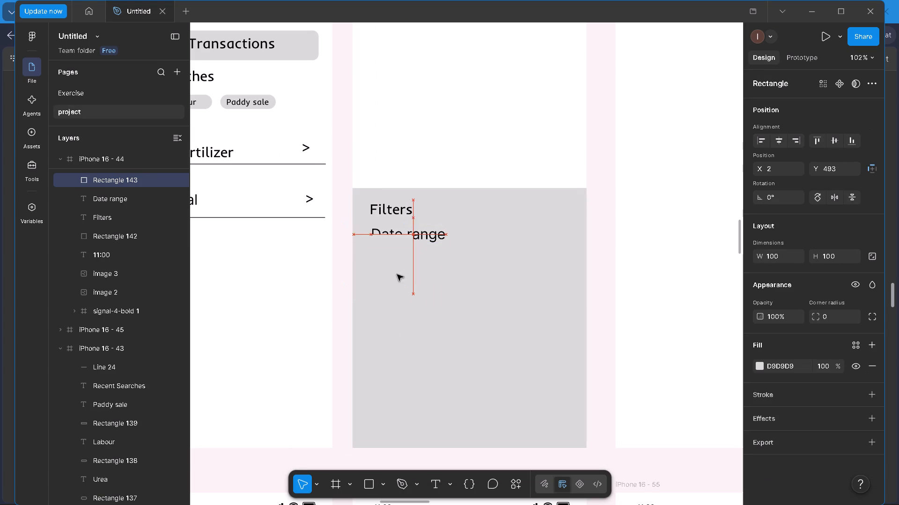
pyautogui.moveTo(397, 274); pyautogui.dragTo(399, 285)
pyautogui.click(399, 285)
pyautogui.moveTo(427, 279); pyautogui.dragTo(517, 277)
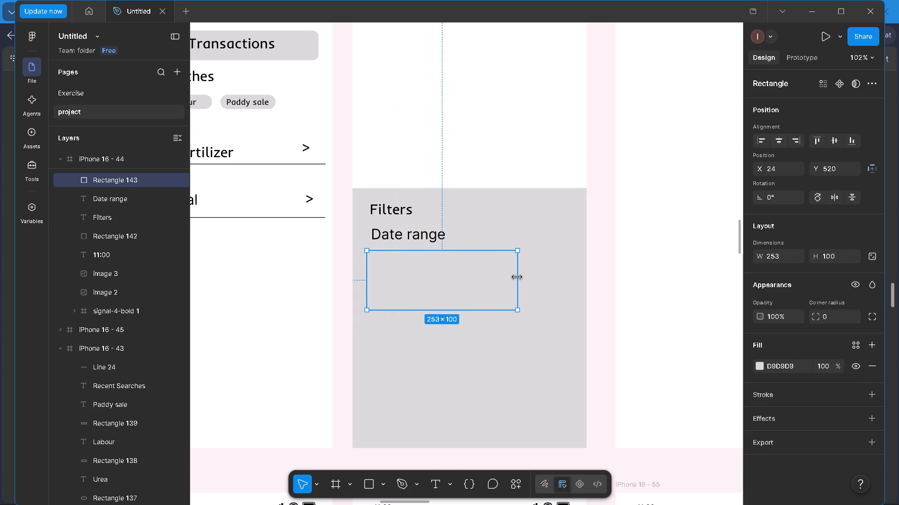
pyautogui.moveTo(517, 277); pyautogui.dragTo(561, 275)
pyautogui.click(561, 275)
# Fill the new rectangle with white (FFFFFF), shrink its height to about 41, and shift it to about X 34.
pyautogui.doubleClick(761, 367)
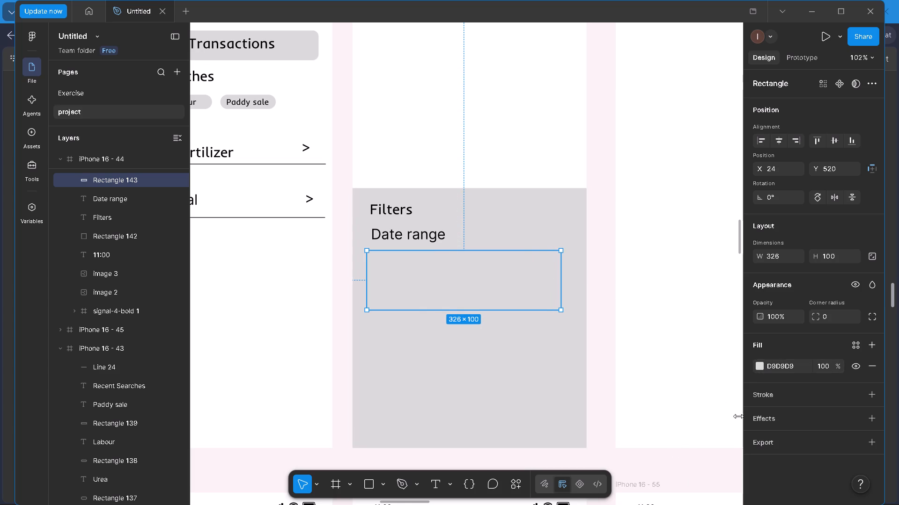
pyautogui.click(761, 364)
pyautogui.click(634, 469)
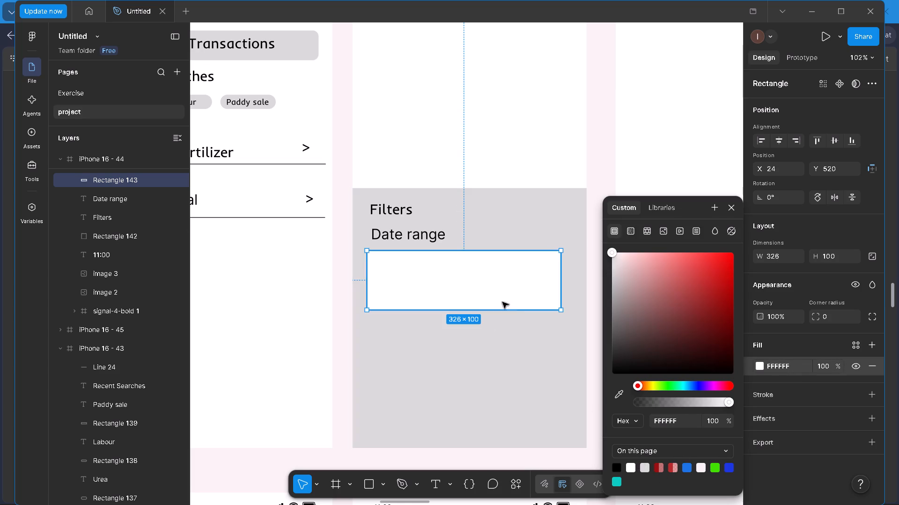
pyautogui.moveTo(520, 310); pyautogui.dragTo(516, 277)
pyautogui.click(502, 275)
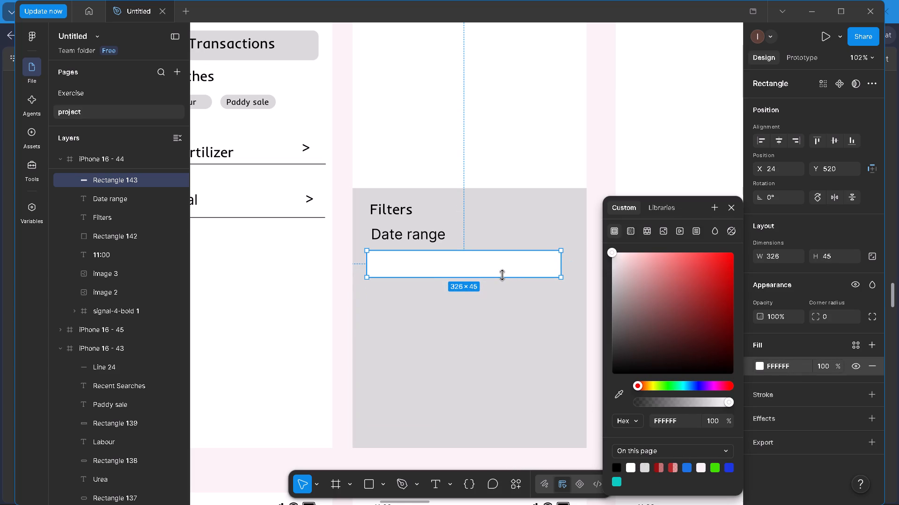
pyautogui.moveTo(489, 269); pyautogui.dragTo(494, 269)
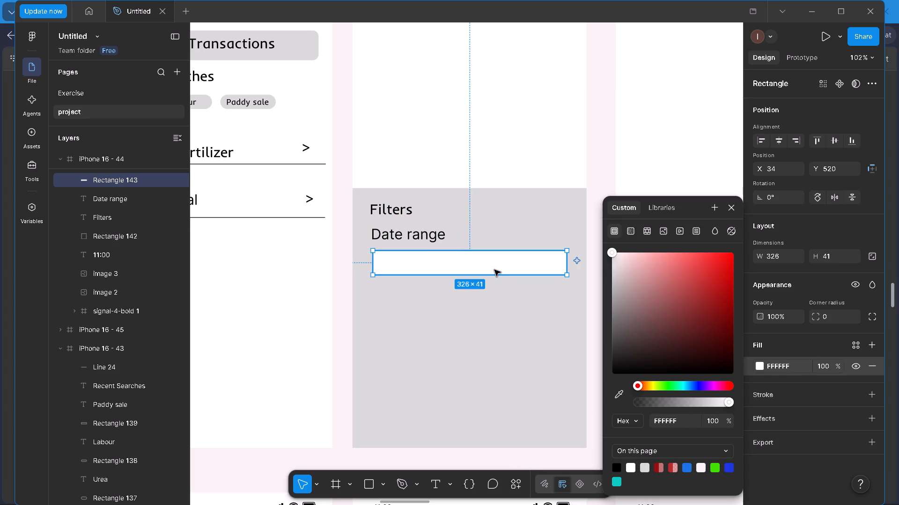
# Copy the rounded rectangle behind "Search Transactions" in iPhone 16 - 43 and paste it into iPhone 16 - 44.
pyautogui.keyDown('ctrl'); pyautogui.scroll(-5, 494, 270); pyautogui.keyUp('ctrl')
pyautogui.doubleClick(391, 155)
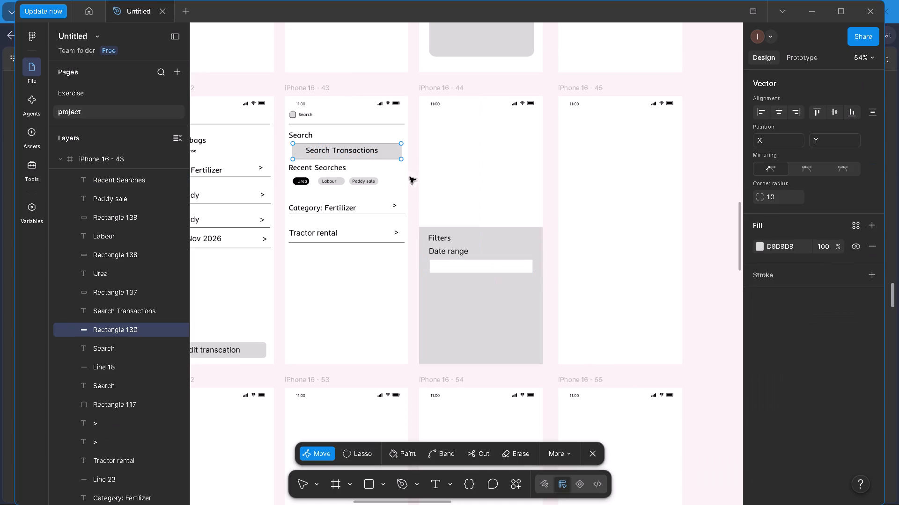
pyautogui.doubleClick(599, 456)
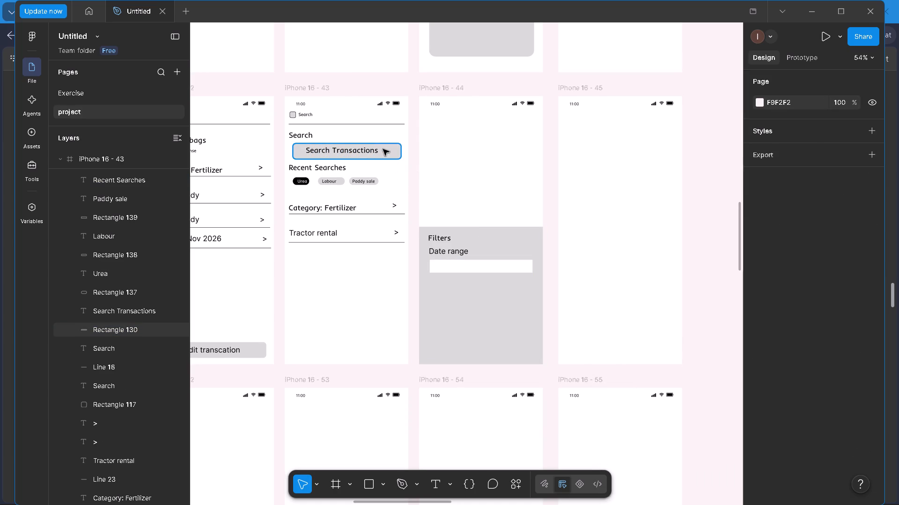
pyautogui.click(383, 149)
pyautogui.rightClick(389, 150)
pyautogui.click(407, 94)
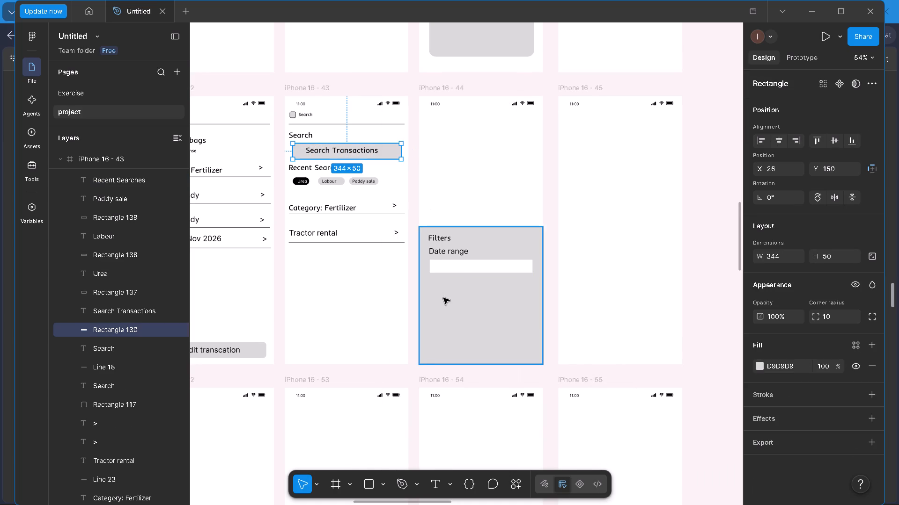
pyautogui.rightClick(443, 298)
pyautogui.click(470, 110)
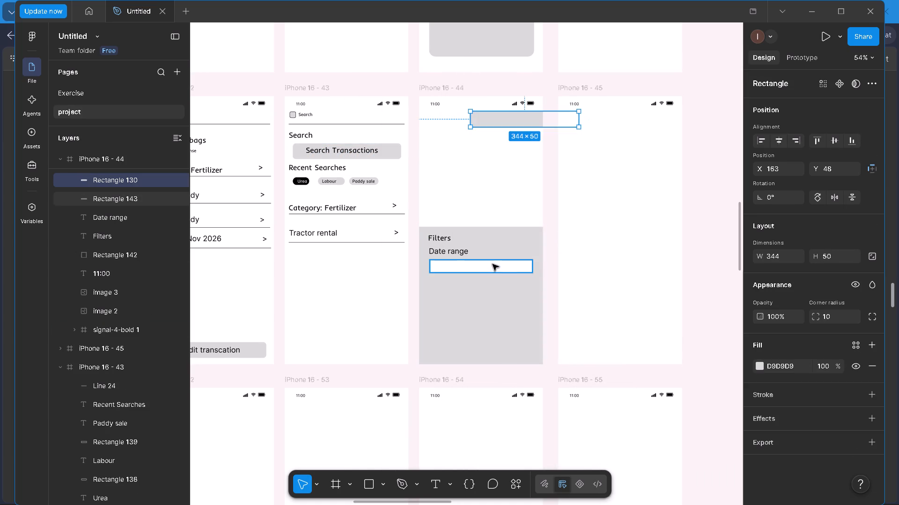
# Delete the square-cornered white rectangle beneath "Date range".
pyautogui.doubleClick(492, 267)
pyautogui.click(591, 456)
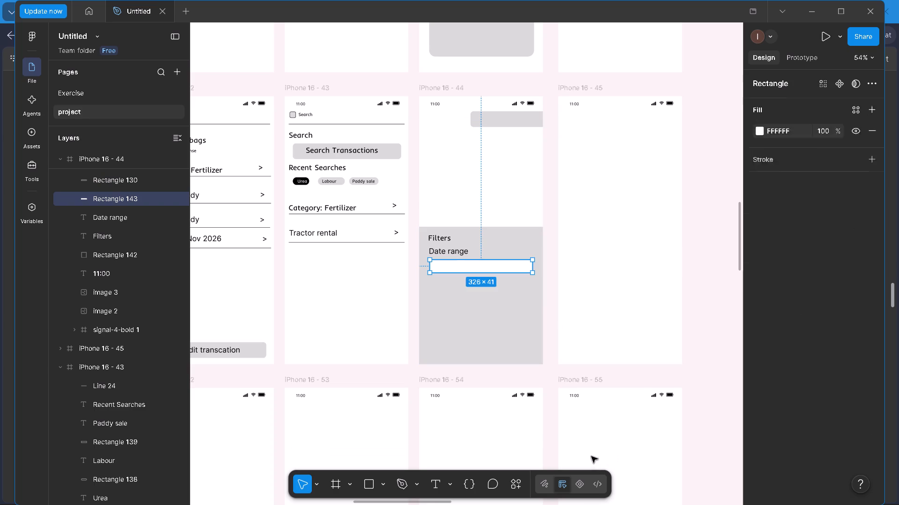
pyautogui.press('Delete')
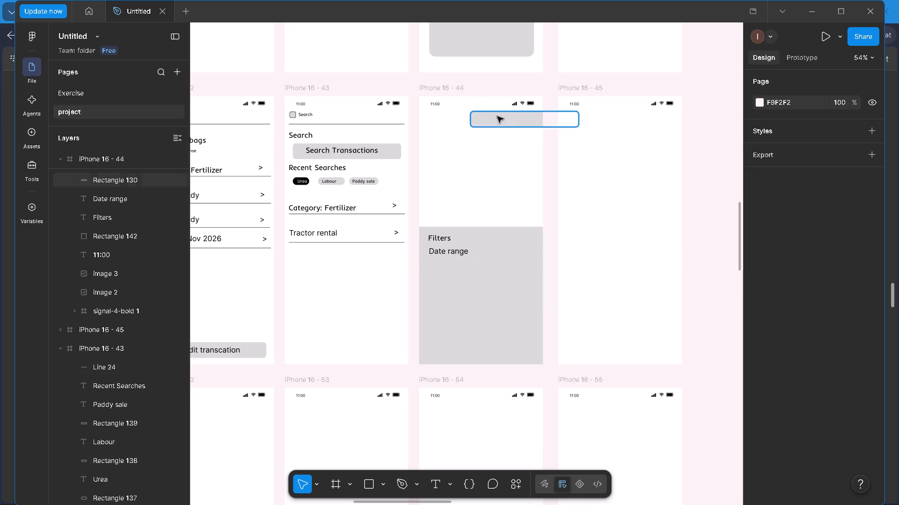
# Place the pasted rounded rectangle beneath "Date range" at about X 21, Y 535 and fill it with white (FFFFFF).
pyautogui.moveTo(497, 118); pyautogui.dragTo(451, 271)
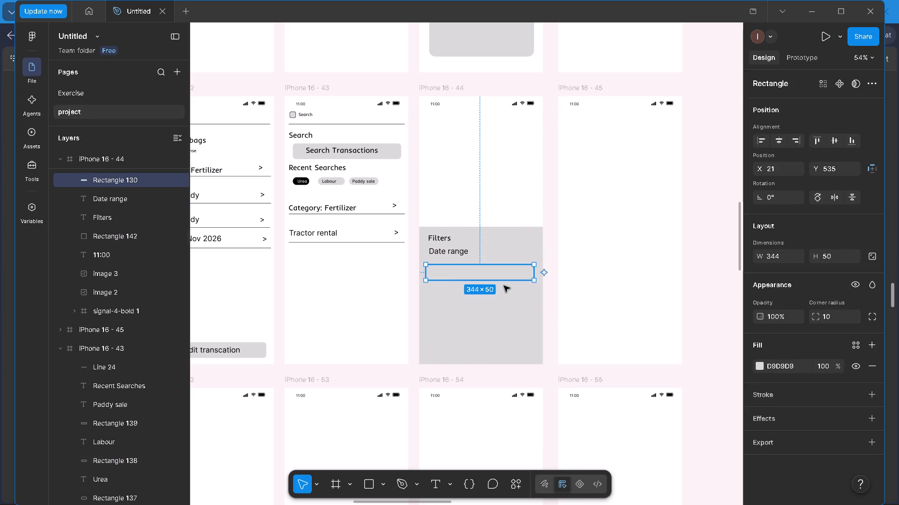
pyautogui.click(756, 367)
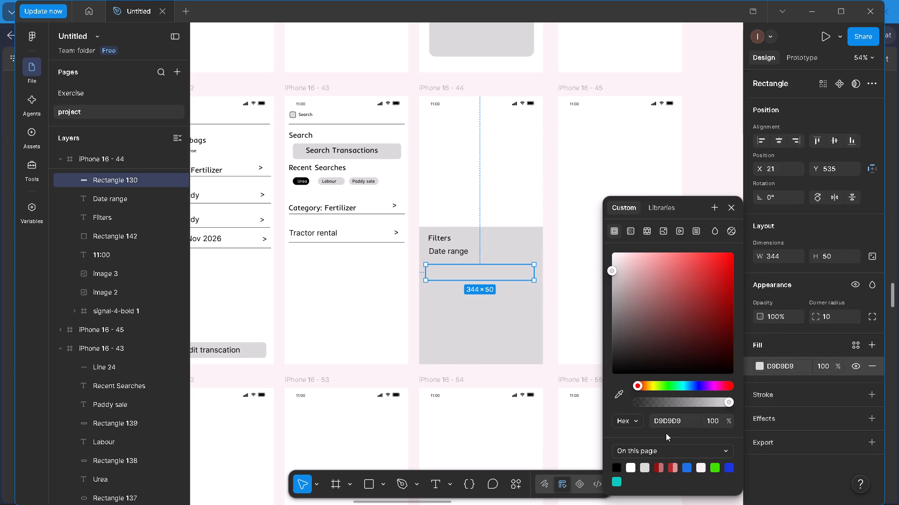
pyautogui.doubleClick(631, 472)
pyautogui.tripleClick(633, 466)
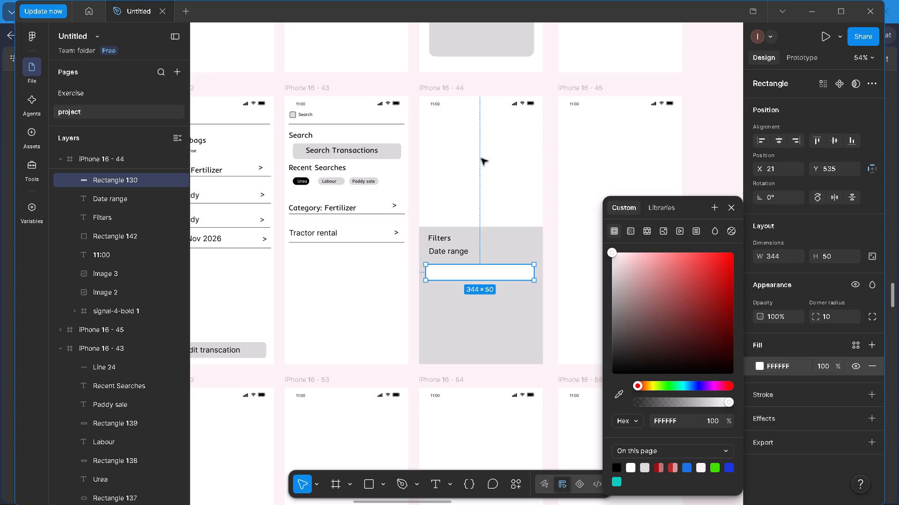
pyautogui.click(484, 161)
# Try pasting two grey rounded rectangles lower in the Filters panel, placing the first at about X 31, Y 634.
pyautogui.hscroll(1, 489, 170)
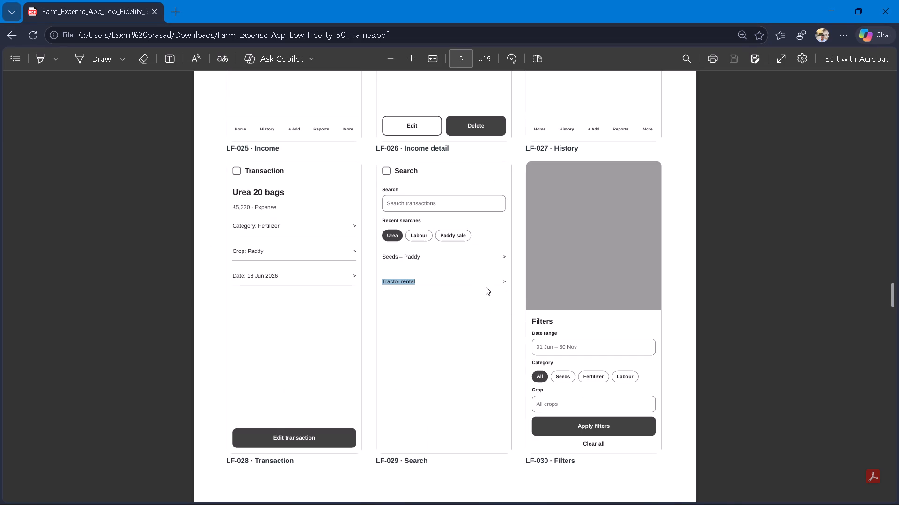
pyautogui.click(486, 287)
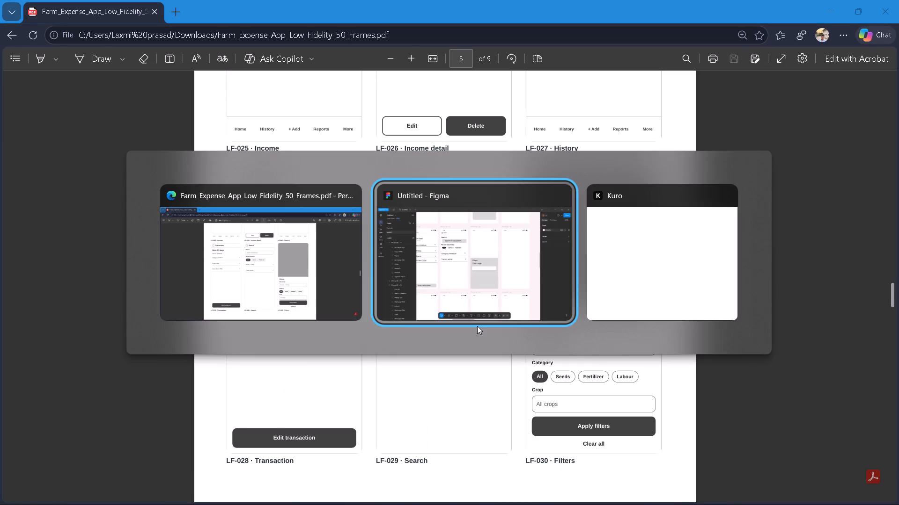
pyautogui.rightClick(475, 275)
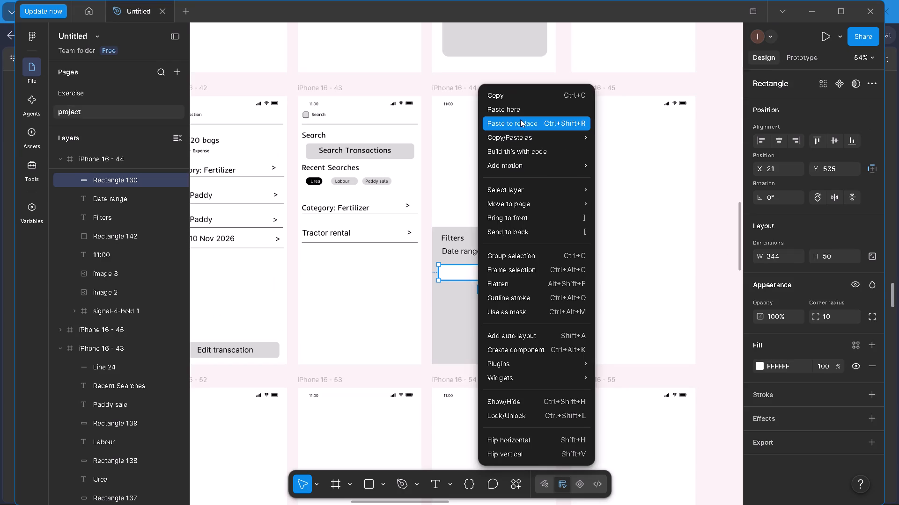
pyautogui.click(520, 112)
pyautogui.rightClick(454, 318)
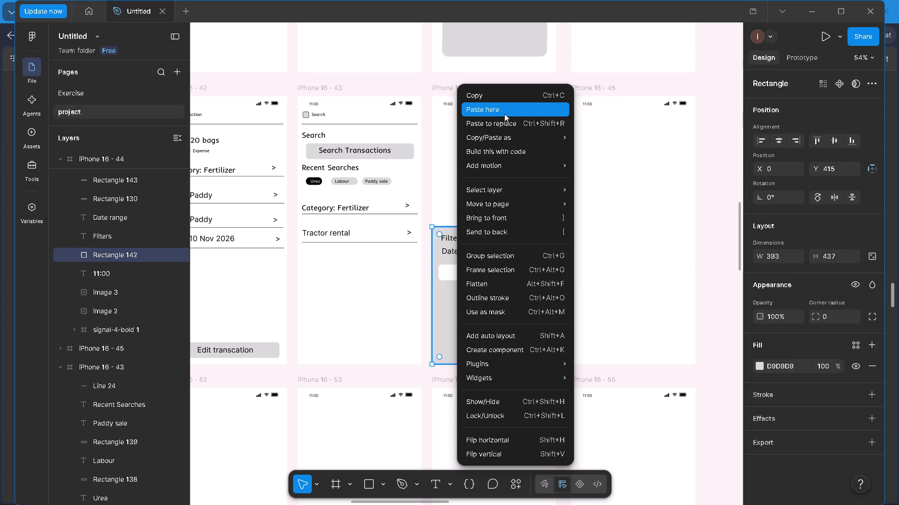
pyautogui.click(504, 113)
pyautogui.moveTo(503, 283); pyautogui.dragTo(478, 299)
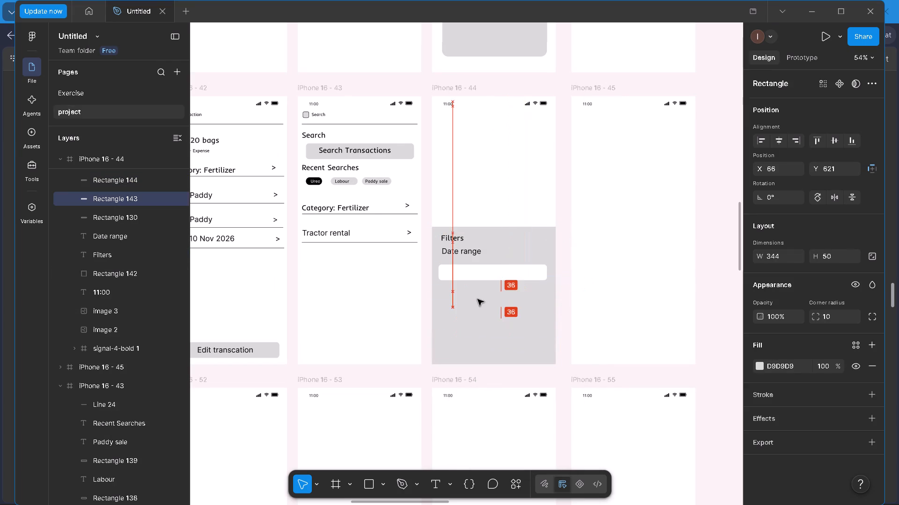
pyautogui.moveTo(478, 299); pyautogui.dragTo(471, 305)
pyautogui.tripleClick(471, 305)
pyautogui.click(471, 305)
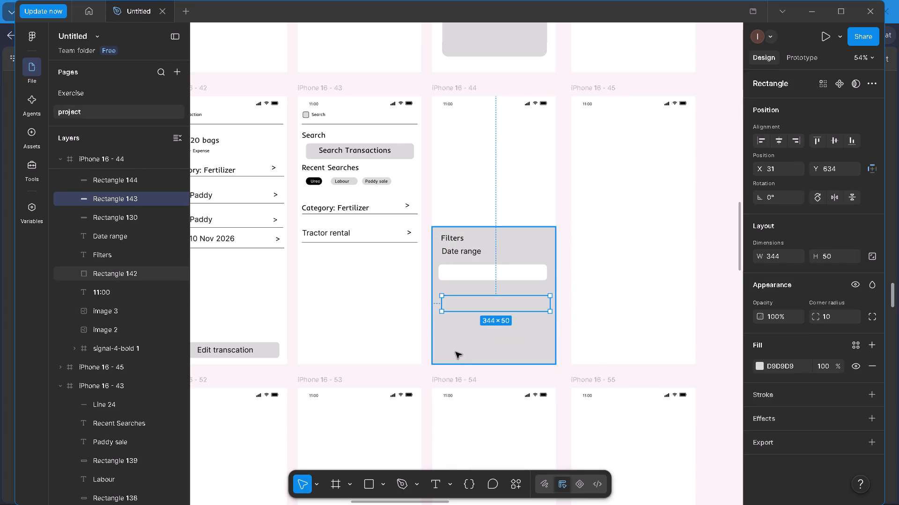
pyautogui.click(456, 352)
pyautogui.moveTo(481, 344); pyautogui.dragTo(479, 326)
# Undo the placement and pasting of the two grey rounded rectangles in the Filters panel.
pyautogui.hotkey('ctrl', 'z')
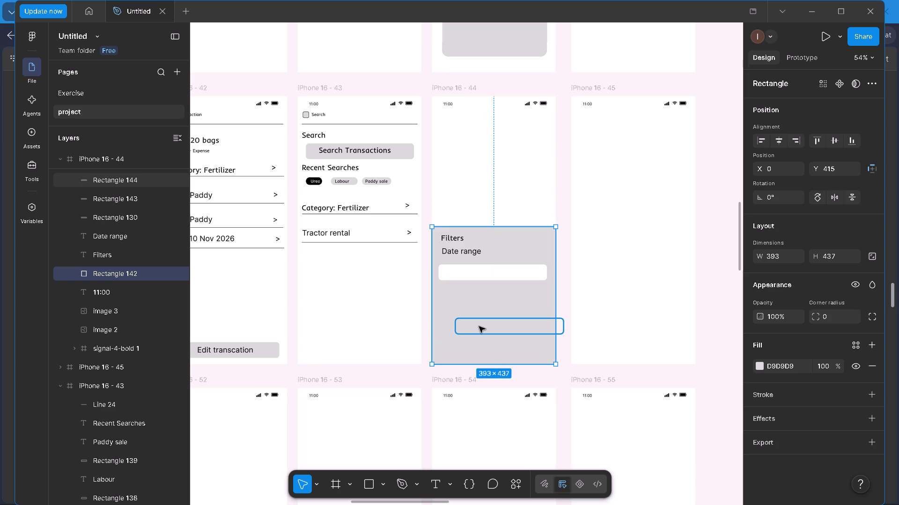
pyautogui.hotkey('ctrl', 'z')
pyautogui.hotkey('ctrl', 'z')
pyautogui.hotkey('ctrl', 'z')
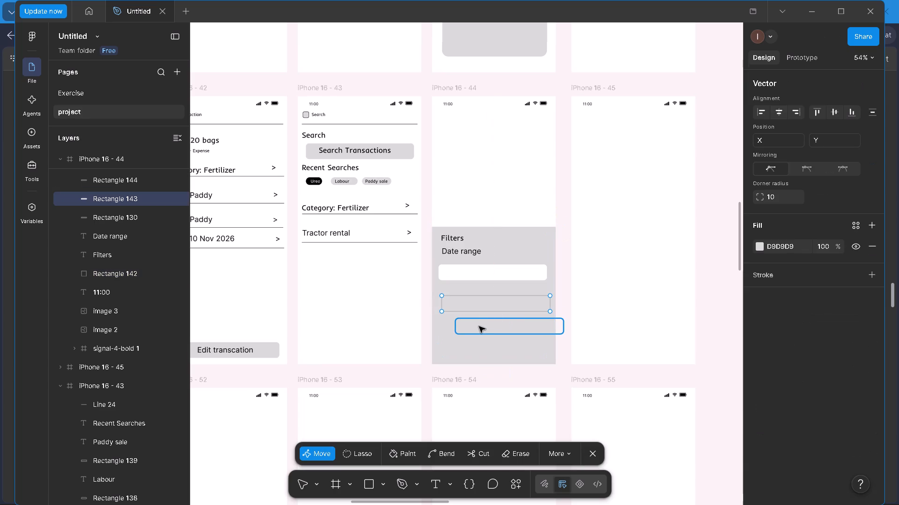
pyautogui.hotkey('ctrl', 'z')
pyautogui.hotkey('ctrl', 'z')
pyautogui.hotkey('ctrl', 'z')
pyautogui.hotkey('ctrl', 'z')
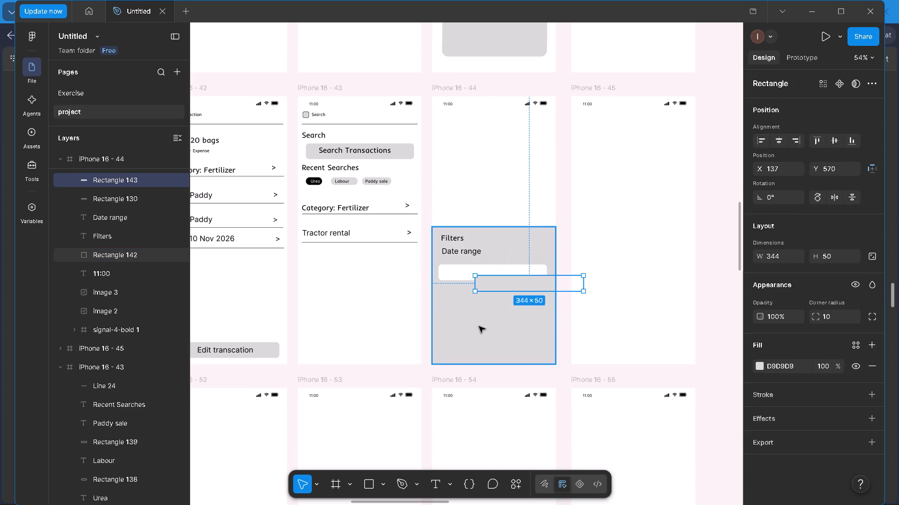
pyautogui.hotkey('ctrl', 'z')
# Copy the white field beneath "Date range" and place two copies lower in the Filters panel at about X 21, Y 683 and Y 761.
pyautogui.rightClick(484, 274)
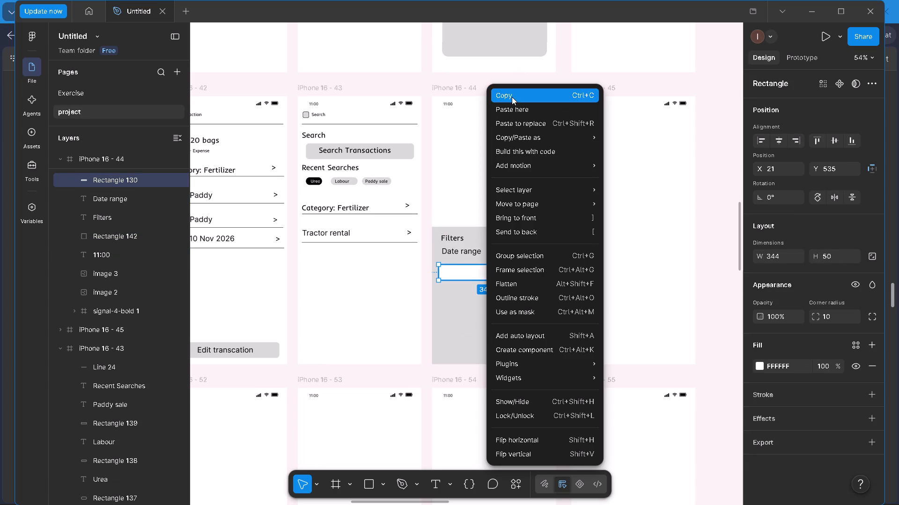
pyautogui.click(512, 97)
pyautogui.rightClick(452, 311)
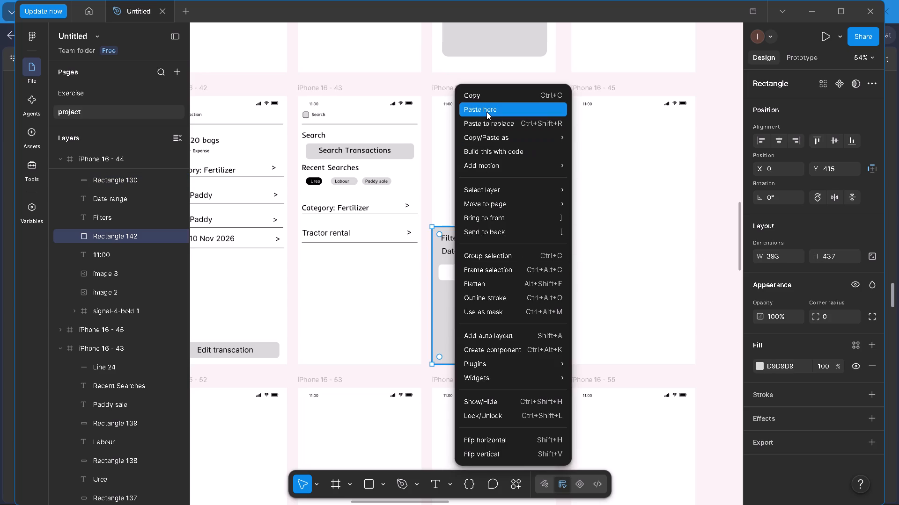
pyautogui.click(487, 112)
pyautogui.rightClick(464, 339)
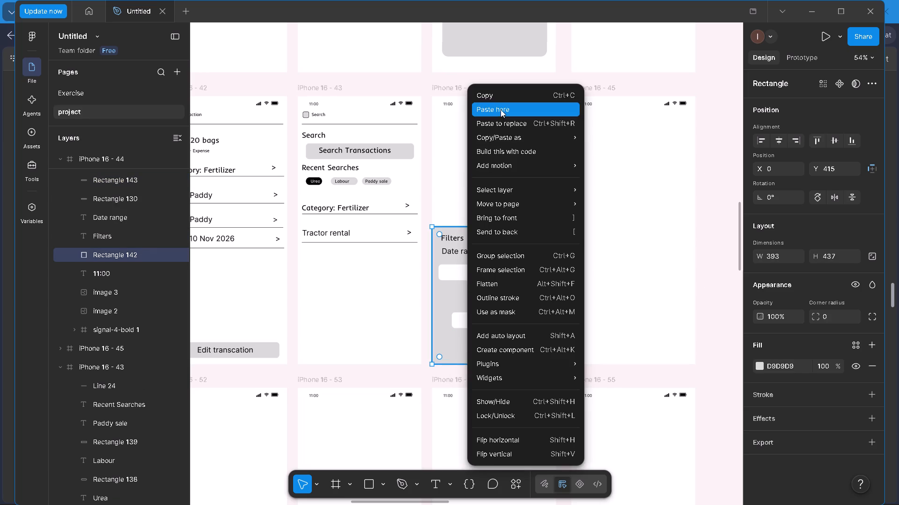
pyautogui.click(501, 109)
pyautogui.moveTo(490, 321); pyautogui.dragTo(478, 320)
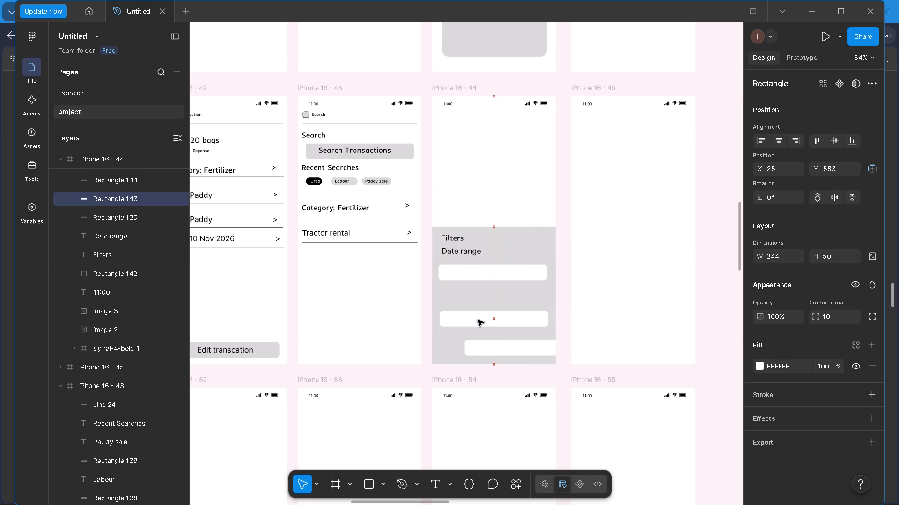
pyautogui.moveTo(478, 320); pyautogui.dragTo(477, 320)
pyautogui.click(477, 320)
pyautogui.moveTo(488, 355); pyautogui.dragTo(464, 349)
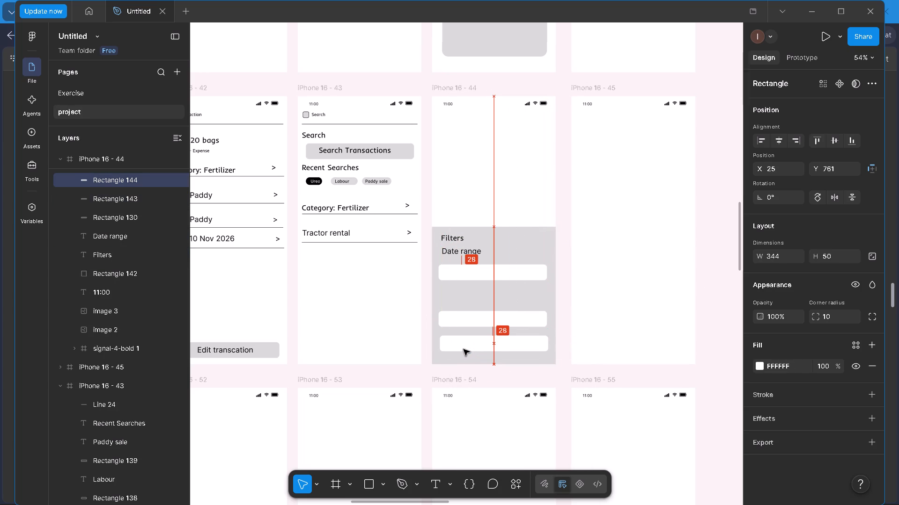
pyautogui.moveTo(464, 349); pyautogui.dragTo(460, 352)
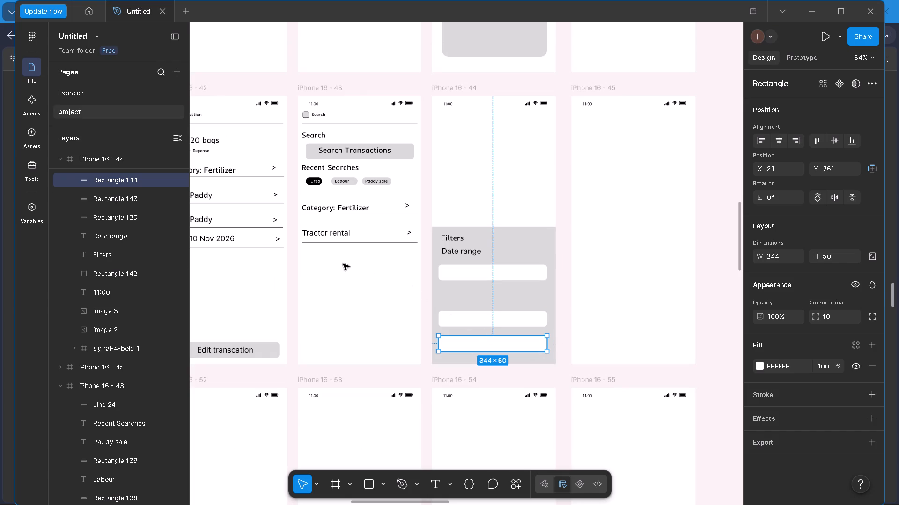
# Copy the "Urea", "Labour" and "Paddy sale" chips from iPhone 16 - 43 and paste them into iPhone 16 - 44.
pyautogui.click(332, 244)
pyautogui.scroll(8, 310, 190)
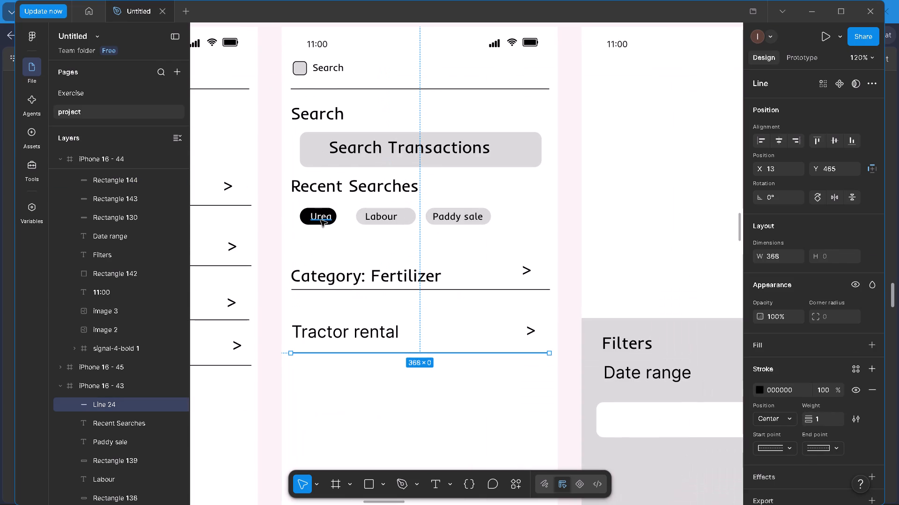
pyautogui.keyDown('ctrl'); pyautogui.moveTo(321, 220); pyautogui.dragTo(316, 221); pyautogui.keyUp('ctrl')
pyautogui.keyDown('ctrl'); pyautogui.scroll(9, 323, 238); pyautogui.keyUp('ctrl')
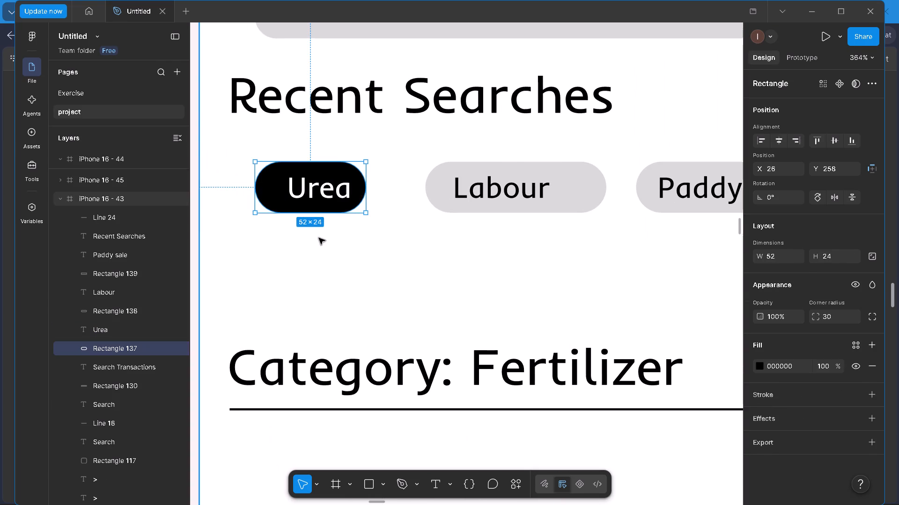
pyautogui.keyDown('ctrl'); pyautogui.click(319, 239); pyautogui.keyUp('ctrl')
pyautogui.moveTo(314, 194); pyautogui.dragTo(308, 194)
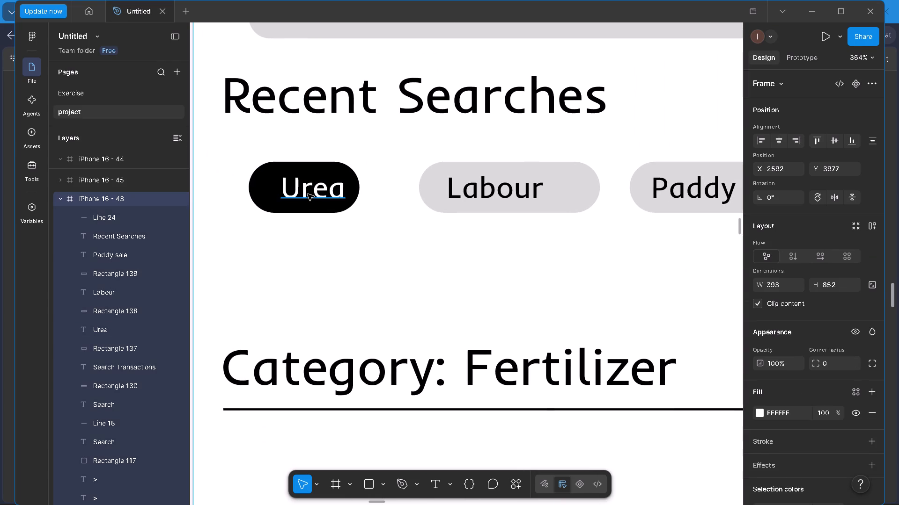
pyautogui.keyDown('ctrl'); pyautogui.scroll(-5, 308, 194); pyautogui.keyUp('ctrl')
pyautogui.tripleClick(308, 194)
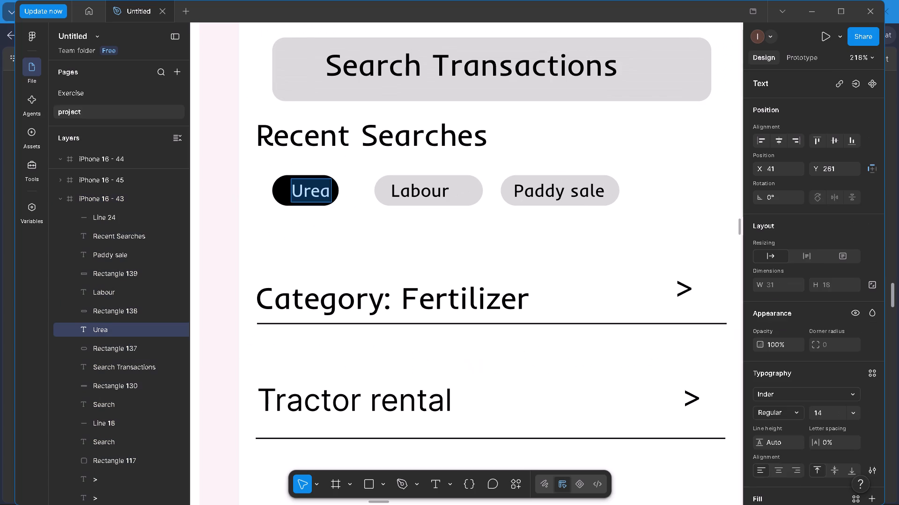
pyautogui.click(308, 229)
pyautogui.moveTo(308, 199); pyautogui.dragTo(303, 198)
pyautogui.click(300, 226)
pyautogui.moveTo(256, 185); pyautogui.dragTo(609, 204)
pyautogui.hotkey('ctrl', 'c')
pyautogui.keyDown('ctrl'); pyautogui.scroll(-8, 608, 208); pyautogui.keyUp('ctrl')
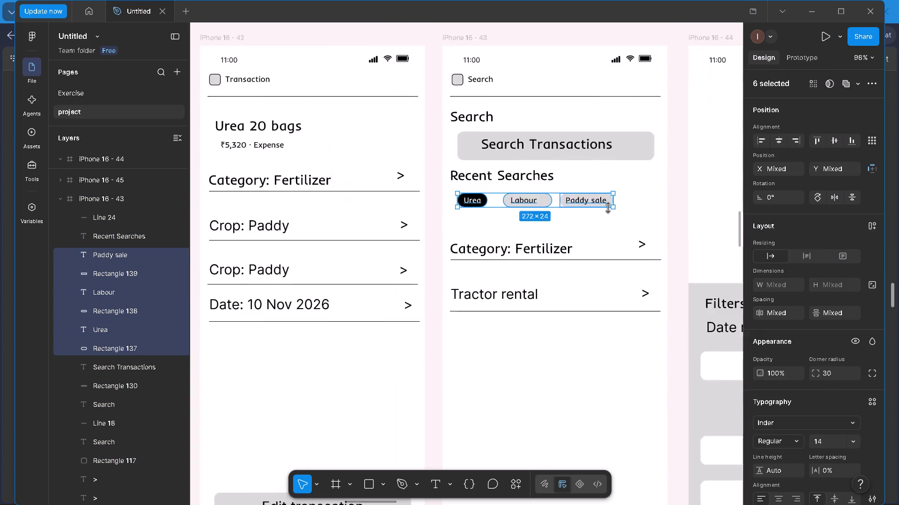
pyautogui.keyDown('ctrl'); pyautogui.scroll(-4, 608, 208); pyautogui.keyUp('ctrl')
pyautogui.click(668, 129)
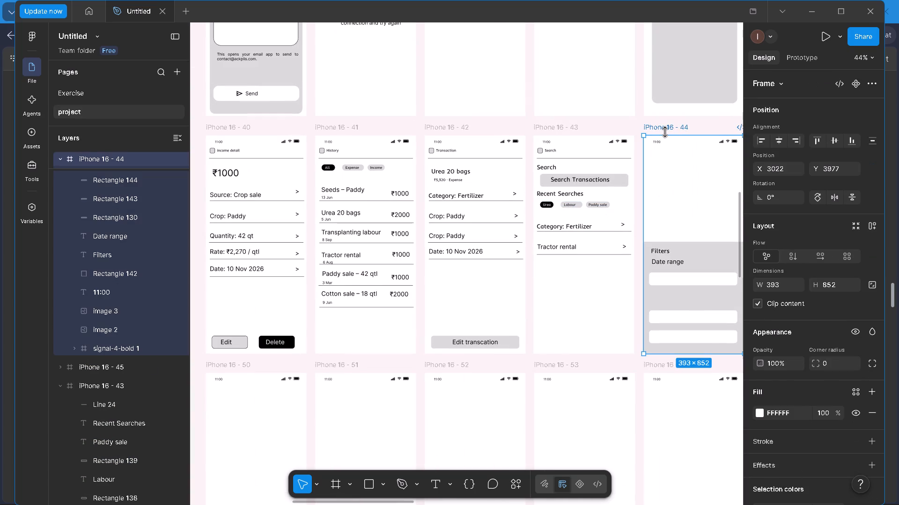
pyautogui.hotkey('ctrl', 'v')
# Move the three pasted chips into the Filters panel, just beneath the first white field at about Y 613.
pyautogui.doubleClick(677, 185)
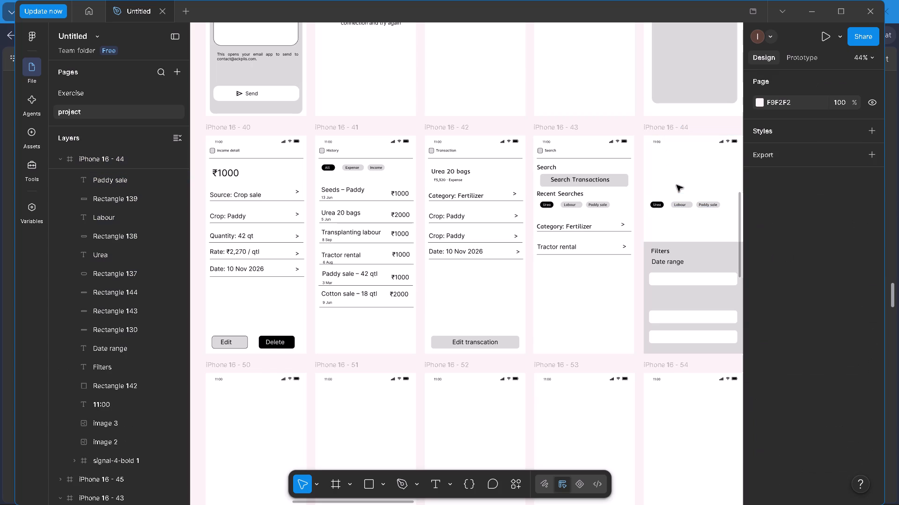
pyautogui.press('h')
pyautogui.click(677, 185)
pyautogui.moveTo(677, 185); pyautogui.dragTo(385, 187)
pyautogui.keyDown('ctrl'); pyautogui.scroll(5, 384, 229); pyautogui.keyUp('ctrl')
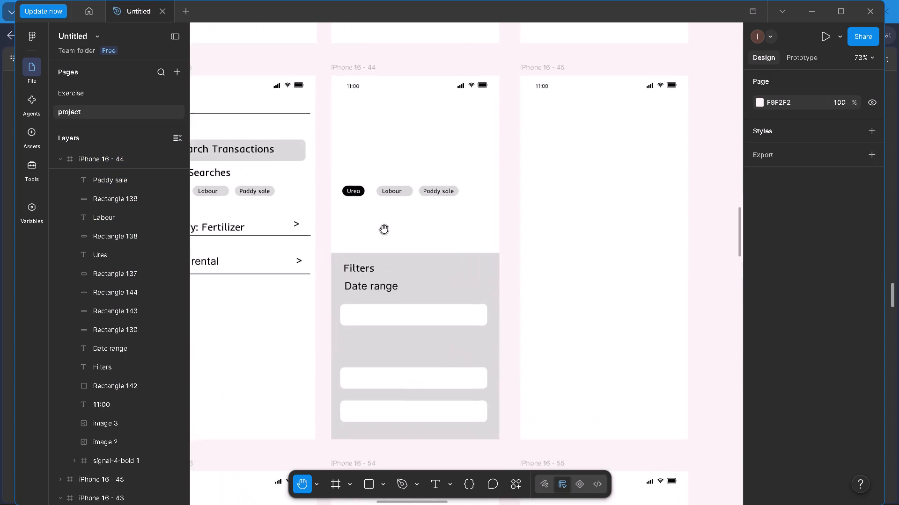
pyautogui.keyDown('ctrl'); pyautogui.scroll(3, 384, 229); pyautogui.keyUp('ctrl')
pyautogui.keyDown('ctrl'); pyautogui.moveTo(384, 228); pyautogui.dragTo(369, 196); pyautogui.keyUp('ctrl')
pyautogui.hotkey('ctrl', 'z')
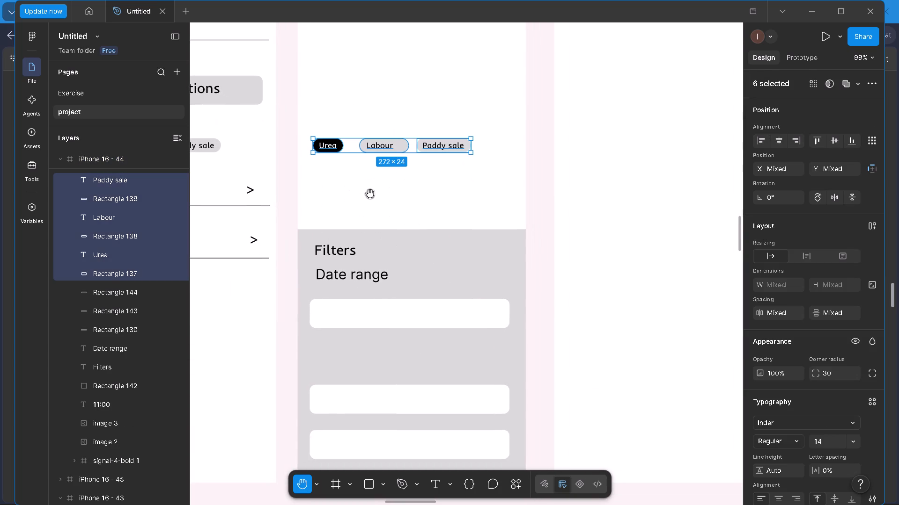
pyautogui.moveTo(364, 148); pyautogui.dragTo(365, 105)
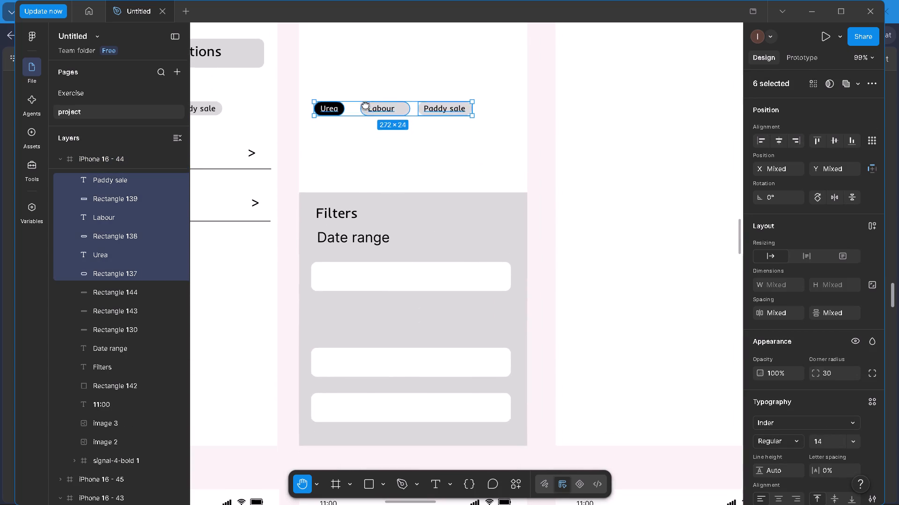
pyautogui.moveTo(365, 105); pyautogui.dragTo(365, 88)
pyautogui.click(365, 88)
pyautogui.press('v')
pyautogui.moveTo(365, 87); pyautogui.dragTo(371, 121)
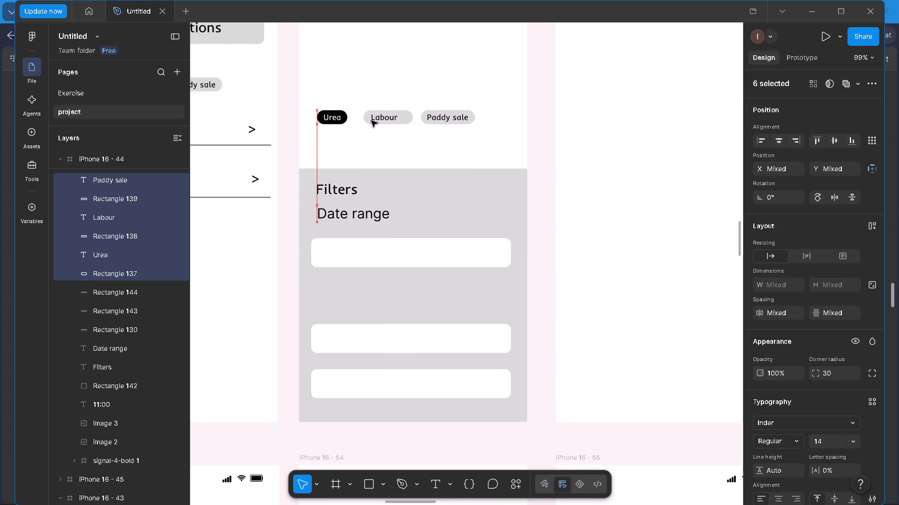
pyautogui.moveTo(371, 121); pyautogui.dragTo(360, 296)
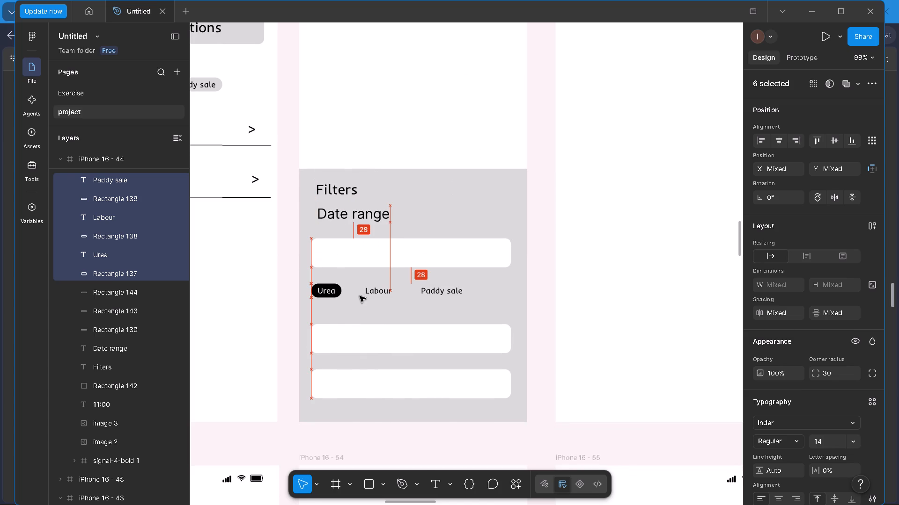
# Fill the "Labour" chip in the Filters panel with white (FFFFFF).
pyautogui.click(361, 289)
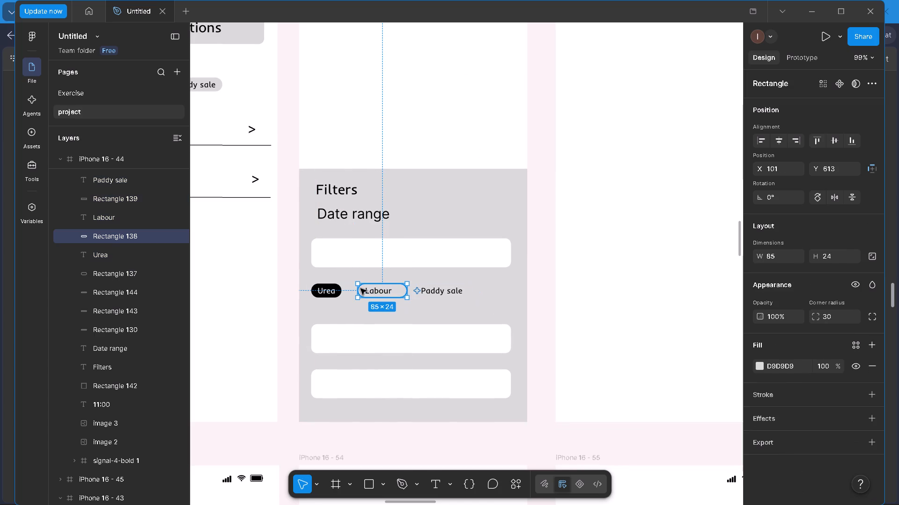
pyautogui.click(761, 364)
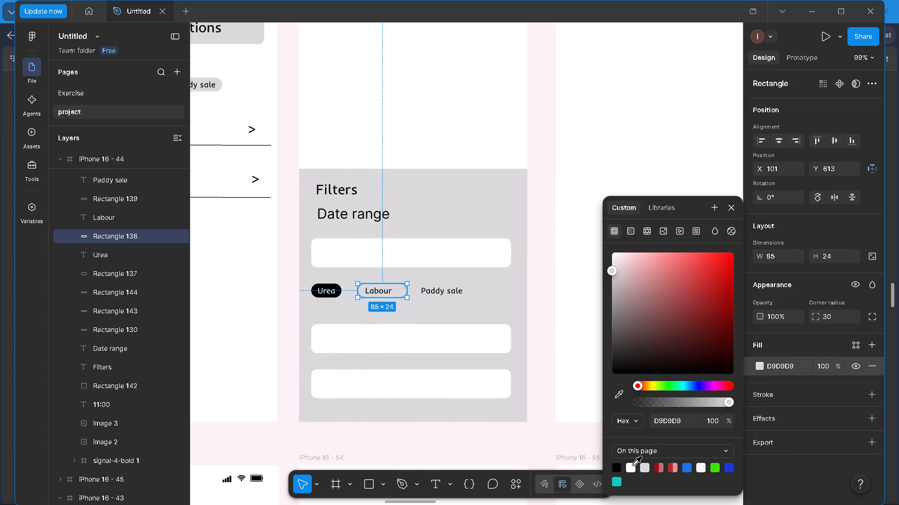
pyautogui.doubleClick(634, 465)
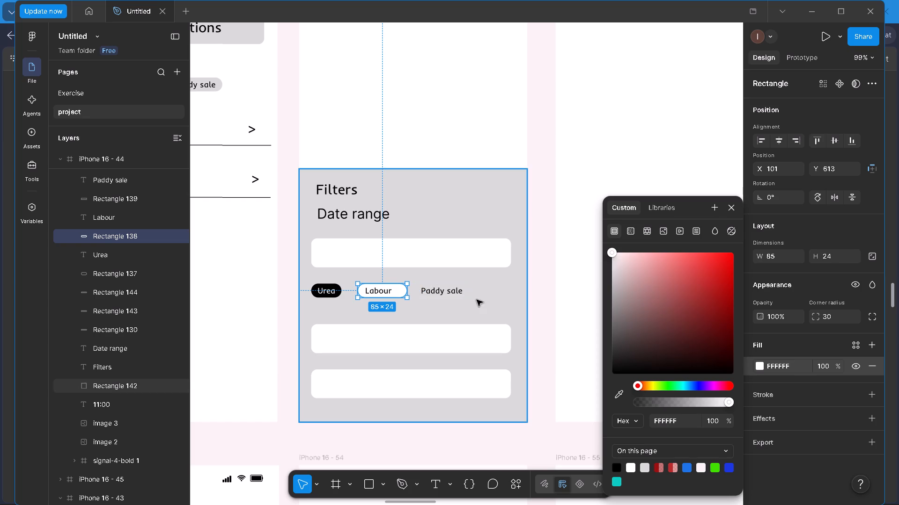
pyautogui.click(477, 300)
# Fill the "Paddy sale" chip in the Filters panel with white (FFFFFF).
pyautogui.click(479, 293)
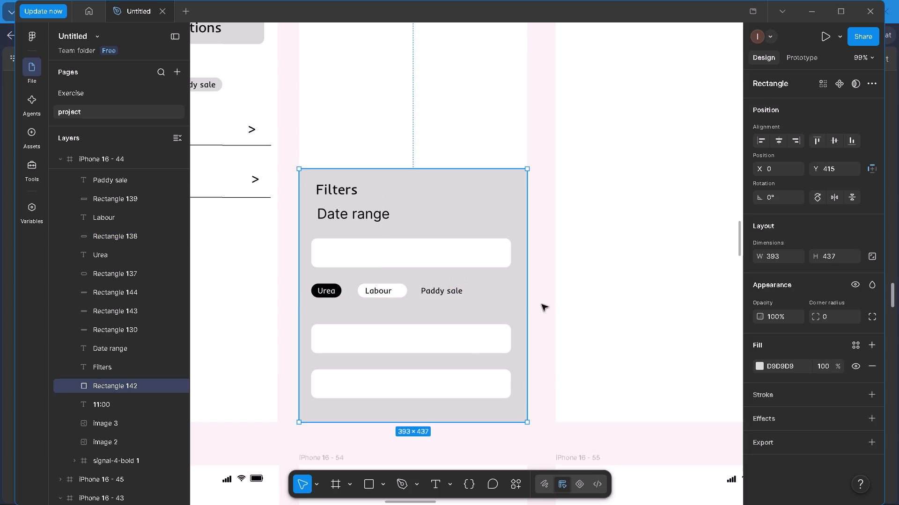
pyautogui.doubleClick(540, 304)
pyautogui.doubleClick(466, 288)
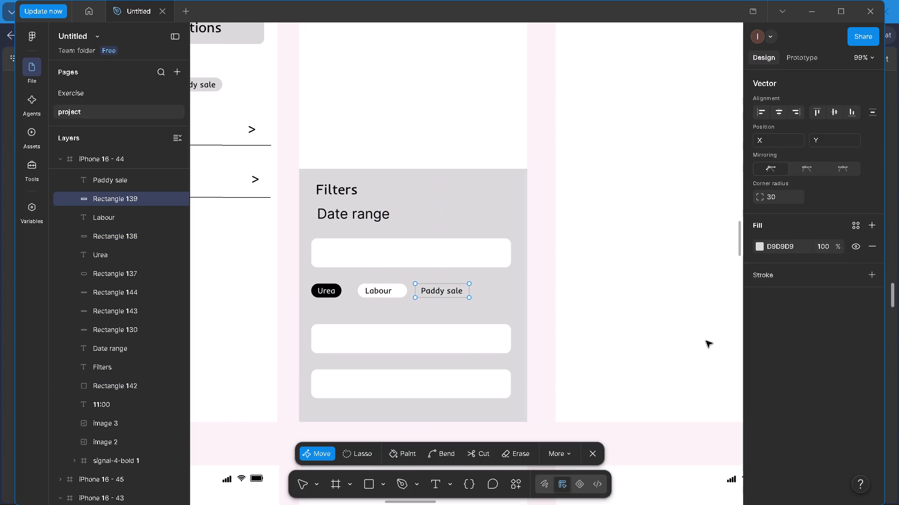
pyautogui.doubleClick(595, 453)
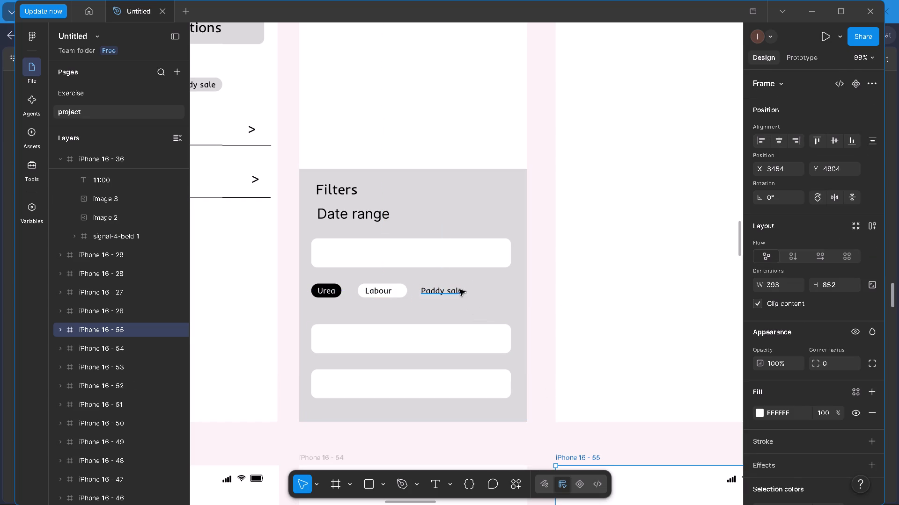
pyautogui.tripleClick(467, 289)
pyautogui.doubleClick(467, 289)
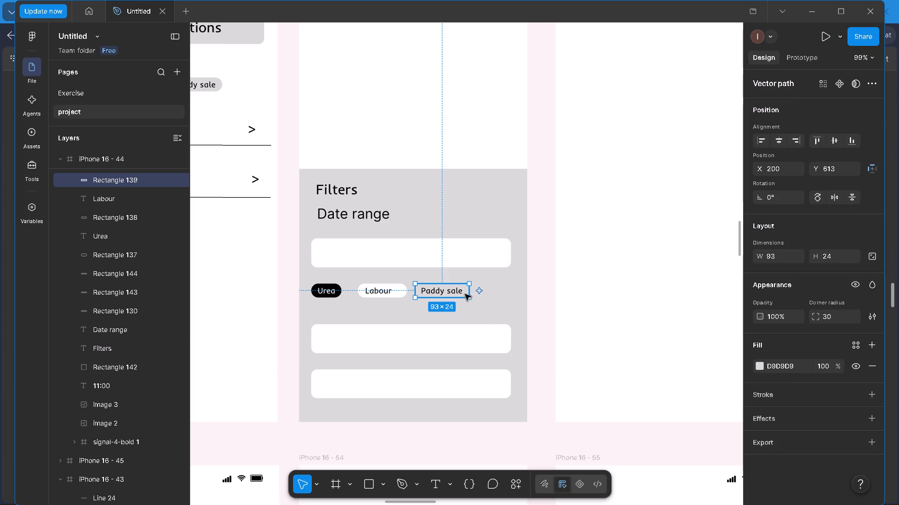
pyautogui.doubleClick(758, 366)
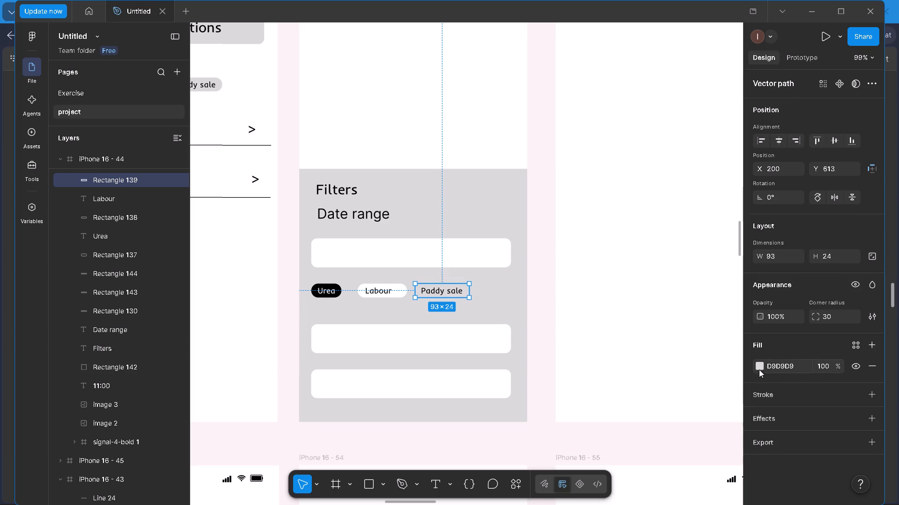
pyautogui.click(759, 366)
pyautogui.click(634, 468)
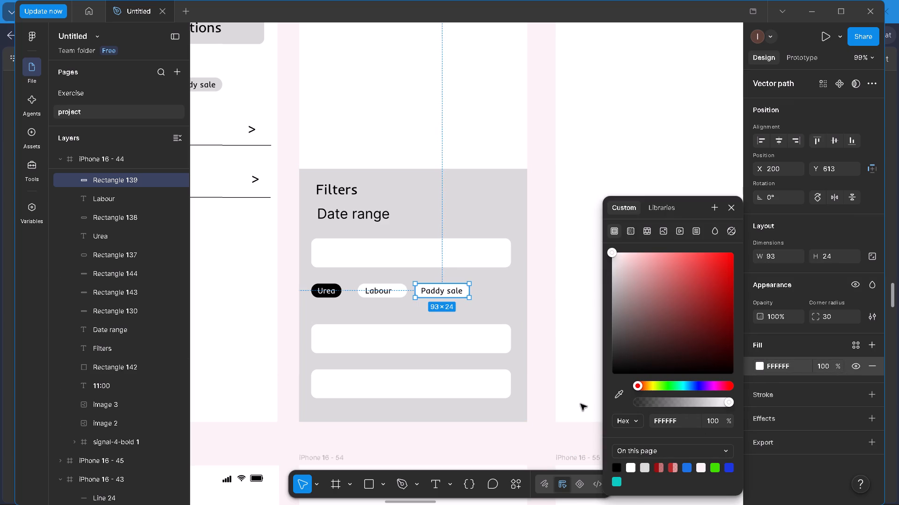
pyautogui.click(549, 341)
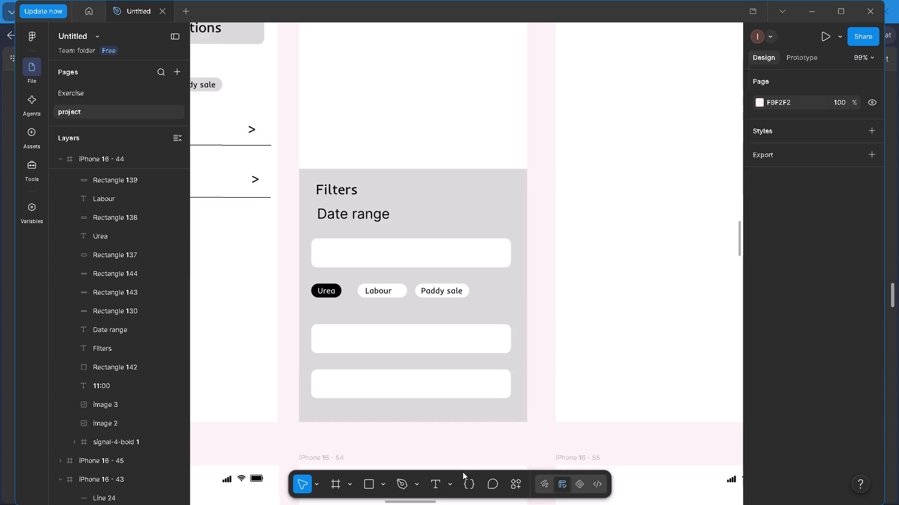
# Add a "Categories" text label above the "Urea" chip in the Filters panel.
pyautogui.click(436, 480)
pyautogui.click(315, 274)
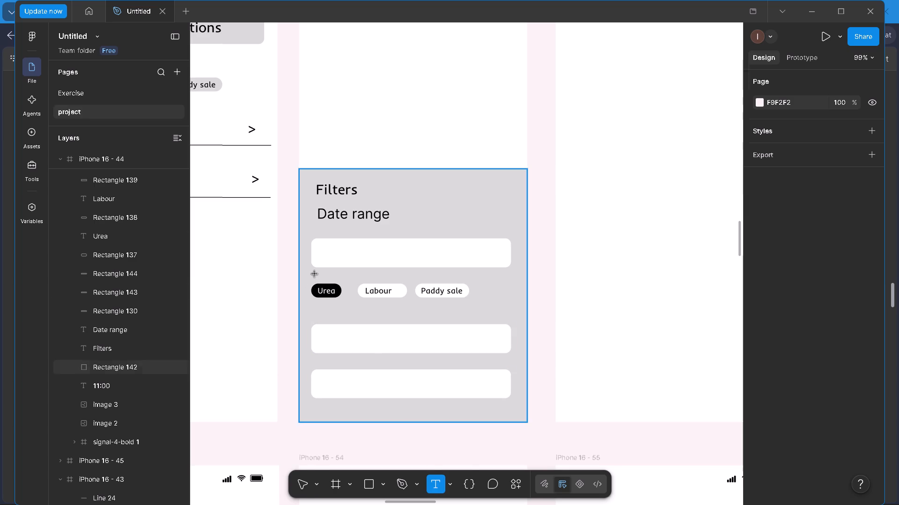
pyautogui.write('Categories')
pyautogui.click(533, 311)
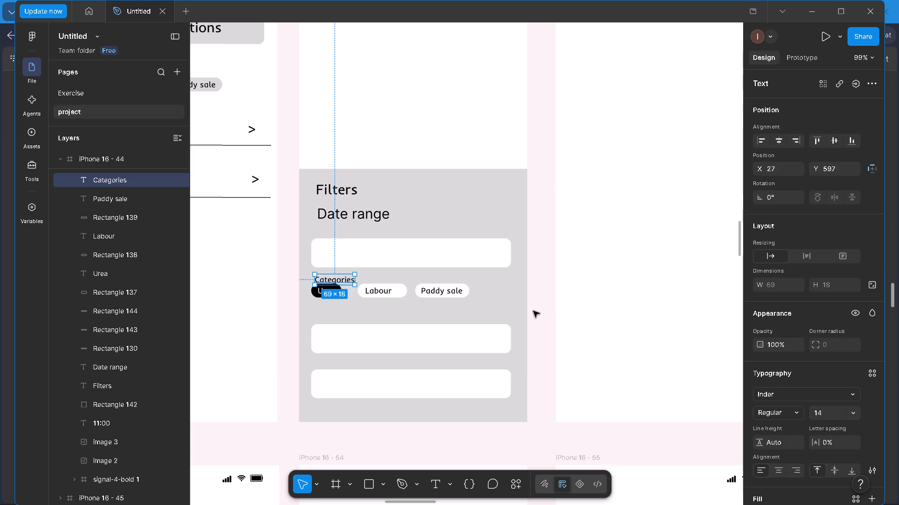
pyautogui.click(533, 311)
# Move the "Categories" label to about X 21, Y 592, evenly spaced between the first white field and the chips.
pyautogui.press('h')
pyautogui.moveTo(361, 294); pyautogui.dragTo(419, 282)
pyautogui.scroll(3, 416, 294)
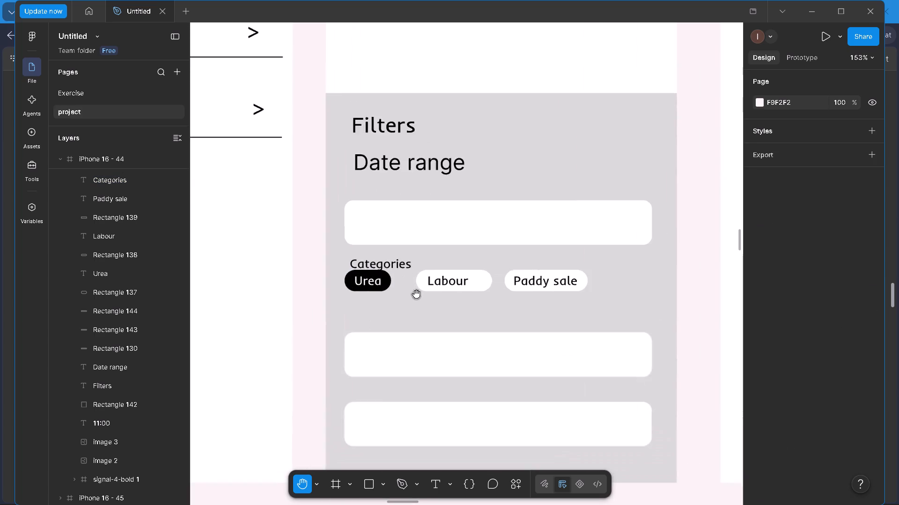
pyautogui.scroll(5, 416, 294)
pyautogui.keyDown('ctrl'); pyautogui.moveTo(385, 293); pyautogui.dragTo(361, 240); pyautogui.keyUp('ctrl')
pyautogui.keyDown('ctrl'); pyautogui.click(360, 239); pyautogui.keyUp('ctrl')
pyautogui.keyDown('ctrl'); pyautogui.scroll(-4, 350, 231); pyautogui.keyUp('ctrl')
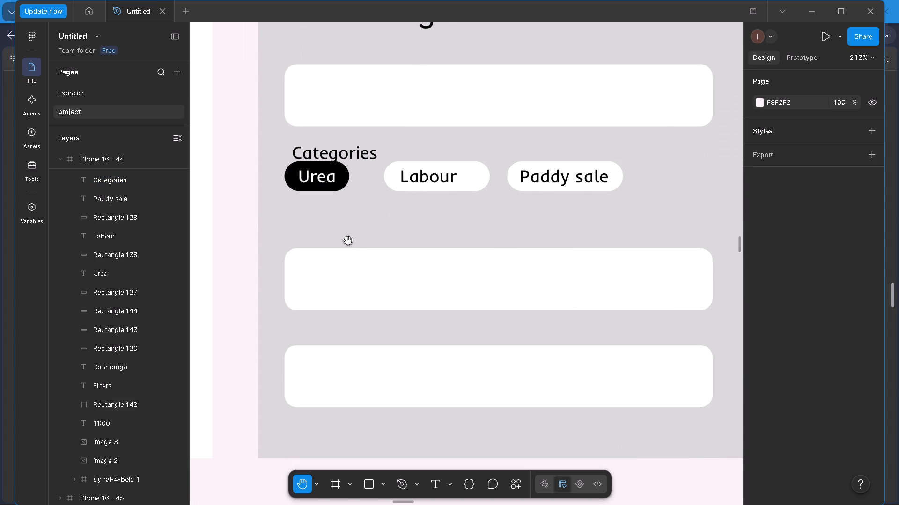
pyautogui.press('v')
pyautogui.moveTo(323, 153); pyautogui.dragTo(319, 148)
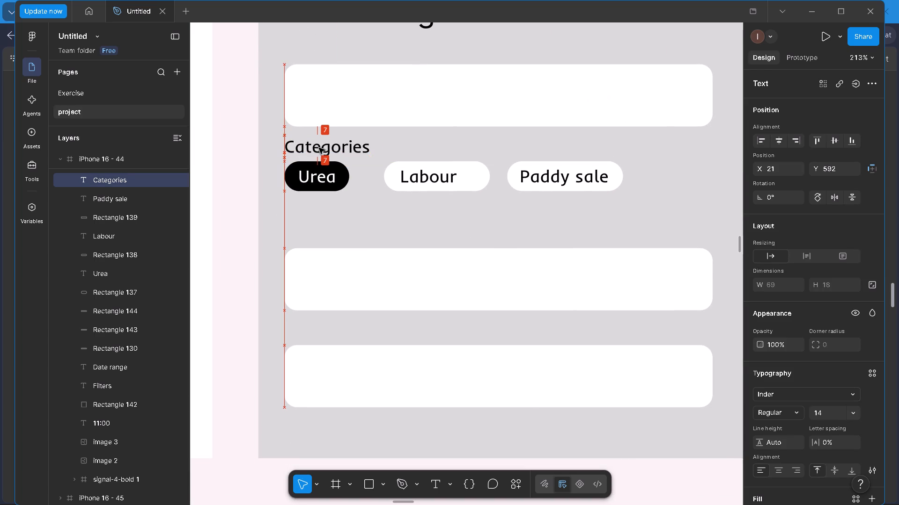
pyautogui.moveTo(319, 148); pyautogui.dragTo(318, 147)
pyautogui.click(333, 214)
pyautogui.keyDown('ctrl'); pyautogui.scroll(-3, 333, 214); pyautogui.keyUp('ctrl')
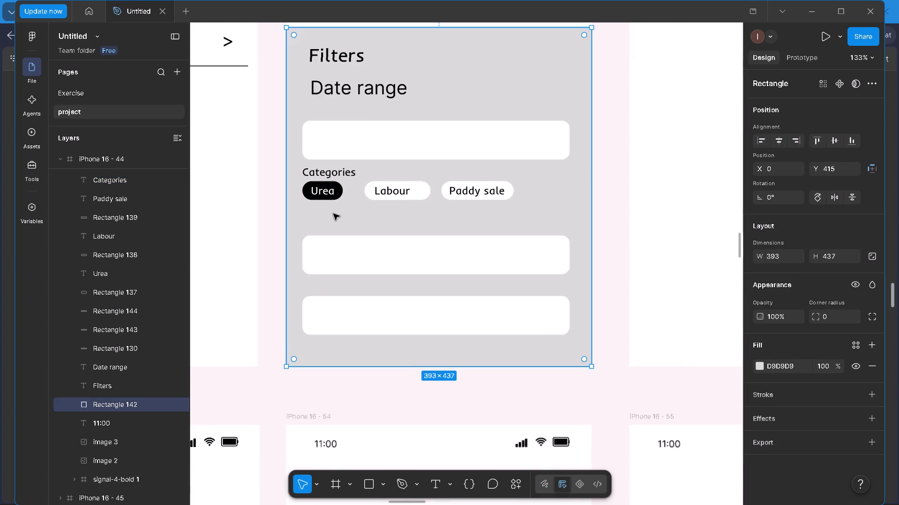
pyautogui.keyDown('ctrl'); pyautogui.scroll(-2, 333, 214); pyautogui.keyUp('ctrl')
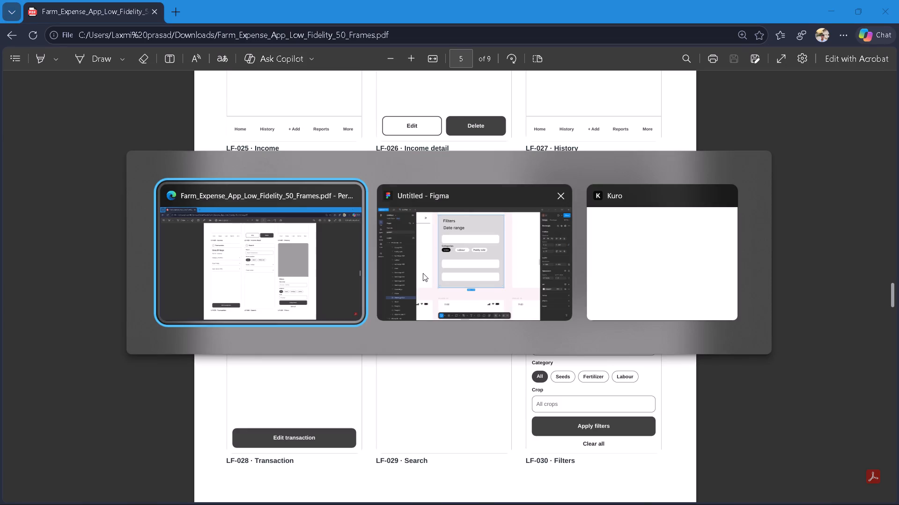
# In Figma, add an "All crops" text label near the left end of the white field below the chips in the Filters panel.
pyautogui.doubleClick(391, 259)
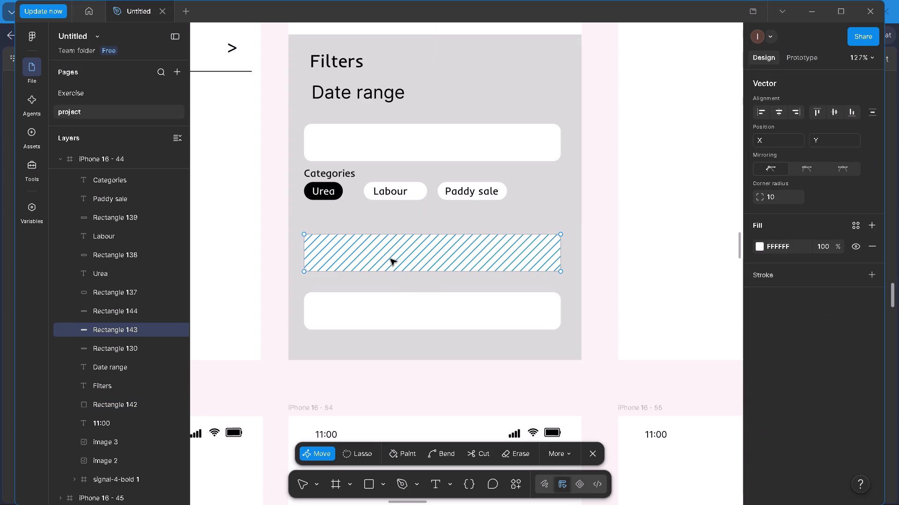
pyautogui.doubleClick(600, 459)
pyautogui.click(594, 454)
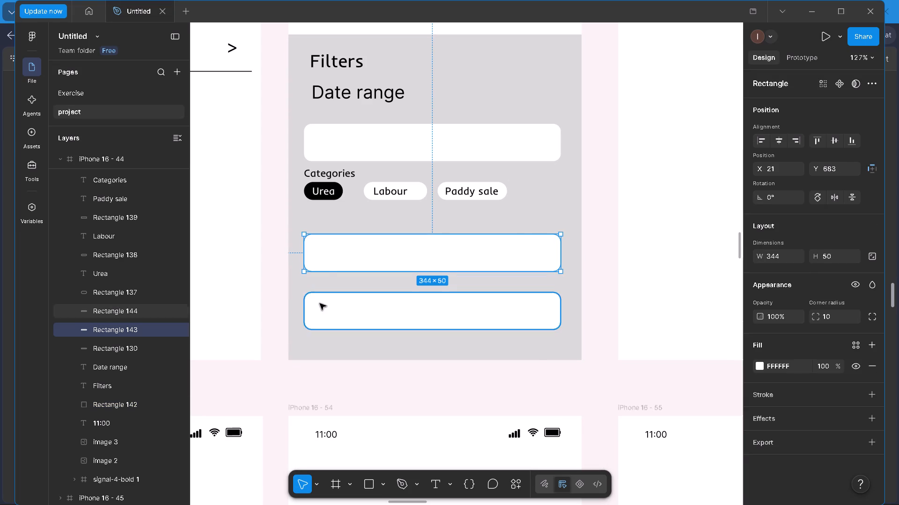
pyautogui.press('t')
pyautogui.click(324, 252)
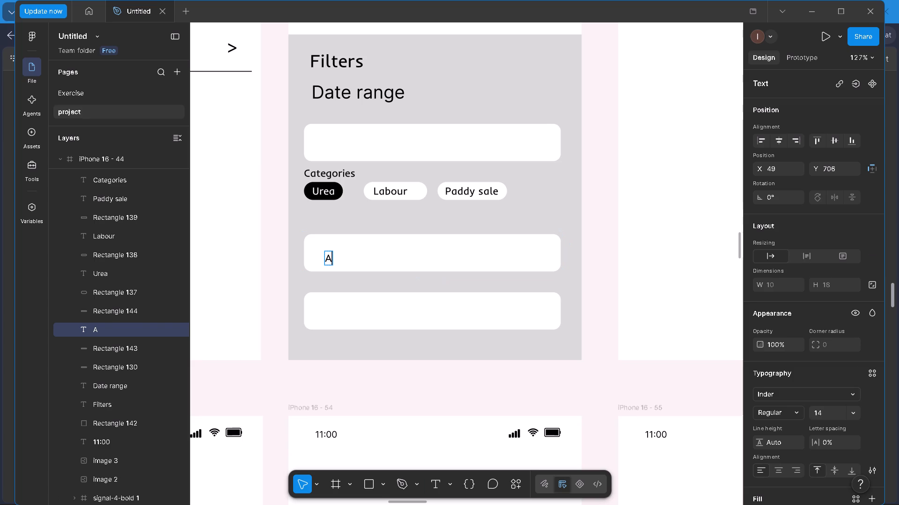
pyautogui.write('ll')
pyautogui.press('space')
pyautogui.write('crops')
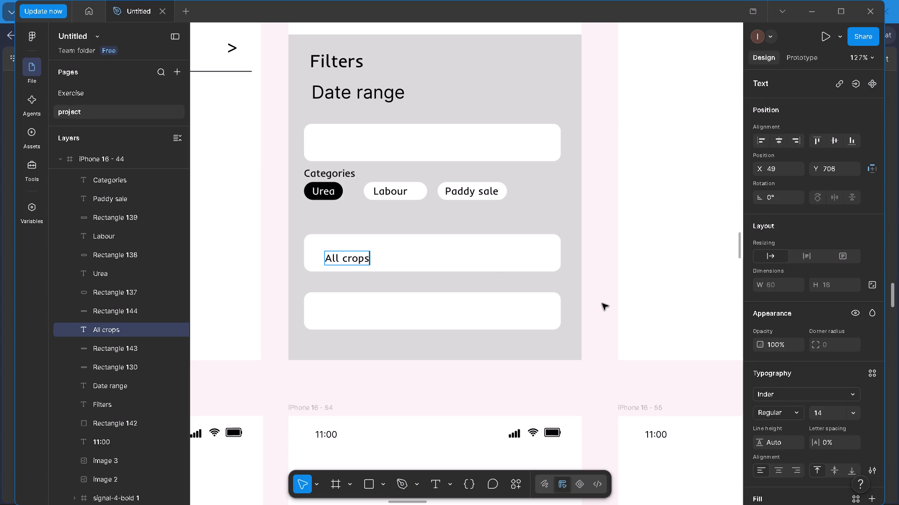
pyautogui.doubleClick(602, 303)
pyautogui.moveTo(339, 260); pyautogui.dragTo(330, 256)
pyautogui.click(330, 256)
pyautogui.click(597, 267)
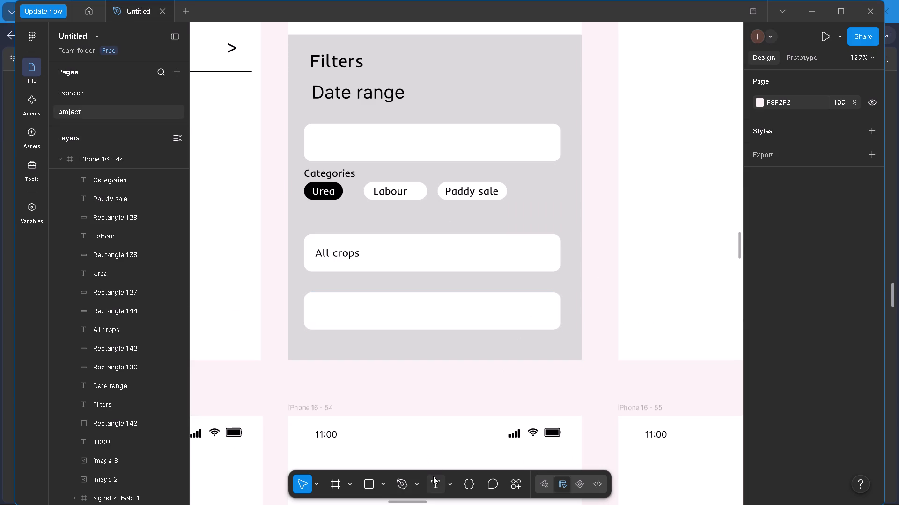
# Add a "Crop" text label above the "All crops" field, left-aligned with the field and the "Categories" label.
pyautogui.click(433, 476)
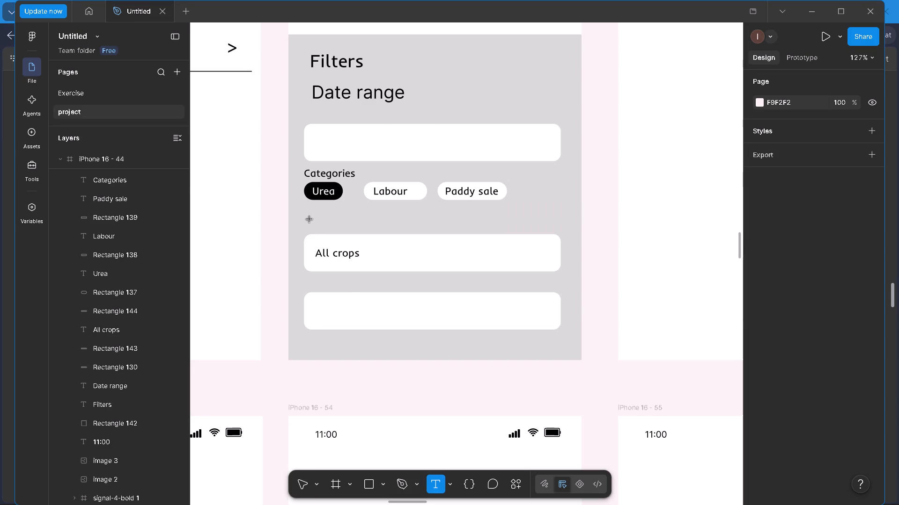
pyautogui.click(309, 219)
pyautogui.write('Crop')
pyautogui.click(598, 255)
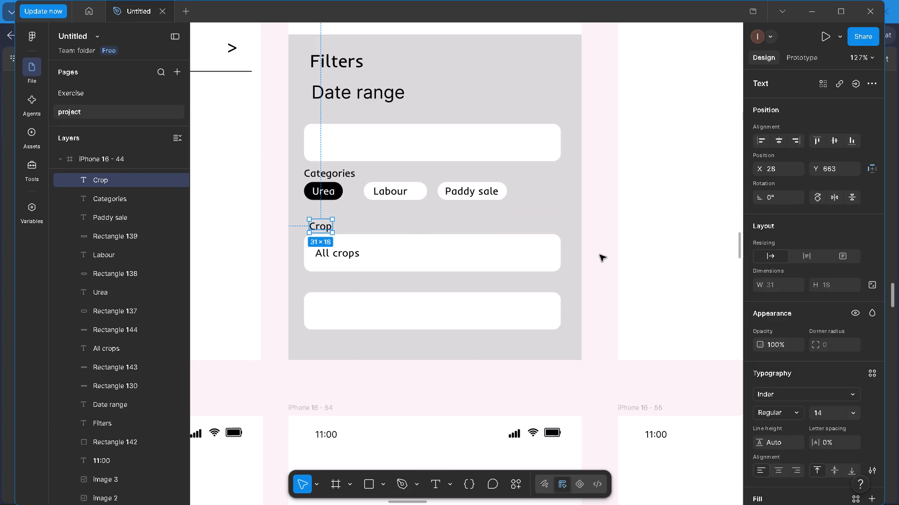
pyautogui.moveTo(321, 232); pyautogui.dragTo(316, 224)
pyautogui.click(316, 224)
pyautogui.click(375, 279)
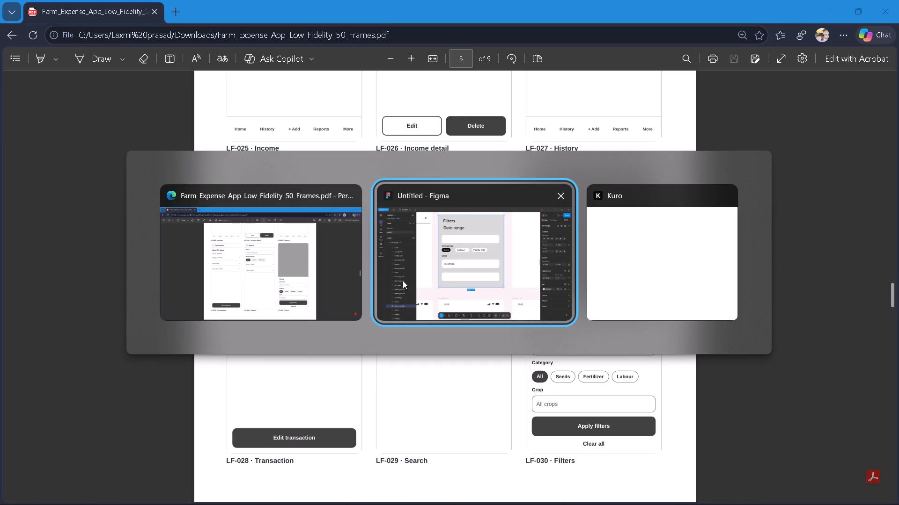
# Move the lowest white field in the Filters panel up to about X 21, Y 747, closer to the "All crops" field.
pyautogui.click(442, 305)
pyautogui.click(422, 317)
pyautogui.moveTo(422, 317); pyautogui.dragTo(422, 307)
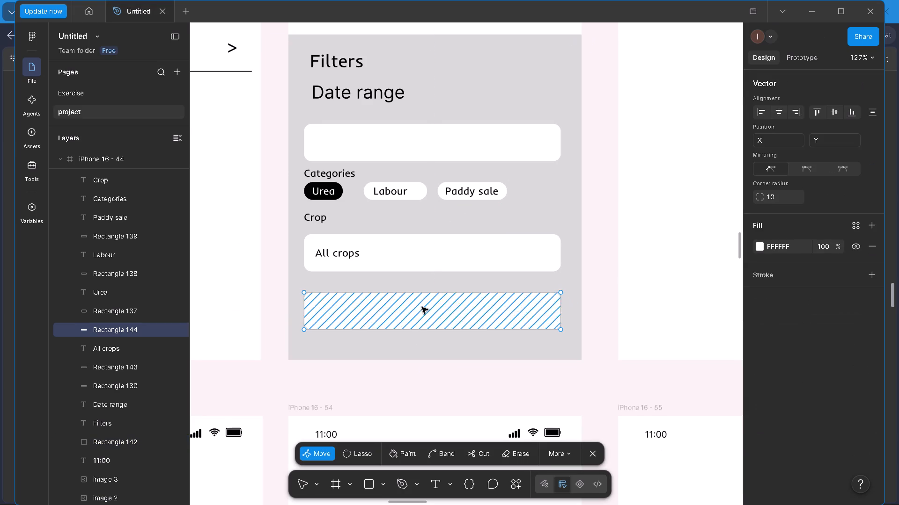
pyautogui.click(594, 452)
pyautogui.moveTo(447, 324); pyautogui.dragTo(446, 310)
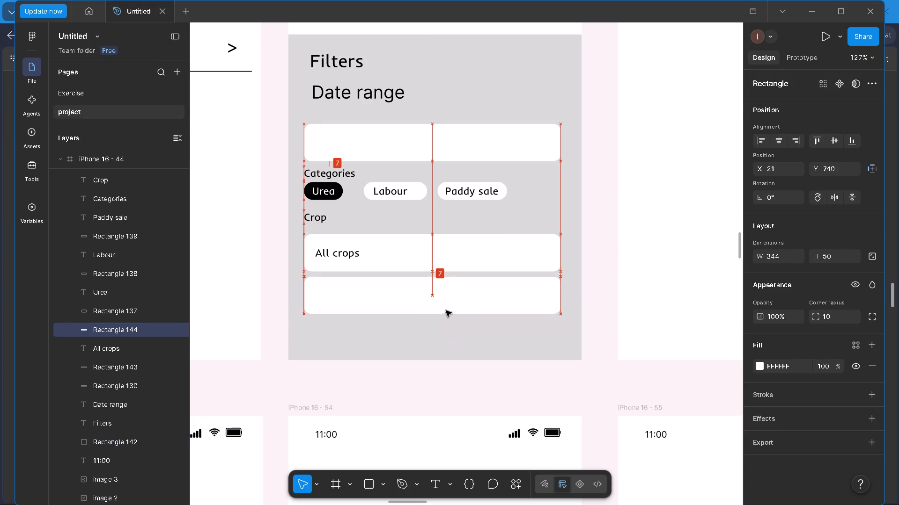
pyautogui.moveTo(446, 310); pyautogui.dragTo(446, 313)
pyautogui.click(446, 313)
# Add an "Apply filiters" text label inside the lowest white field of the Filters panel.
pyautogui.click(439, 481)
pyautogui.click(378, 296)
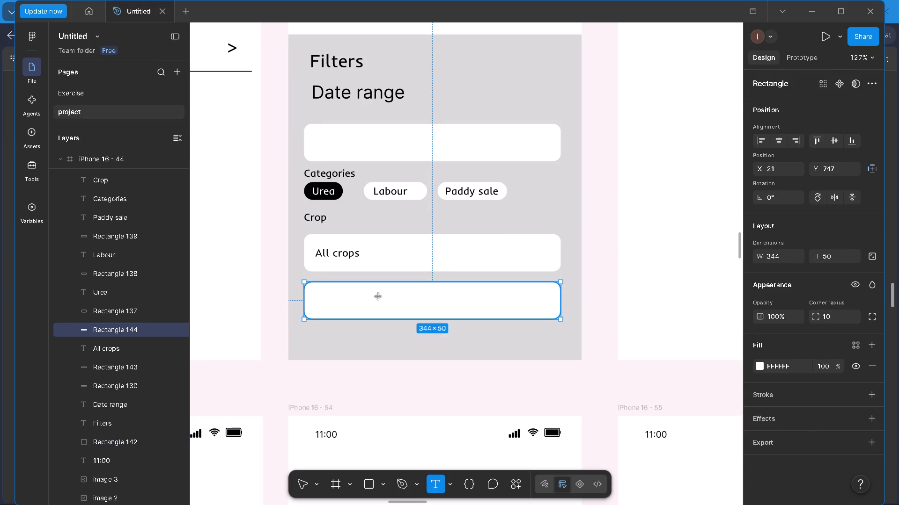
pyautogui.write('Apply')
pyautogui.press('space')
pyautogui.write('filiters')
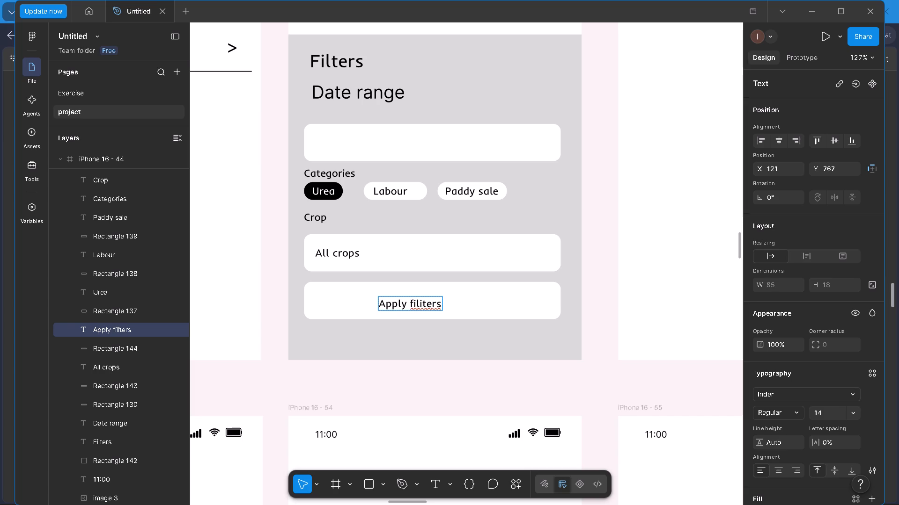
pyautogui.doubleClick(397, 325)
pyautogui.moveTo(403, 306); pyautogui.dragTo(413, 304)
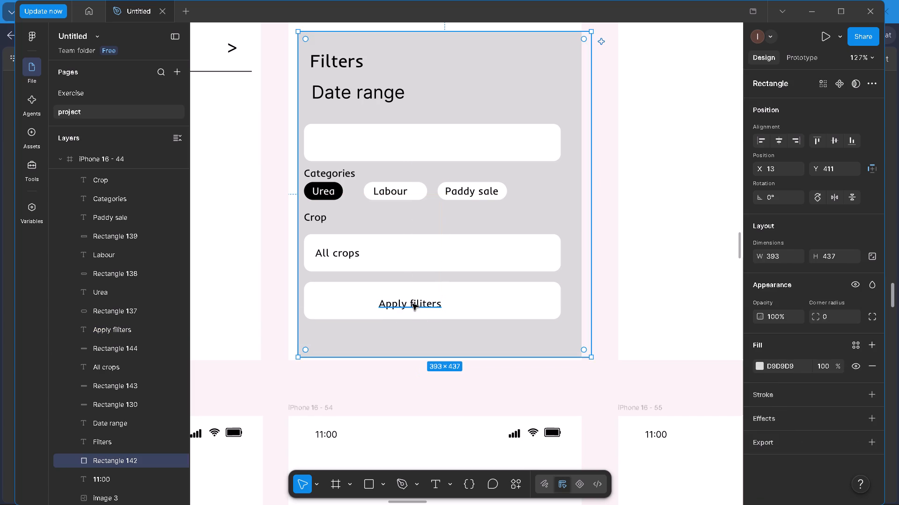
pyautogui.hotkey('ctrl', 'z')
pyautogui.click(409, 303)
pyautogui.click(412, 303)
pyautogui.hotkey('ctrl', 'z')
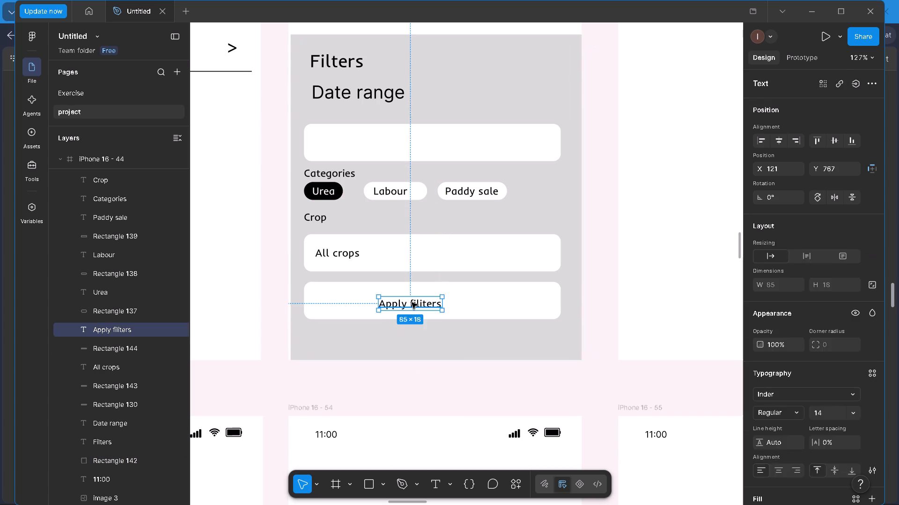
# Move the "Apply filiters" label to about X 137, Y 764, roughly centred in its white field.
pyautogui.doubleClick(412, 303)
pyautogui.doubleClick(412, 303)
pyautogui.click(466, 301)
pyautogui.moveTo(427, 307); pyautogui.dragTo(438, 305)
# Add a "Clear all" text label below the "Apply filiters" field in the Filters panel.
pyautogui.doubleClick(432, 488)
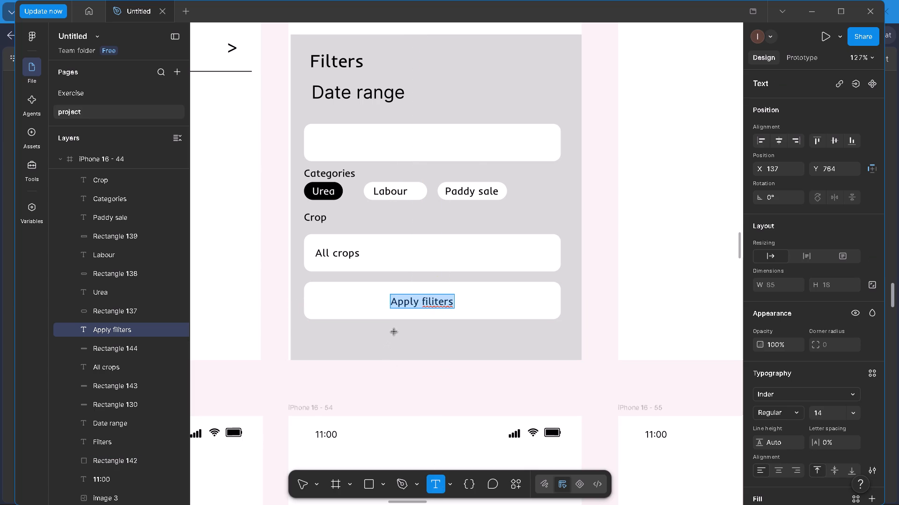
pyautogui.click(394, 332)
pyautogui.write('Clear all')
pyautogui.click(412, 383)
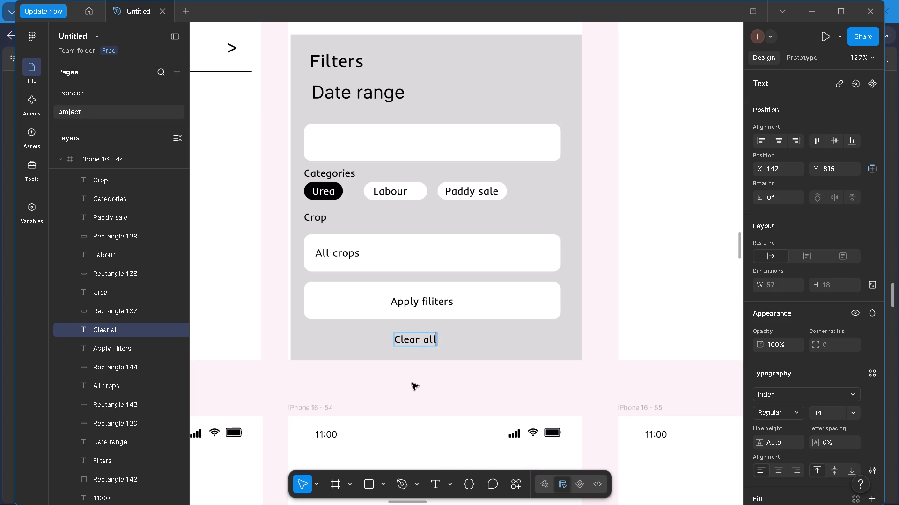
# Move the Filters panel's grey background rectangle flush with the sides of the iPhone 16 - 44 frame.
pyautogui.click(368, 371)
pyautogui.click(356, 355)
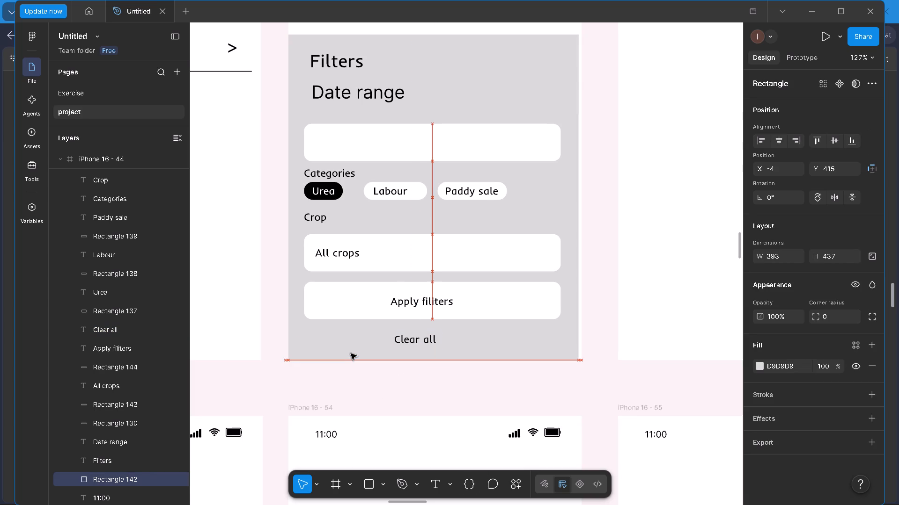
pyautogui.click(377, 393)
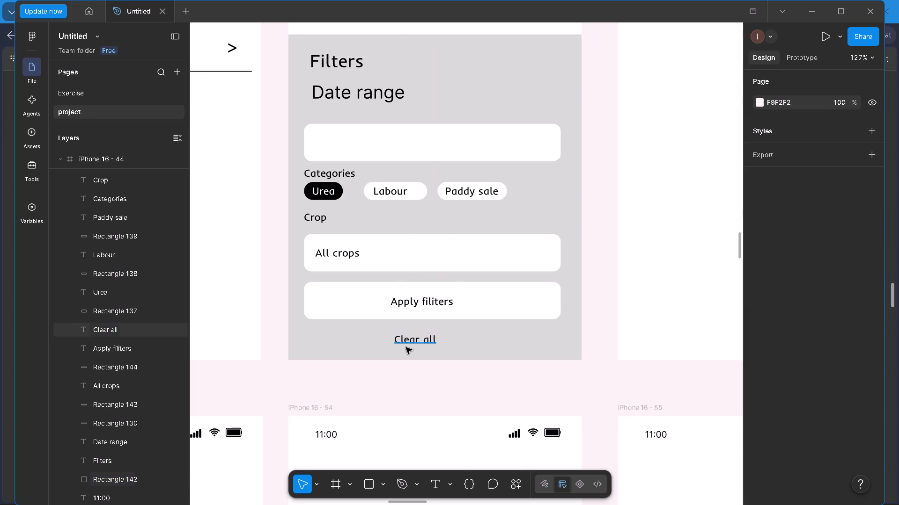
# Nudge the "Clear all" label slightly up and to the right, centring it more closely under "Apply filiters".
pyautogui.click(410, 343)
pyautogui.moveTo(410, 343); pyautogui.dragTo(417, 338)
pyautogui.click(448, 342)
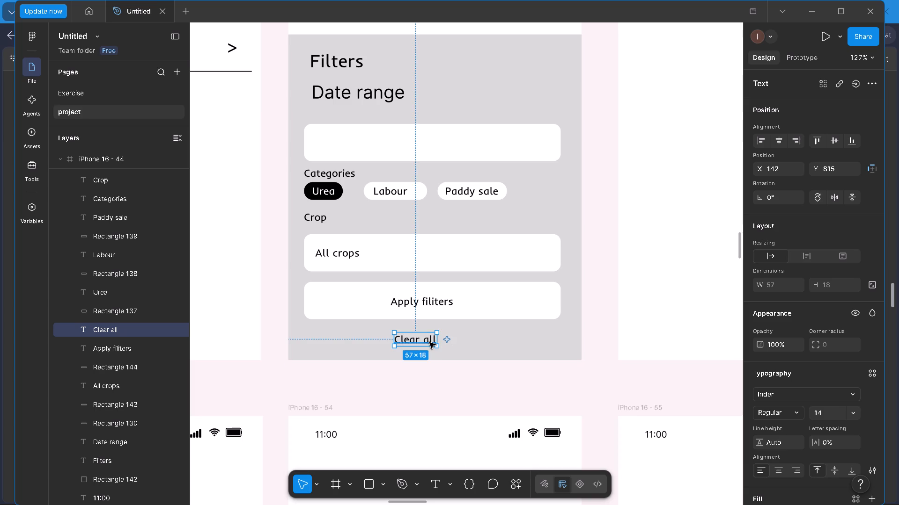
pyautogui.moveTo(427, 342); pyautogui.dragTo(430, 336)
pyautogui.keyDown('ctrl'); pyautogui.click(409, 400); pyautogui.keyUp('ctrl')
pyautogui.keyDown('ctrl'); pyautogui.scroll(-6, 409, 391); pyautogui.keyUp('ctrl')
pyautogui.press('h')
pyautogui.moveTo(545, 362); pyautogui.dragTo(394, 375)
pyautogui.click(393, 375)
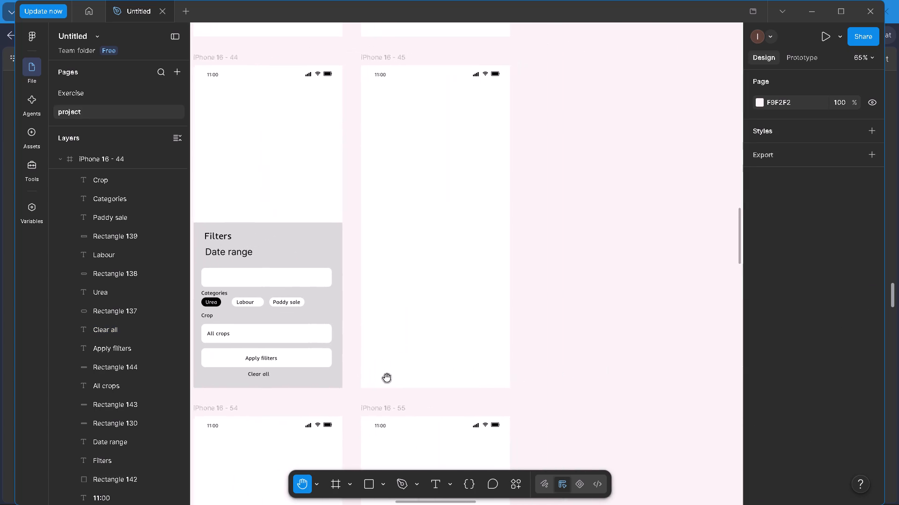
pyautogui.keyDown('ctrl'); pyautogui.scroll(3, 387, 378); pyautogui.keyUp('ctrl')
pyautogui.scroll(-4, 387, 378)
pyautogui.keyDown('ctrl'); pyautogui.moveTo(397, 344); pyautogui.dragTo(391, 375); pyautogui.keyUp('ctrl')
# Switch to the PDF in Edge and examine the page 6 wireframes, from Budget (LF-031) to Season result (LF-036).
pyautogui.keyDown('ctrl'); pyautogui.scroll(-5, 391, 375); pyautogui.keyUp('ctrl')
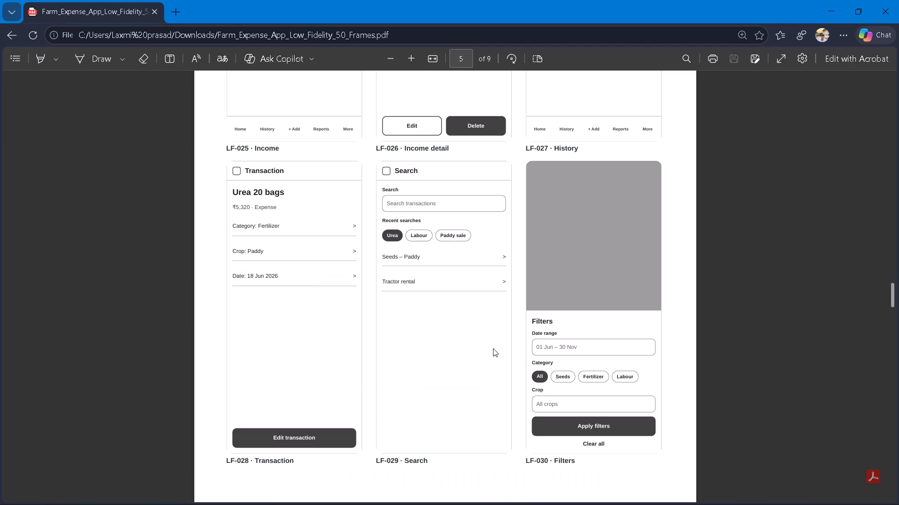
pyautogui.keyDown('ctrl'); pyautogui.scroll(-4, 498, 347); pyautogui.keyUp('ctrl')
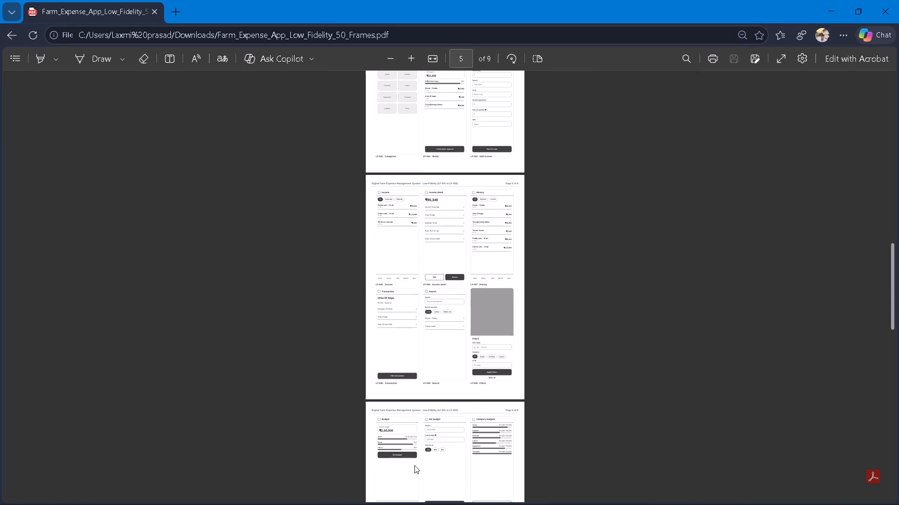
pyautogui.press('h')
pyautogui.moveTo(420, 472); pyautogui.dragTo(408, 395)
pyautogui.scroll(-5, 432, 404)
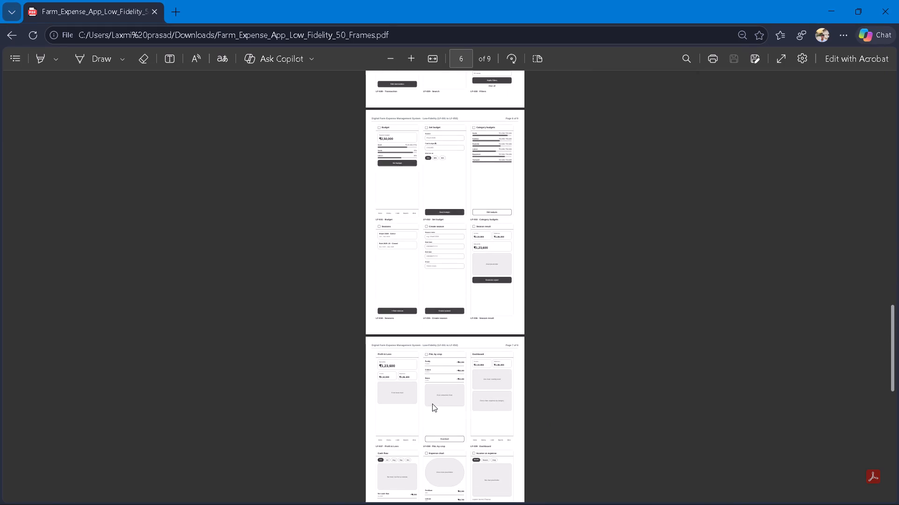
pyautogui.scroll(3, 430, 342)
pyautogui.keyDown('ctrl'); pyautogui.scroll(4, 404, 367); pyautogui.keyUp('ctrl')
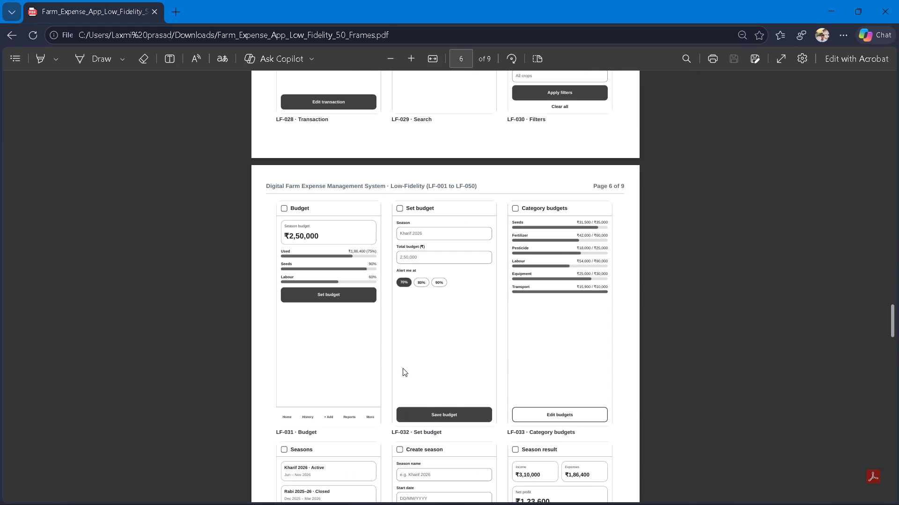
pyautogui.keyDown('ctrl'); pyautogui.scroll(1, 376, 352); pyautogui.keyUp('ctrl')
pyautogui.scroll(-1, 376, 351)
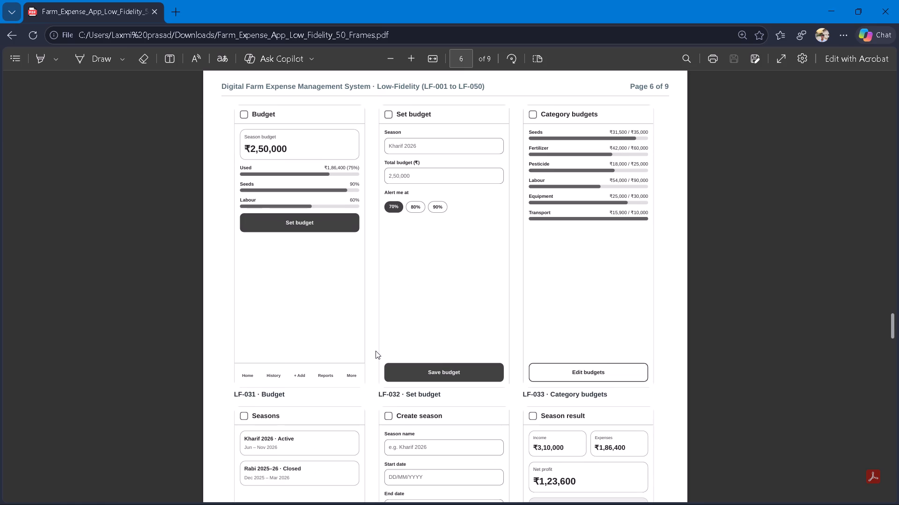
pyautogui.scroll(-3, 372, 355)
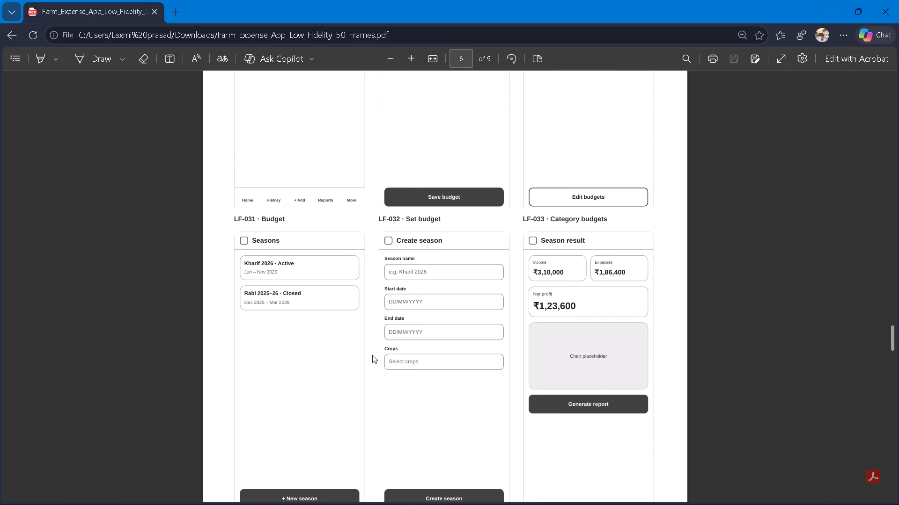
# Look through the wireframes on pages 7 and 8 of the PDF and return to page 6.
pyautogui.scroll(-11, 372, 355)
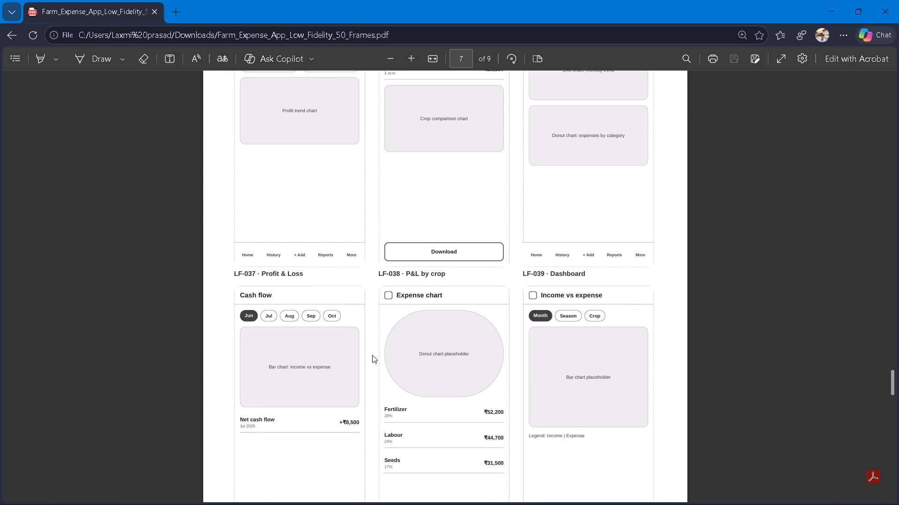
pyautogui.scroll(-7, 372, 355)
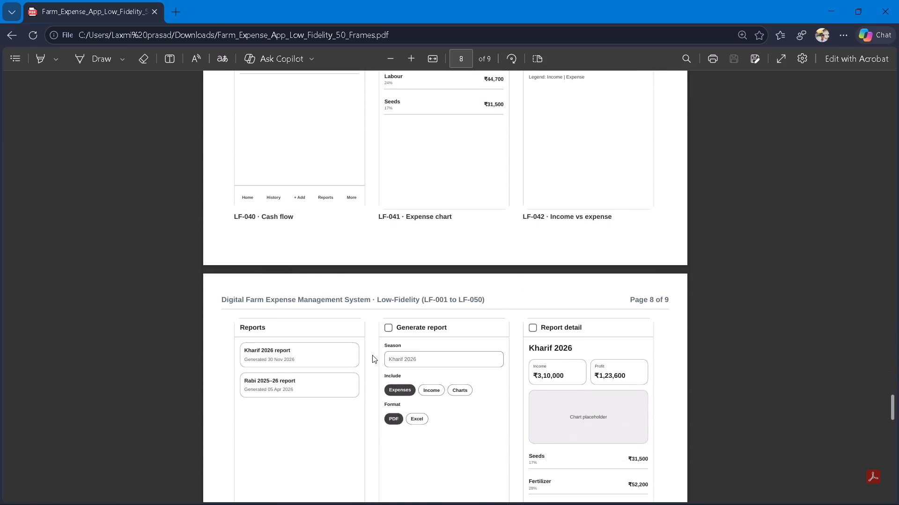
pyautogui.scroll(-5, 372, 355)
pyautogui.scroll(6, 372, 355)
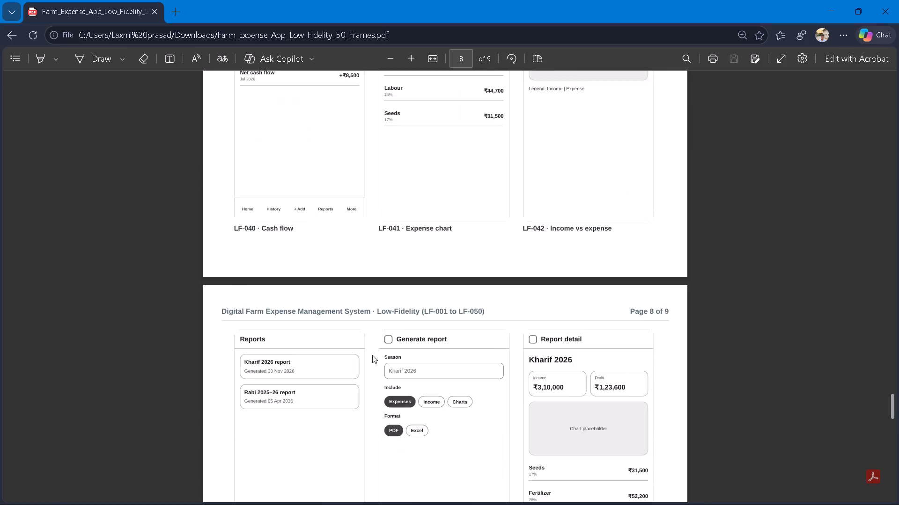
pyautogui.scroll(16, 372, 355)
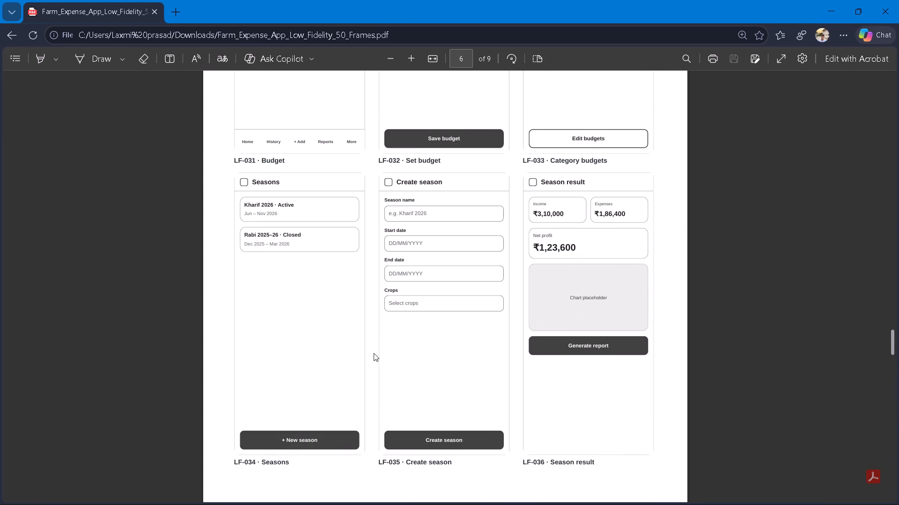
pyautogui.scroll(6, 374, 353)
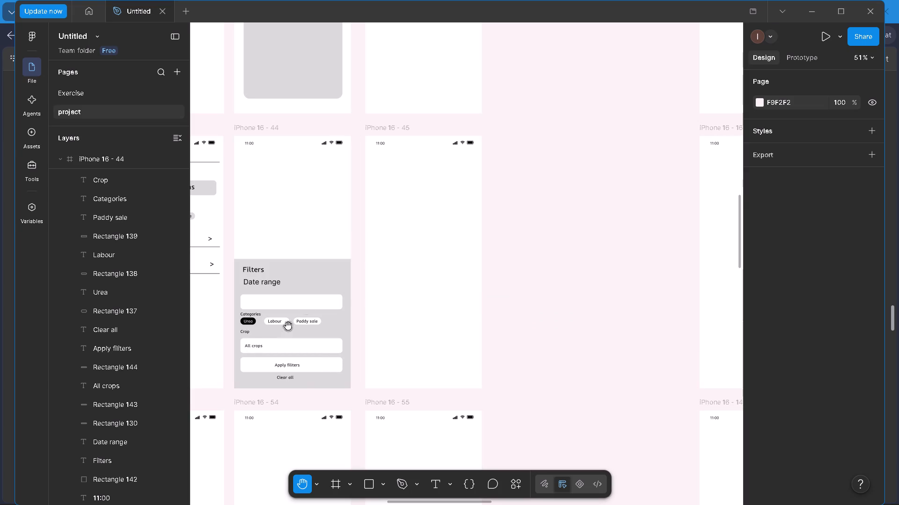
# In Figma, copy the header's checkbox, "Search" title and divider line from iPhone 16 - 43 into the iPhone 16 - 45 frame.
pyautogui.moveTo(295, 247); pyautogui.dragTo(428, 264)
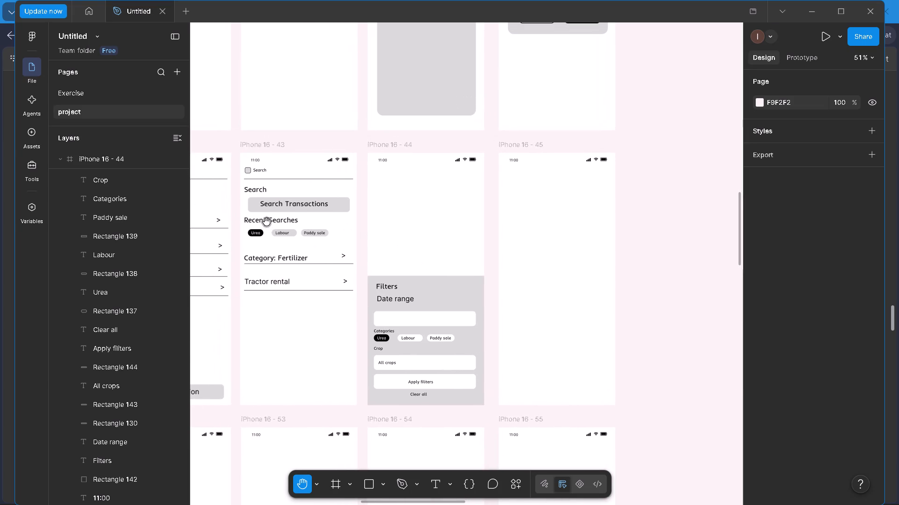
pyautogui.press('v')
pyautogui.moveTo(244, 164); pyautogui.dragTo(274, 182)
pyautogui.hotkey('ctrl', 'c')
pyautogui.click(524, 144)
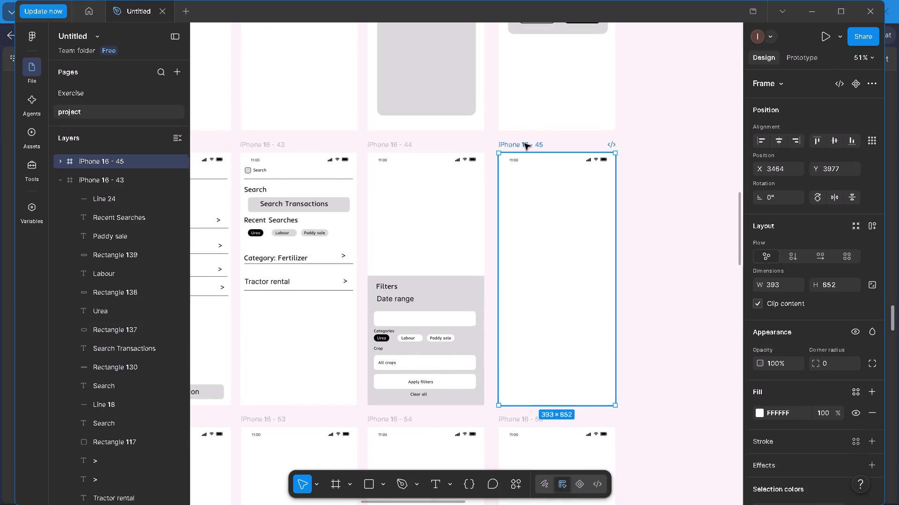
pyautogui.hotkey('ctrl', 'v')
# Replace the copied "Search" title in the iPhone 16 - 45 header with "Budget", correcting any typing slips.
pyautogui.doubleClick(522, 172)
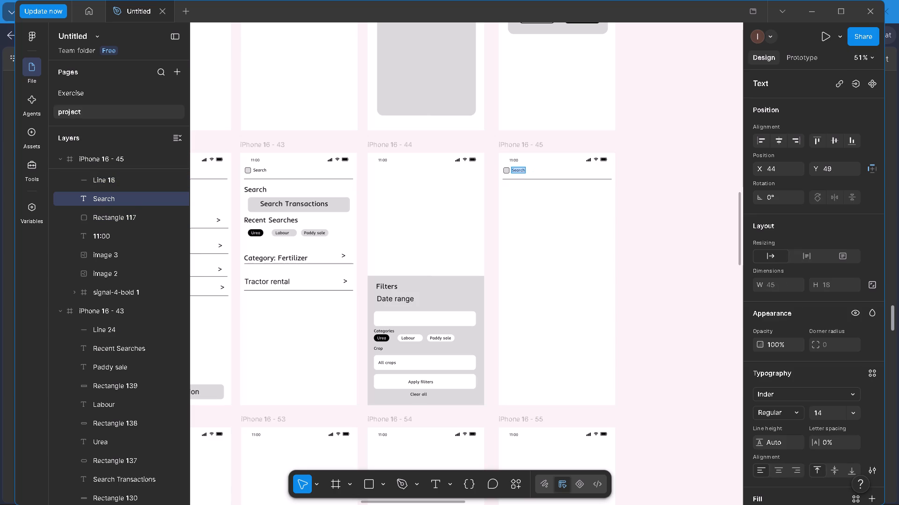
pyautogui.press('BackSpace')
pyautogui.write('Budhe')
pyautogui.press('BackSpace')
pyautogui.press('BackSpace')
pyautogui.write('get')
pyautogui.scroll(1, 522, 172)
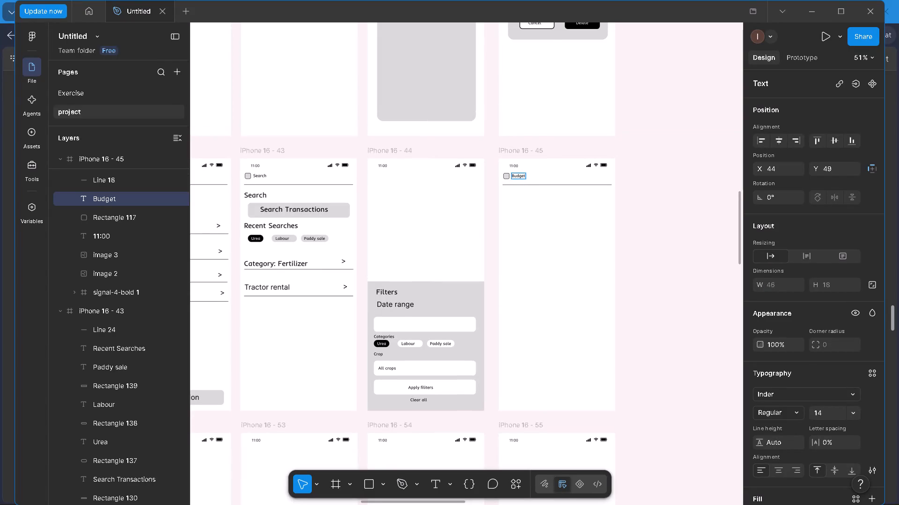
pyautogui.keyDown('ctrl'); pyautogui.scroll(4, 539, 209); pyautogui.keyUp('ctrl')
pyautogui.press('h')
pyautogui.moveTo(547, 222); pyautogui.dragTo(470, 211)
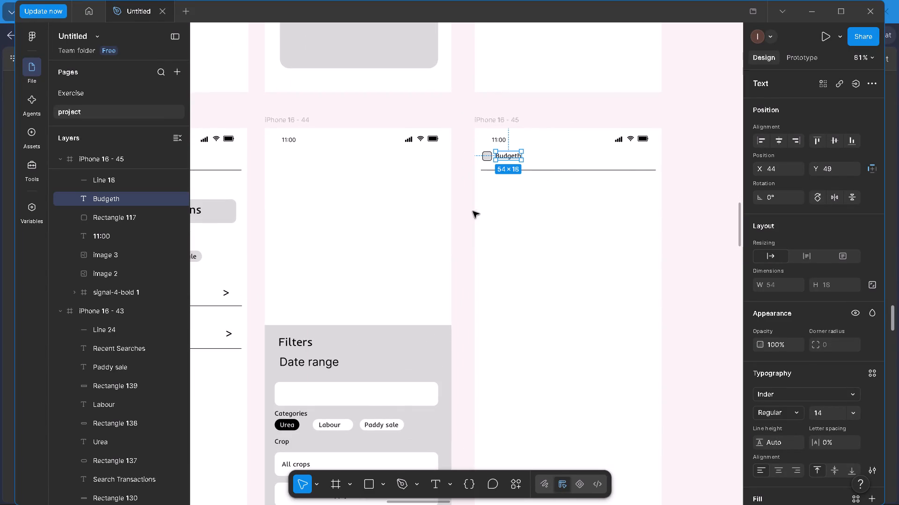
pyautogui.click(680, 218)
pyautogui.doubleClick(518, 156)
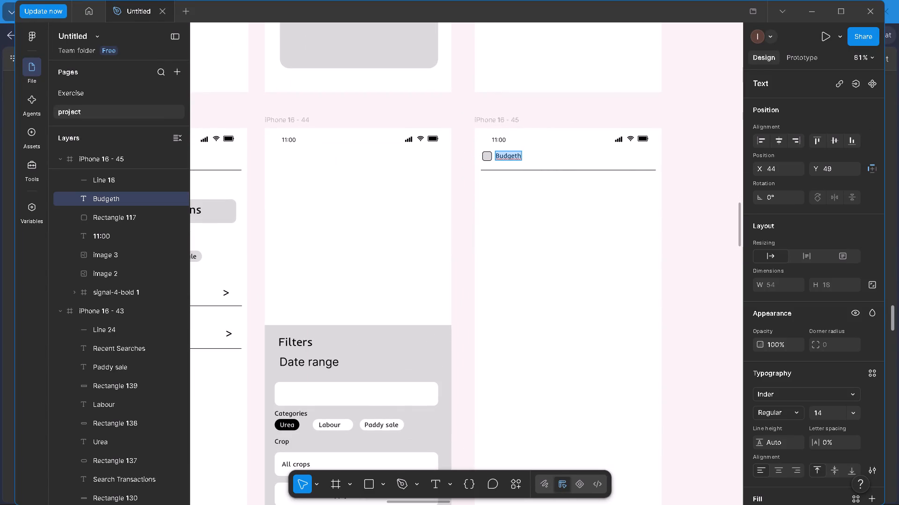
pyautogui.click(522, 159)
pyautogui.click(519, 158)
pyautogui.press('BackSpace')
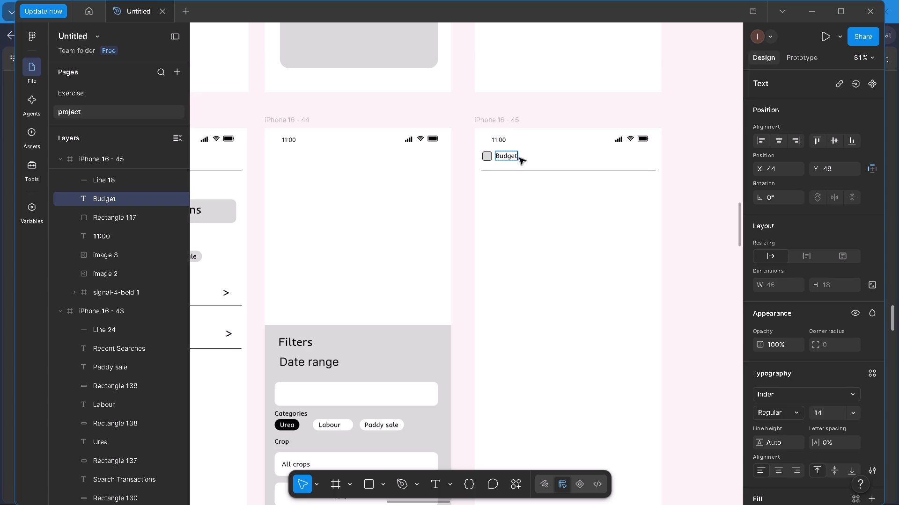
pyautogui.tripleClick(676, 177)
# Draw a grey card rectangle about 339 × 98 below the Budget header's divider line, with a corner radius of 20.
pyautogui.press('h')
pyautogui.moveTo(554, 254); pyautogui.dragTo(534, 252)
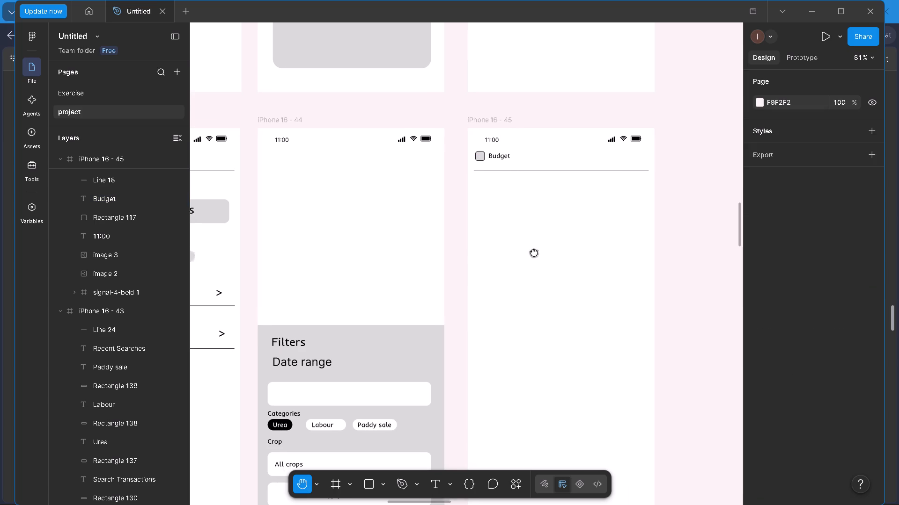
pyautogui.moveTo(534, 252); pyautogui.dragTo(430, 224)
pyautogui.moveTo(430, 224); pyautogui.dragTo(417, 163)
pyautogui.keyDown('ctrl'); pyautogui.scroll(-5, 417, 163); pyautogui.keyUp('ctrl')
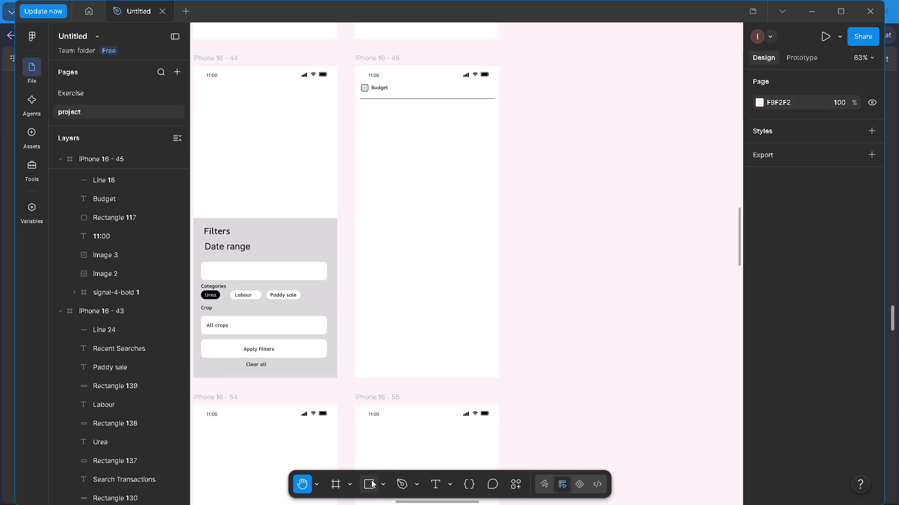
pyautogui.doubleClick(371, 481)
pyautogui.moveTo(364, 110); pyautogui.dragTo(471, 159)
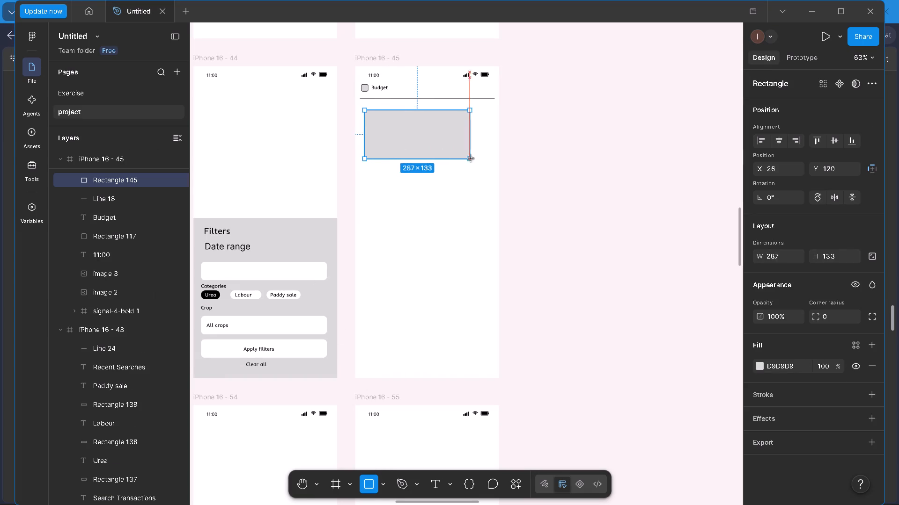
pyautogui.moveTo(471, 159); pyautogui.dragTo(487, 145)
pyautogui.click(487, 145)
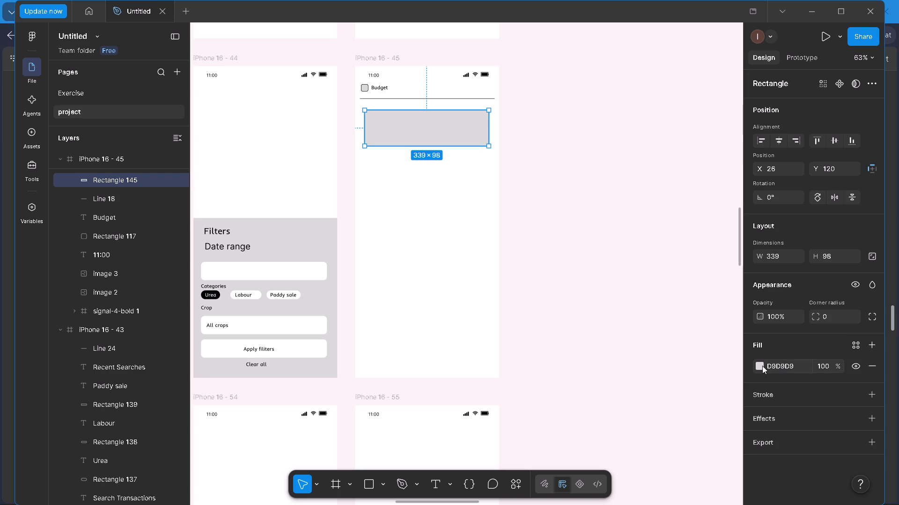
pyautogui.doubleClick(763, 366)
pyautogui.click(834, 319)
pyautogui.write('20')
pyautogui.press('Return')
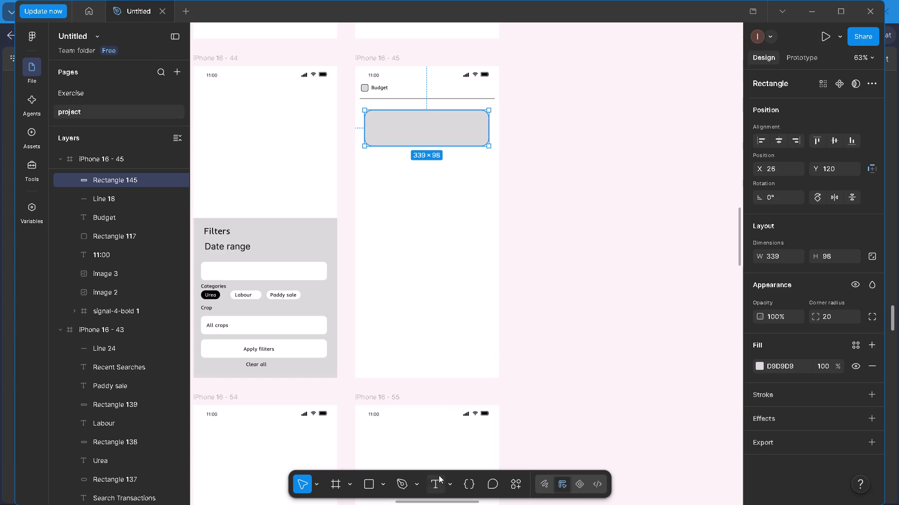
# Add the text "Season budget" near the top of the grey card in iPhone 16 - 45.
pyautogui.click(431, 479)
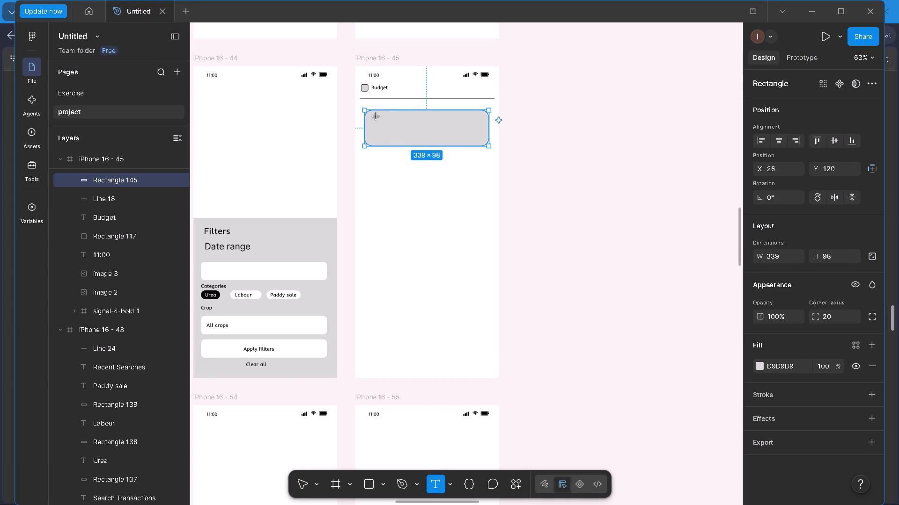
pyautogui.click(374, 115)
pyautogui.write('Sea')
pyautogui.write('son')
pyautogui.press('space')
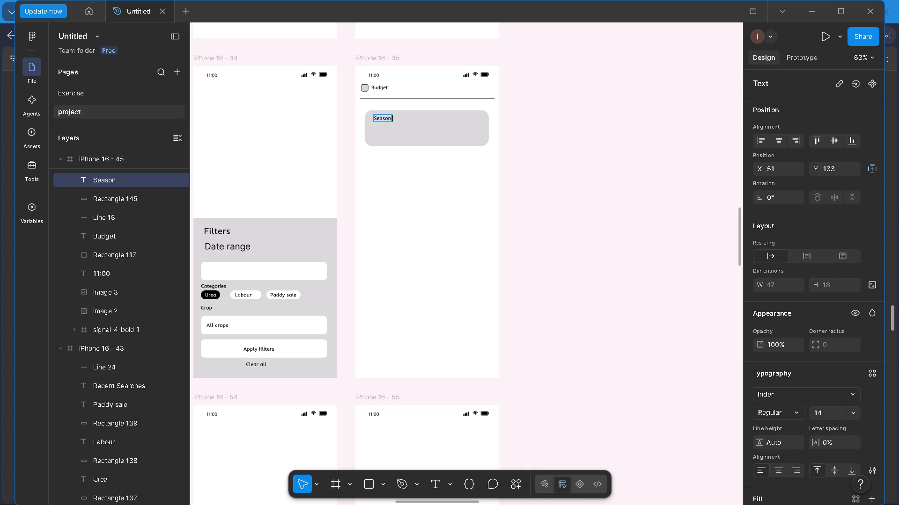
pyautogui.press('b')
pyautogui.write('udget')
pyautogui.keyDown('ctrl'); pyautogui.scroll(3, 398, 179); pyautogui.keyUp('ctrl')
pyautogui.keyDown('ctrl'); pyautogui.doubleClick(578, 142); pyautogui.keyUp('ctrl')
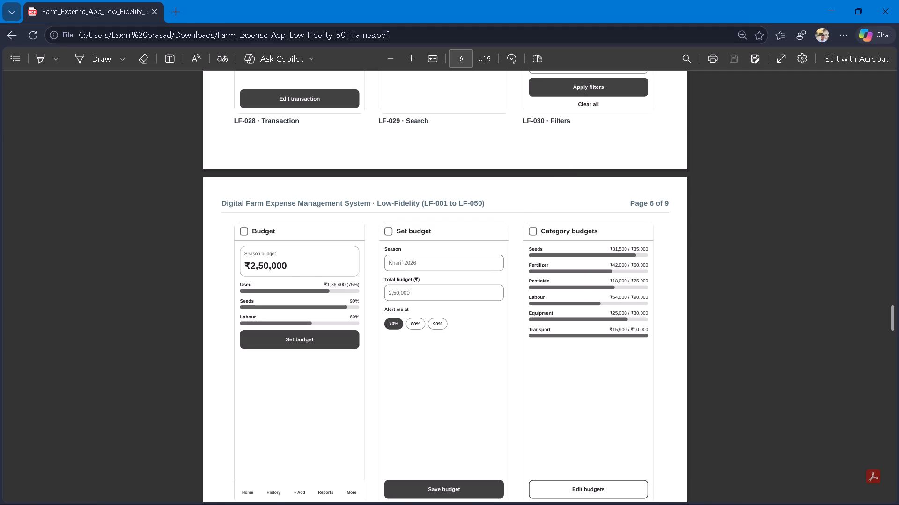
# Copy the amount ₹2,50,000 from the PDF's Budget wireframe in Edge and paste it as text beneath "Season budget" in Figma.
pyautogui.moveTo(287, 267); pyautogui.dragTo(242, 265)
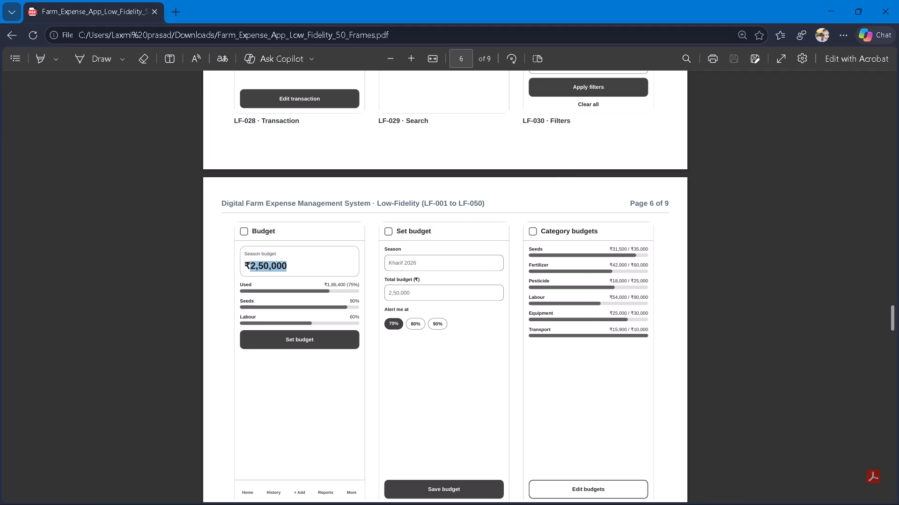
pyautogui.moveTo(242, 265); pyautogui.dragTo(235, 266)
pyautogui.hotkey('ctrl', 'c')
pyautogui.click(235, 266)
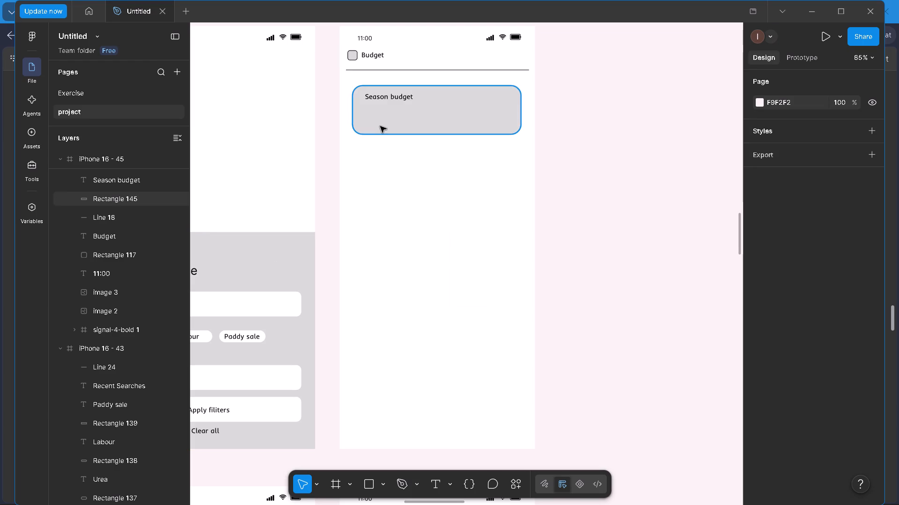
pyautogui.keyDown('ctrl'); pyautogui.scroll(4, 377, 121); pyautogui.keyUp('ctrl')
pyautogui.click(376, 121)
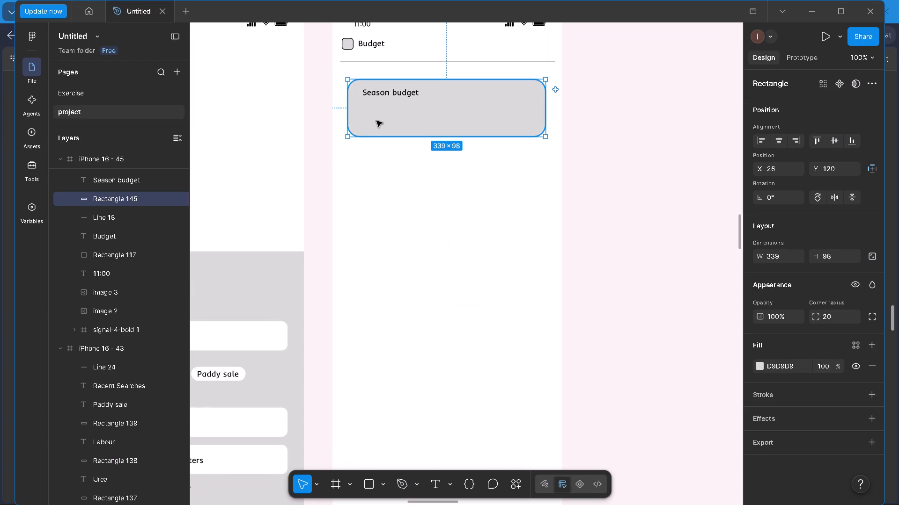
pyautogui.press('t')
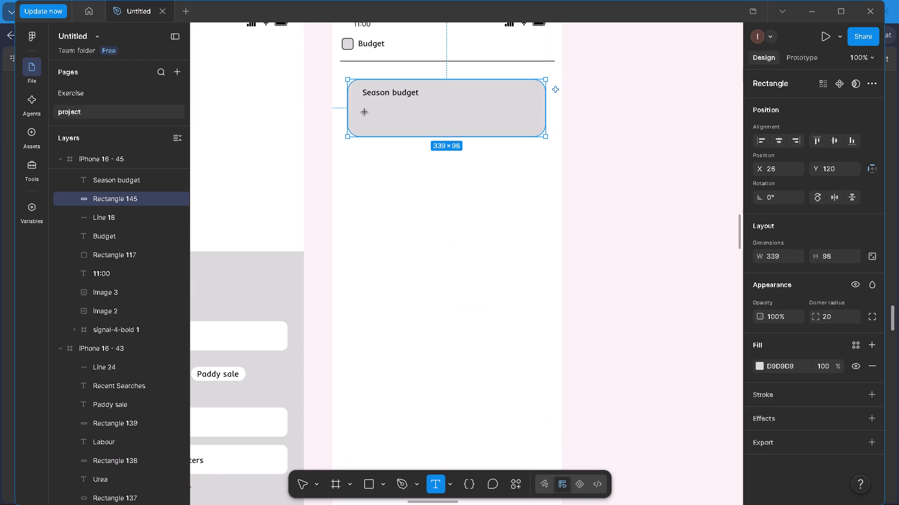
pyautogui.click(366, 112)
pyautogui.hotkey('ctrl', 'v')
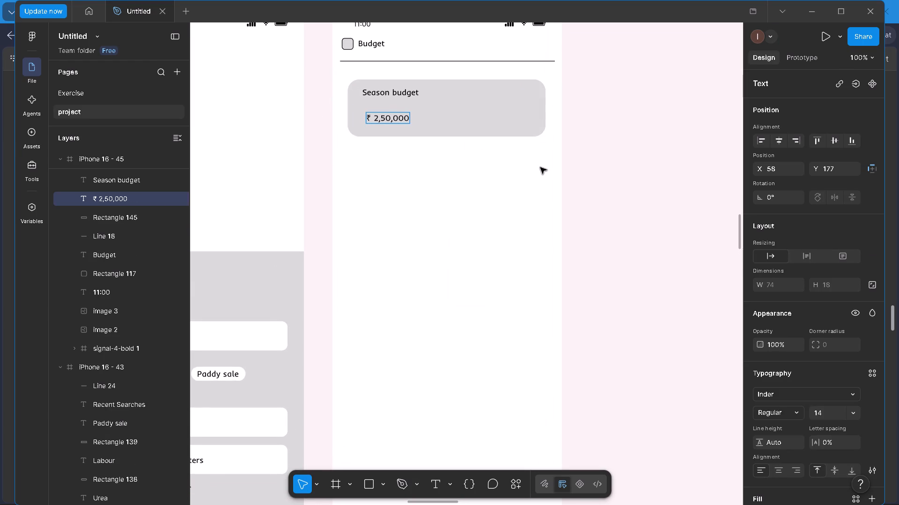
# Set the ₹ 2,50,000 text's font size to 24 and shift it slightly upward within the card.
pyautogui.tripleClick(387, 121)
pyautogui.click(855, 407)
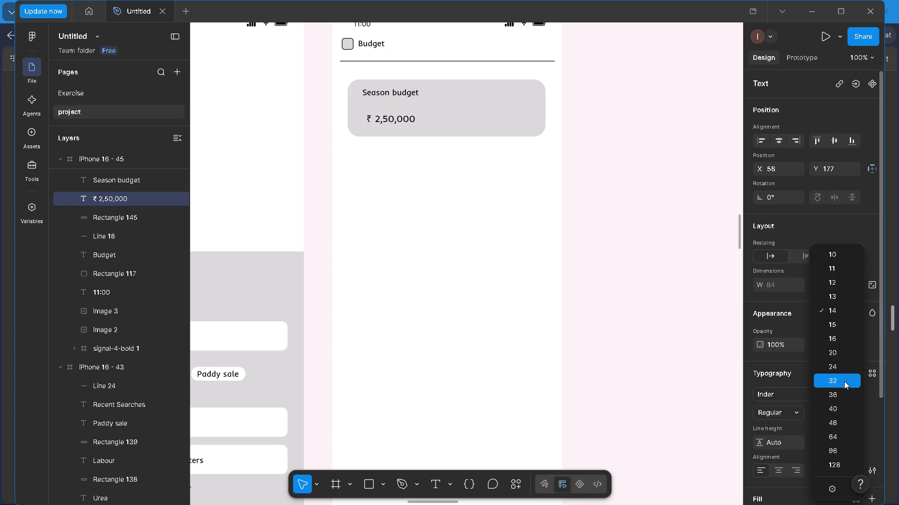
pyautogui.doubleClick(843, 366)
pyautogui.click(613, 296)
pyautogui.click(631, 225)
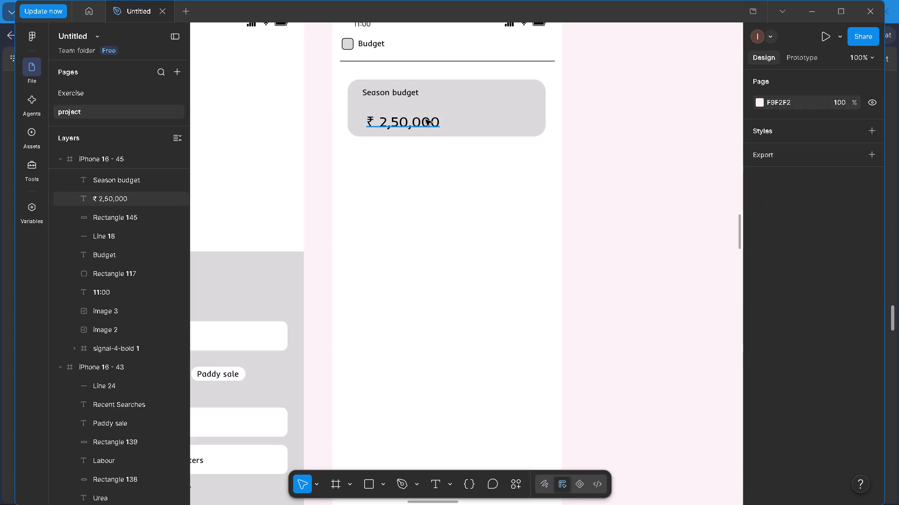
pyautogui.click(405, 121)
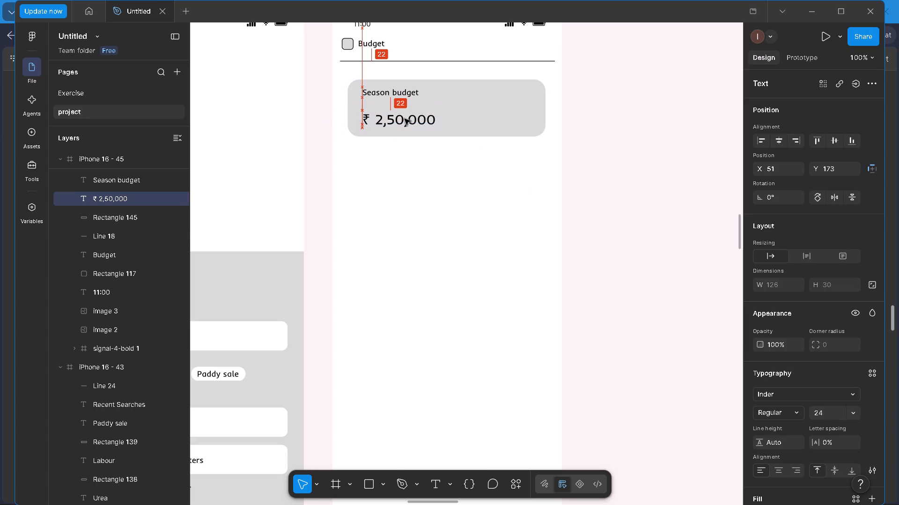
pyautogui.doubleClick(679, 237)
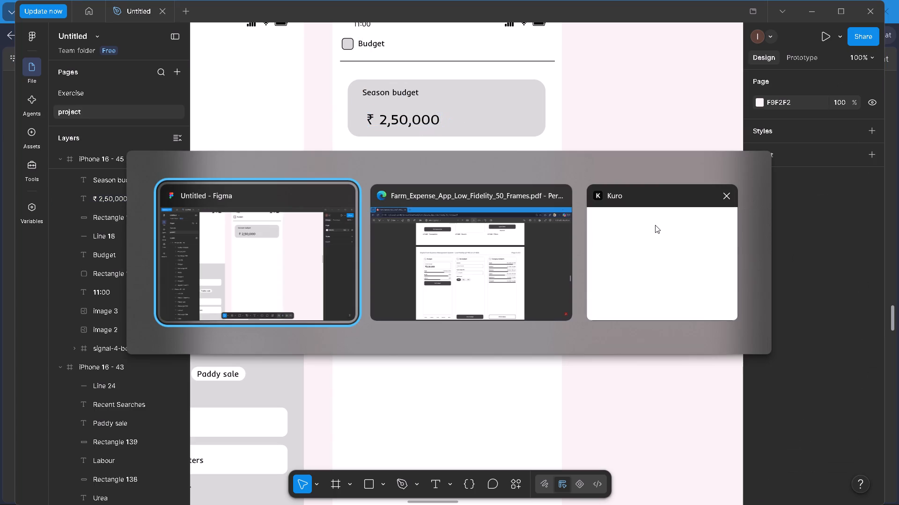
# Add the text "01 Jun-30 Nov" inside the white Date range box in iPhone 16 - 44, using the PDF's Filters wireframe as reference.
pyautogui.scroll(-1, 370, 242)
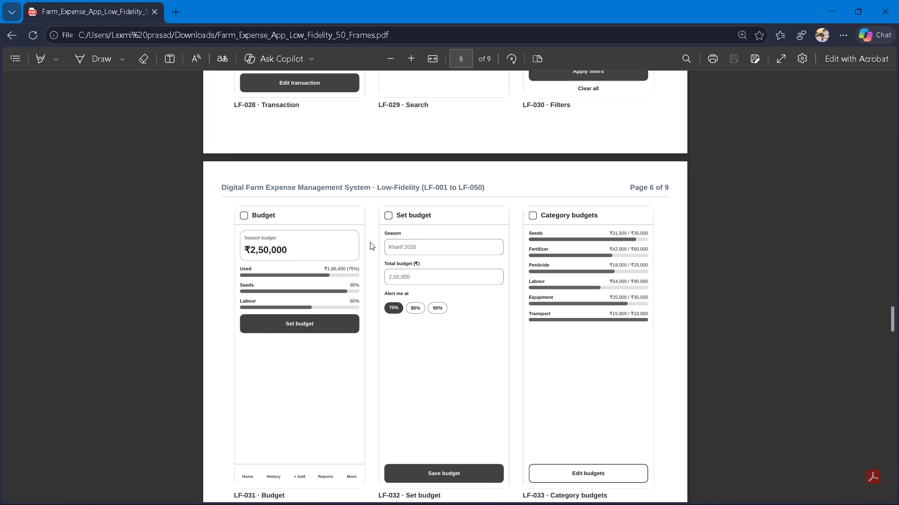
pyautogui.scroll(-1, 370, 242)
pyautogui.scroll(2, 366, 241)
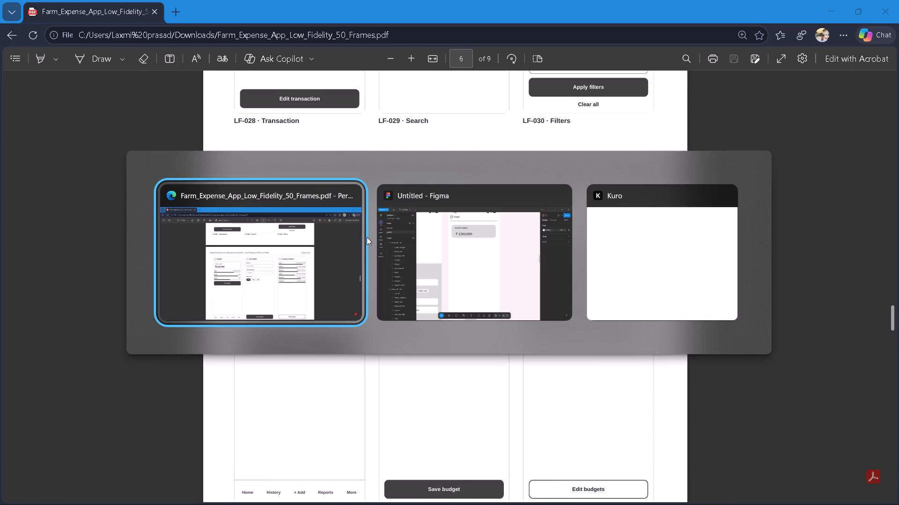
pyautogui.keyDown('ctrl'); pyautogui.scroll(-4, 367, 237); pyautogui.keyUp('ctrl')
pyautogui.keyDown('ctrl'); pyautogui.click(302, 296); pyautogui.keyUp('ctrl')
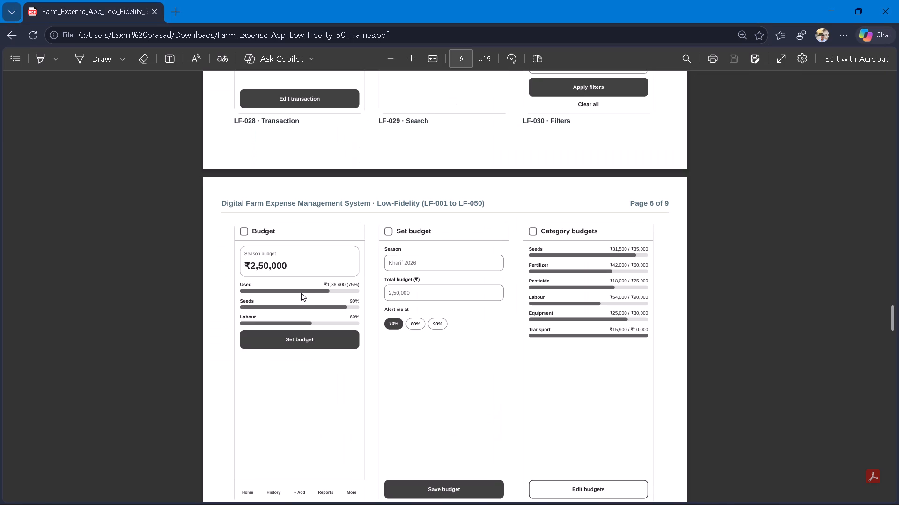
pyautogui.scroll(2, 375, 255)
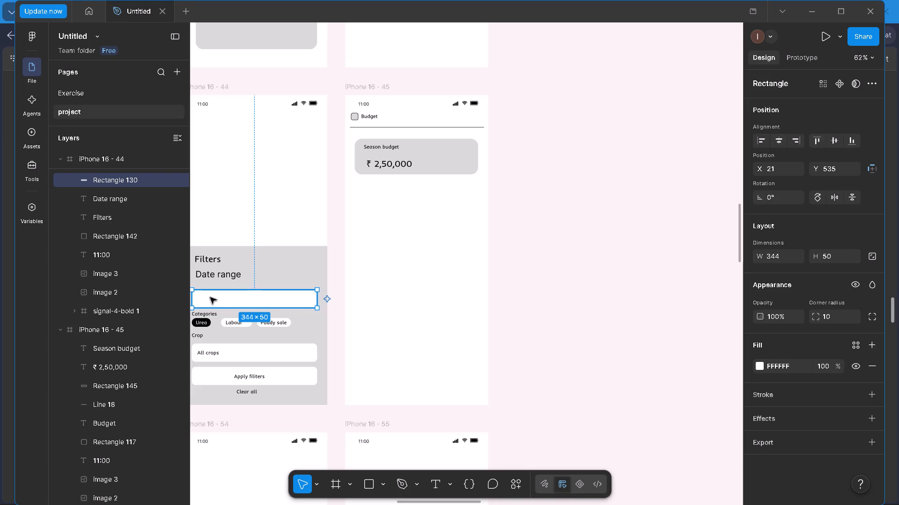
pyautogui.press('t')
pyautogui.click(206, 298)
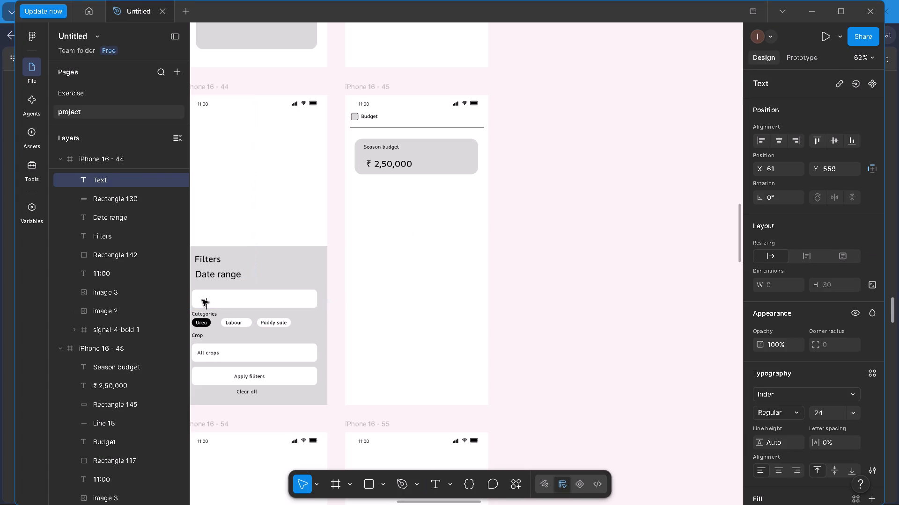
pyautogui.write('01')
pyautogui.press('space')
pyautogui.write('Jun')
pyautogui.press('-')
pyautogui.press('3')
pyautogui.press('0')
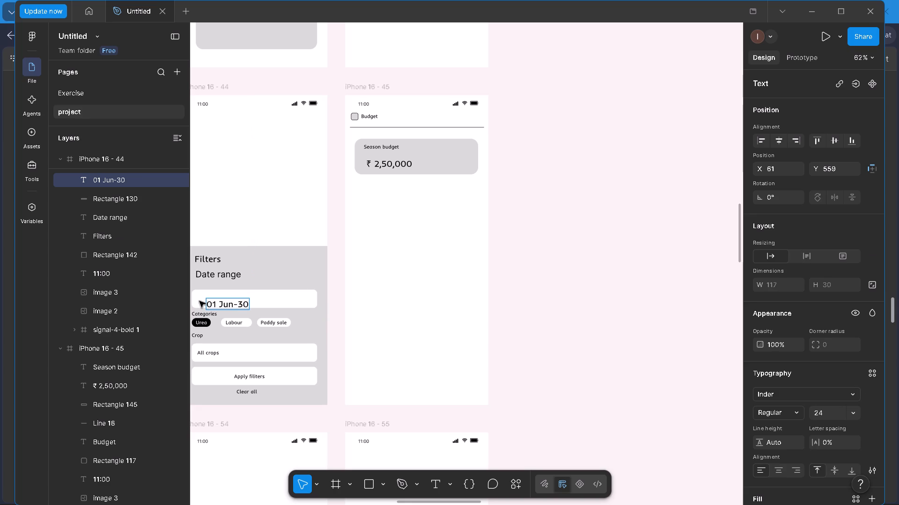
pyautogui.press('space')
pyautogui.write('Nov')
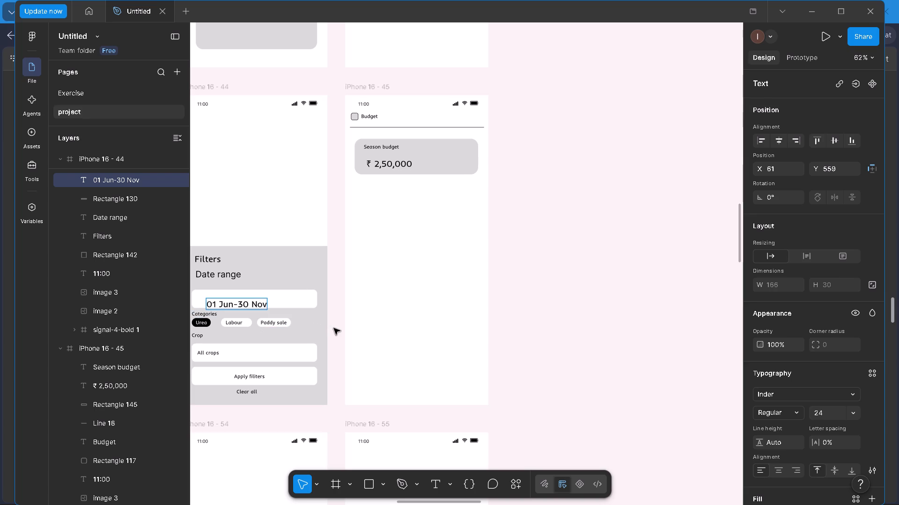
pyautogui.tripleClick(334, 328)
pyautogui.moveTo(256, 302); pyautogui.dragTo(249, 297)
pyautogui.doubleClick(613, 221)
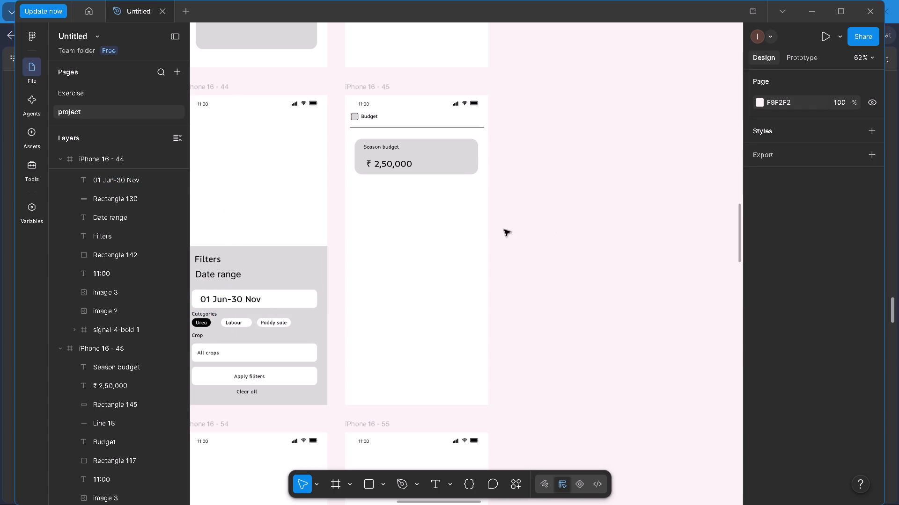
# Check the PDF's Budget wireframe in Edge, then copy the white Date range box from iPhone 16 - 44 in Figma.
pyautogui.scroll(-1, 346, 233)
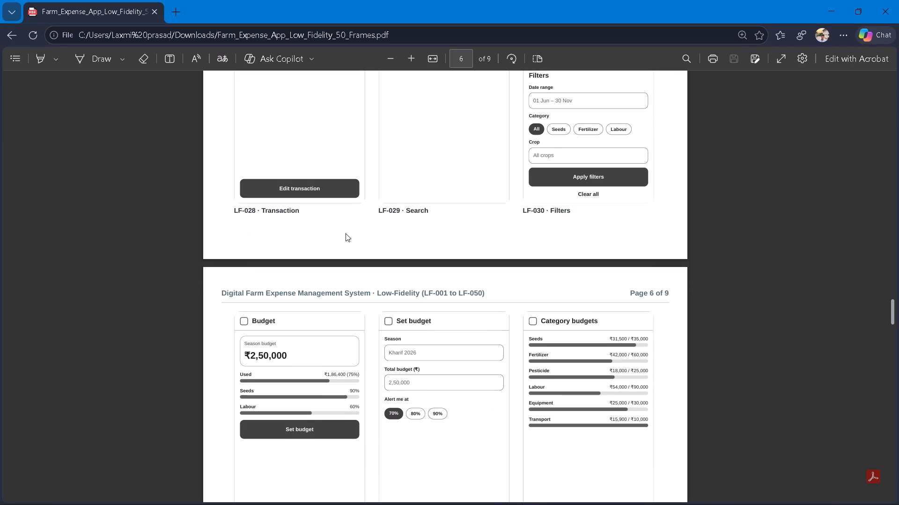
pyautogui.scroll(-2, 346, 233)
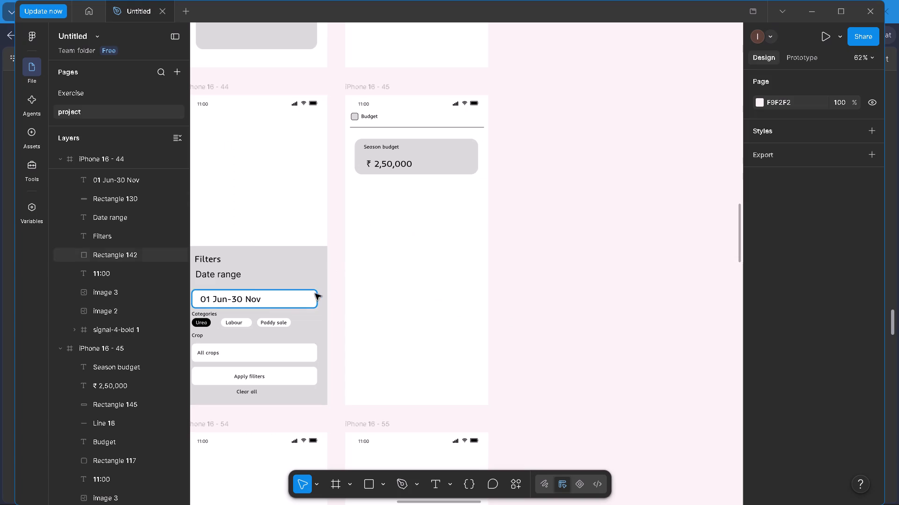
pyautogui.click(294, 297)
pyautogui.rightClick(294, 297)
pyautogui.click(326, 91)
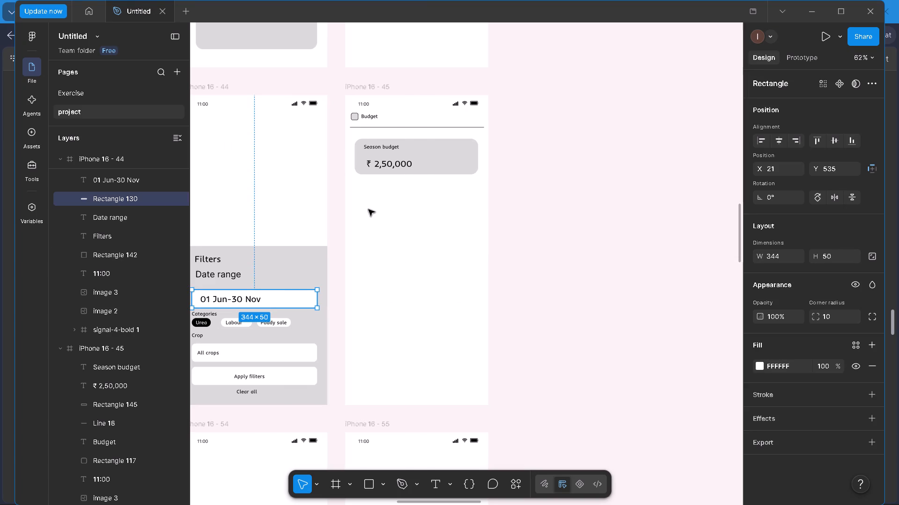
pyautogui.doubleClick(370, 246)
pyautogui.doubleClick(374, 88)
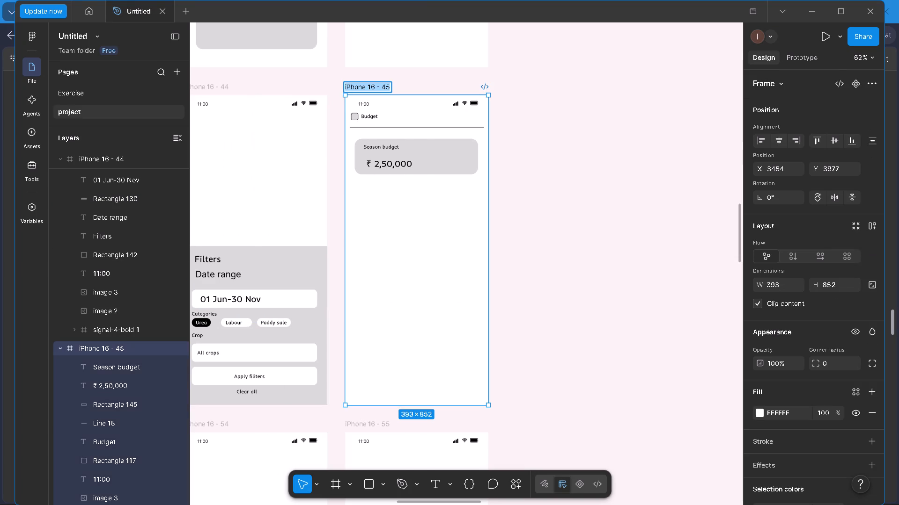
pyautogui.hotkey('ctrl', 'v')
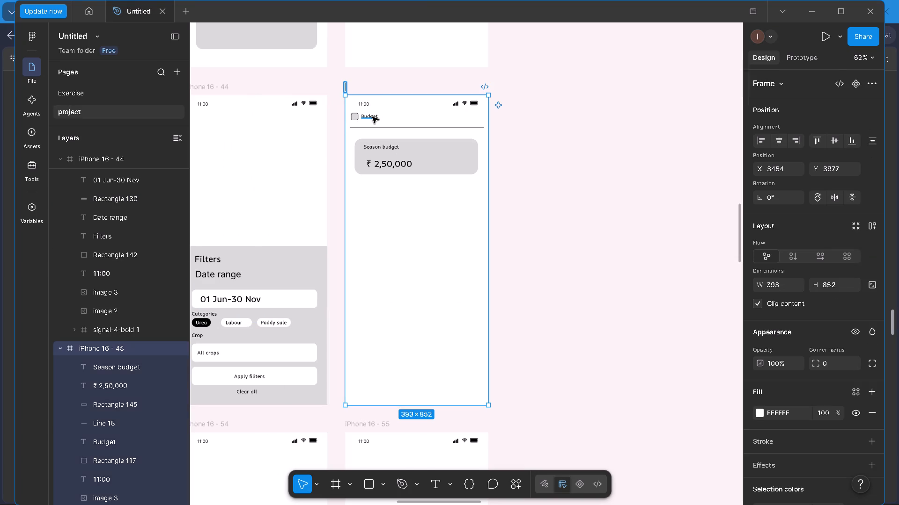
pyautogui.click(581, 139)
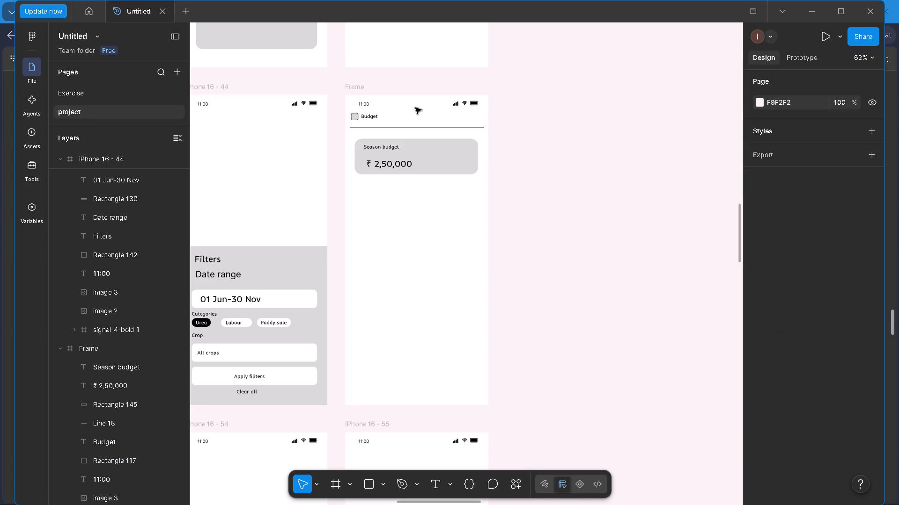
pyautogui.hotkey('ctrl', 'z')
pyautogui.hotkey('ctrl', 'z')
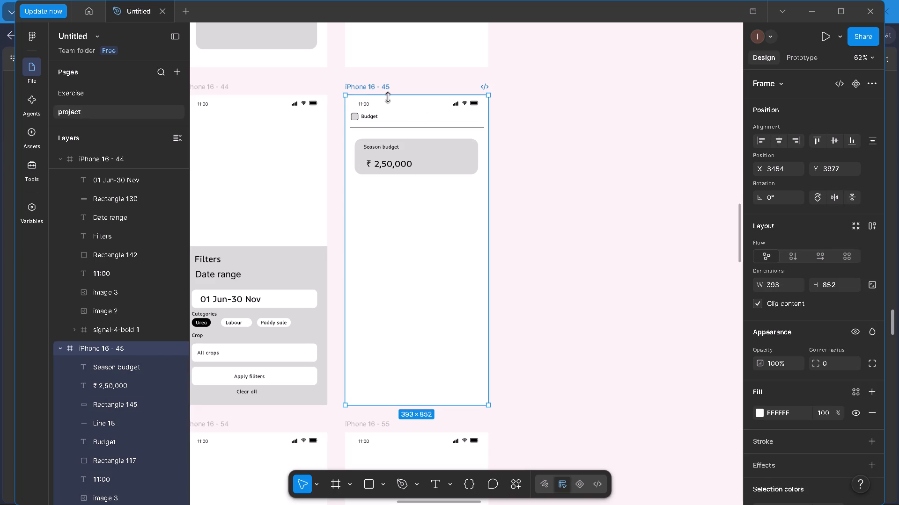
# Paste the copied 344 × 50 rectangle into the iPhone 16 - 45 frame.
pyautogui.click(416, 81)
pyautogui.click(381, 87)
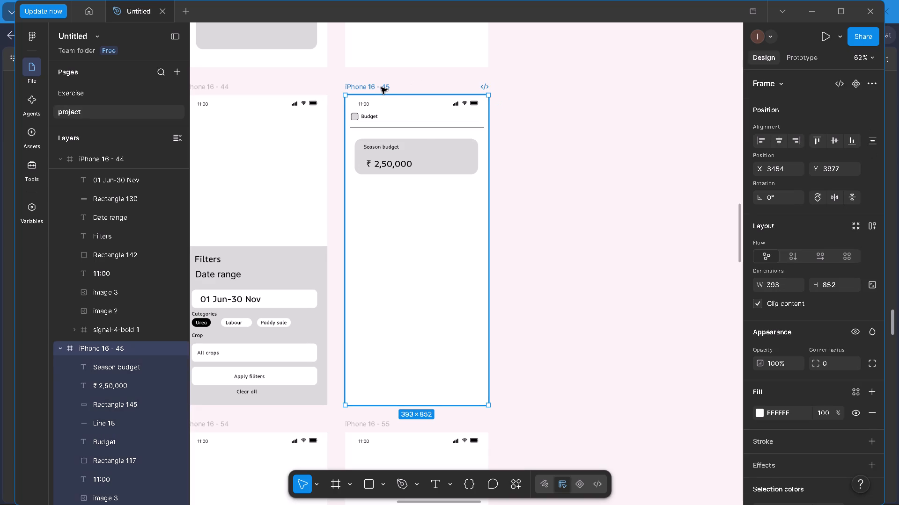
pyautogui.hotkey('ctrl', 'v')
pyautogui.click(566, 202)
pyautogui.doubleClick(416, 303)
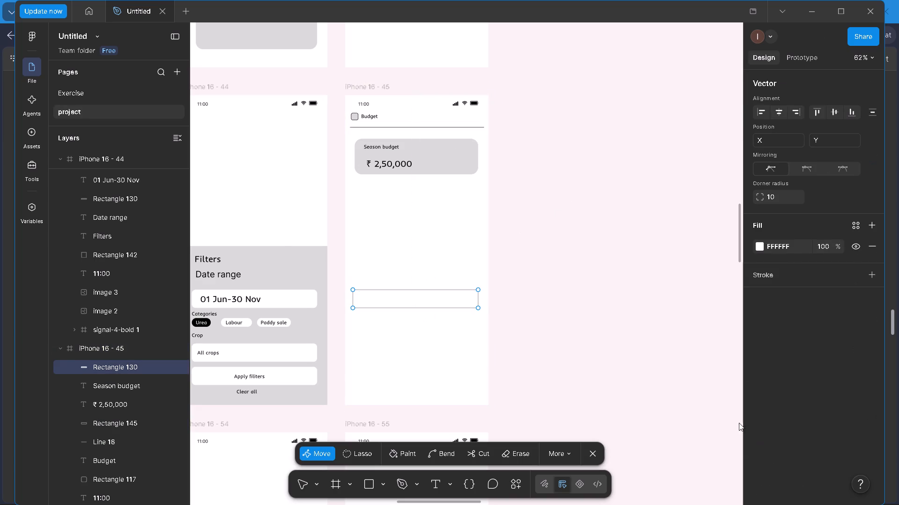
pyautogui.click(612, 309)
pyautogui.click(592, 456)
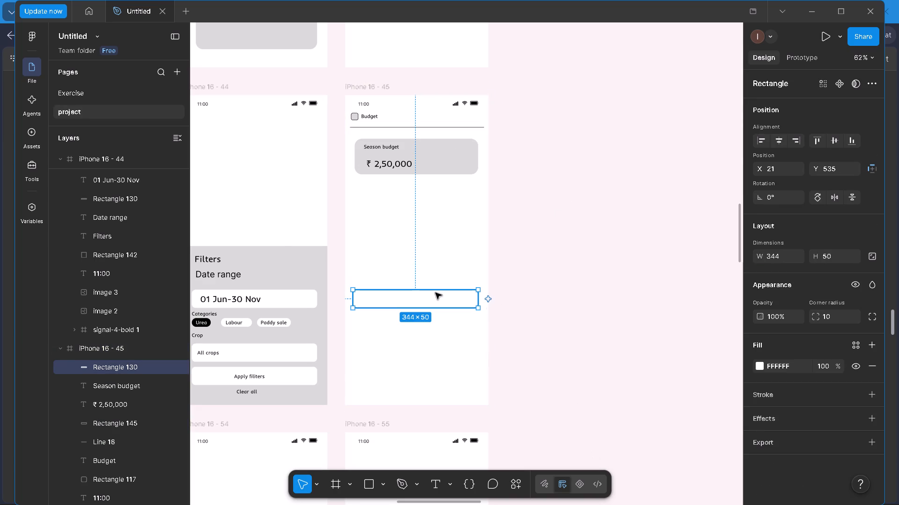
# Fill the pasted rectangle with grey D9D9D9 and move it up to about X 26, Y 426 beneath the season budget card.
pyautogui.click(757, 365)
pyautogui.click(644, 468)
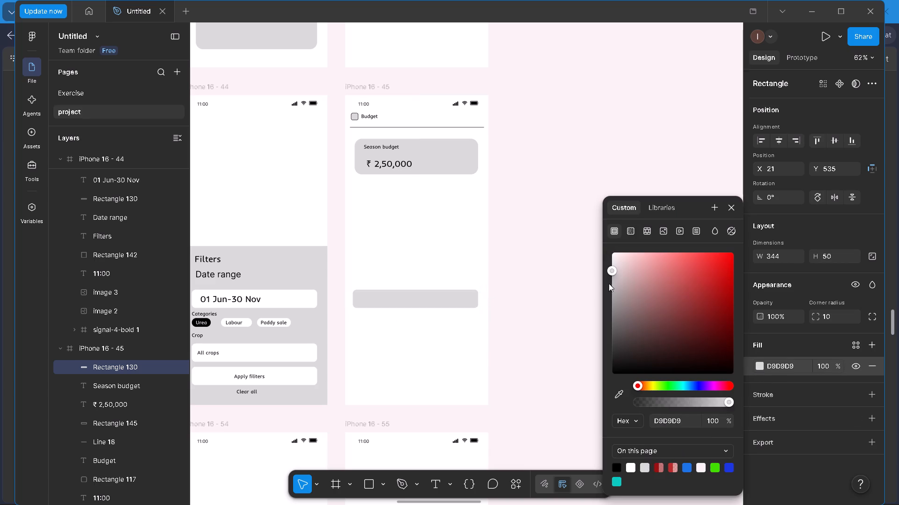
pyautogui.click(548, 268)
pyautogui.moveTo(429, 298); pyautogui.dragTo(432, 259)
pyautogui.click(432, 259)
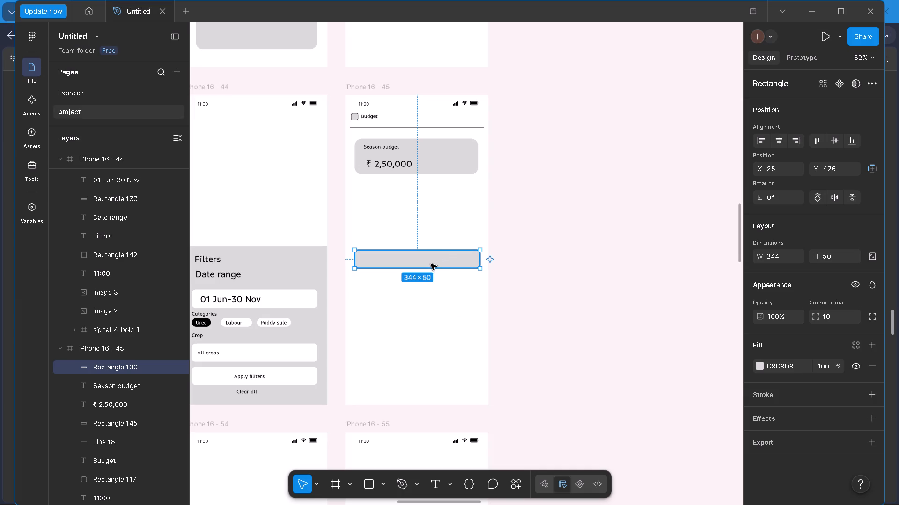
# Add the text "Set budget" and centre it on the grey button rectangle in iPhone 16 - 45.
pyautogui.press('t')
pyautogui.click(390, 258)
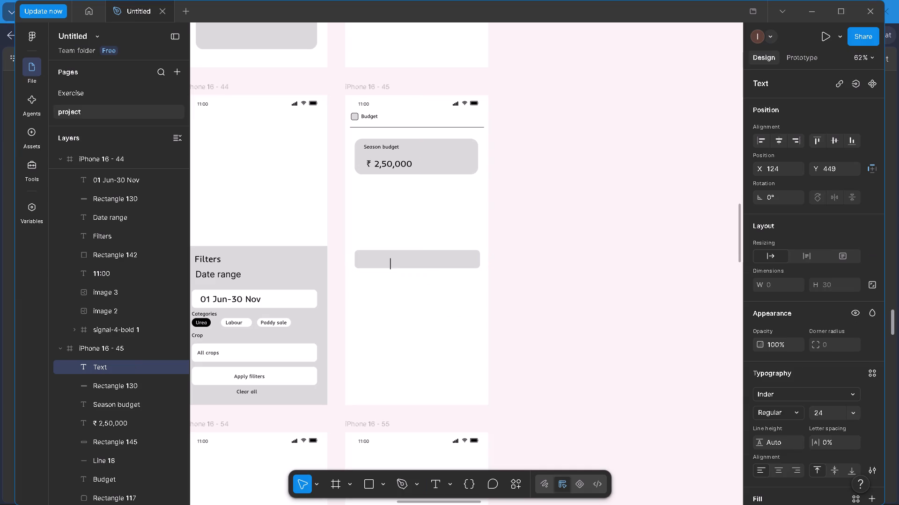
pyautogui.write('Set bu')
pyautogui.write('dget')
pyautogui.click(519, 273)
pyautogui.keyDown('ctrl'); pyautogui.click(572, 261); pyautogui.keyUp('ctrl')
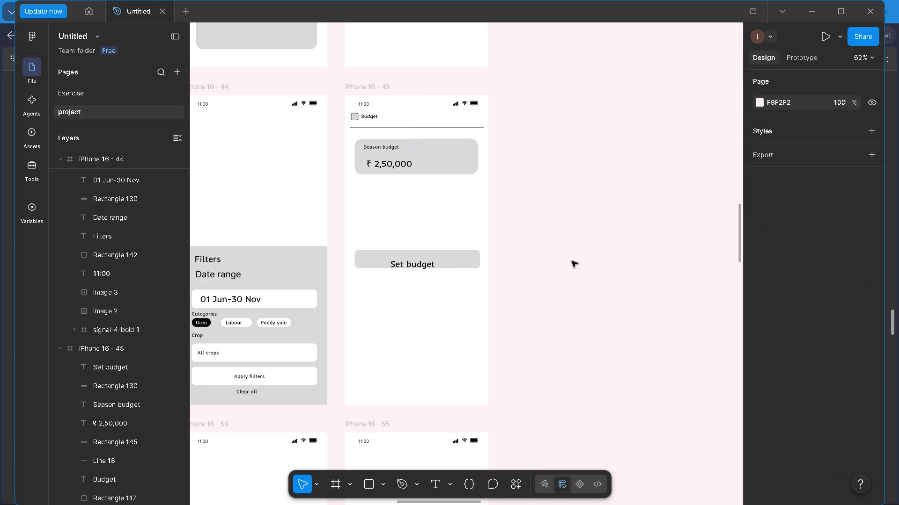
pyautogui.moveTo(410, 267); pyautogui.dragTo(412, 260)
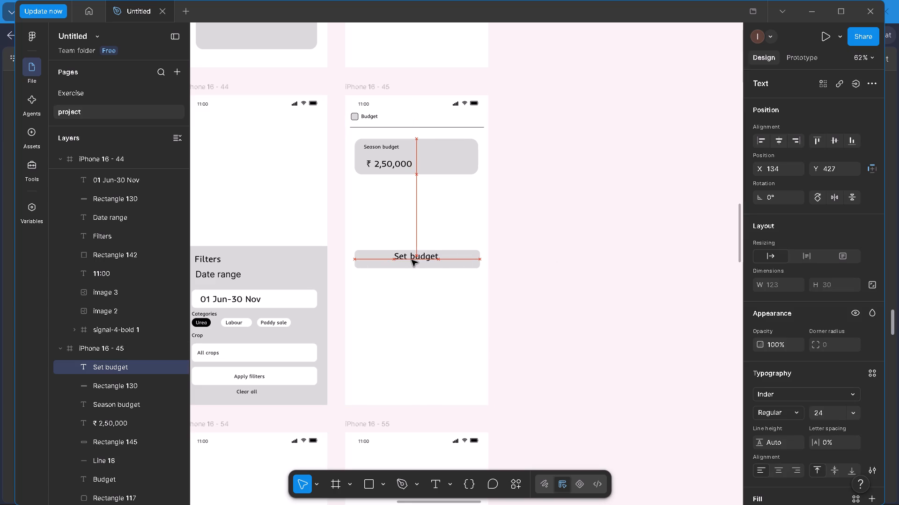
pyautogui.moveTo(412, 260); pyautogui.dragTo(414, 262)
pyautogui.click(526, 289)
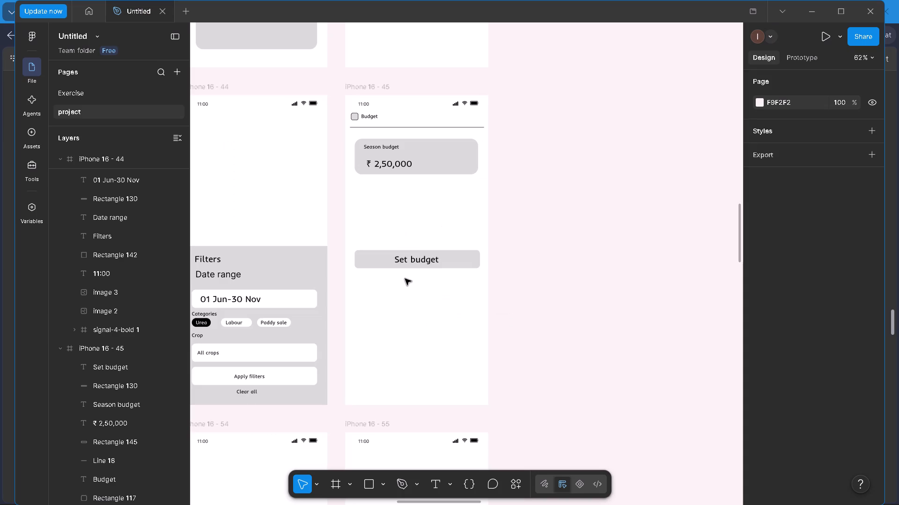
# Remove "Of" from the budget text on the Seeds screen, iPhone 16 - 37, so it reads "₹ 45,00 budget".
pyautogui.keyDown('ctrl'); pyautogui.scroll(-10, 405, 279); pyautogui.keyUp('ctrl')
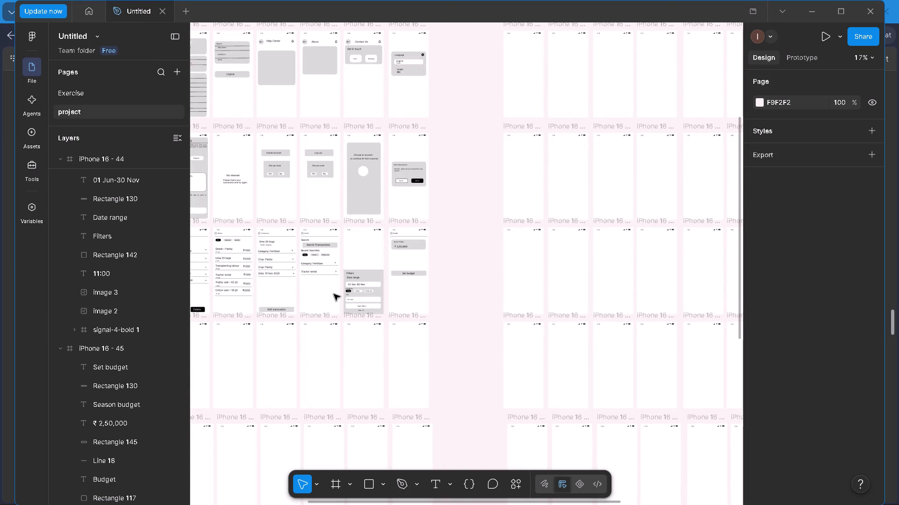
pyautogui.press('h')
pyautogui.moveTo(336, 294); pyautogui.dragTo(595, 288)
pyautogui.click(595, 288)
pyautogui.keyDown('ctrl'); pyautogui.scroll(4, 300, 274); pyautogui.keyUp('ctrl')
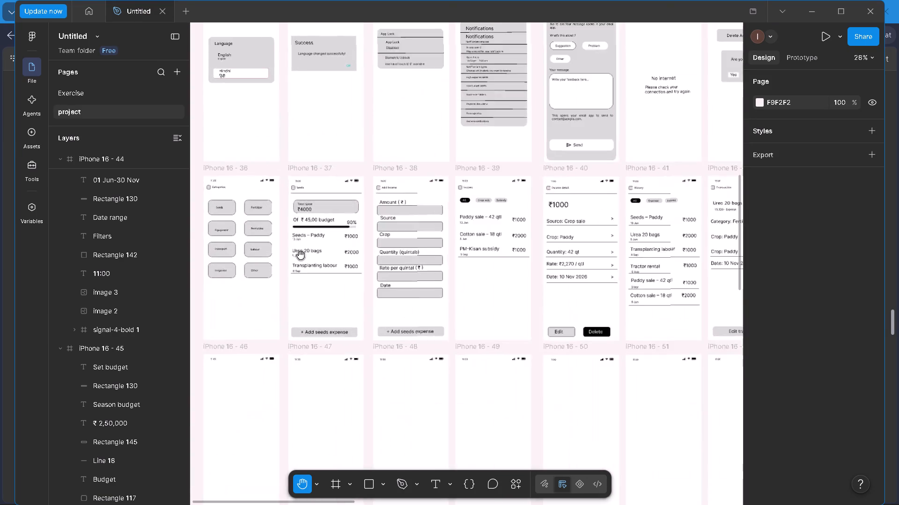
pyautogui.keyDown('ctrl'); pyautogui.scroll(9, 301, 255); pyautogui.keyUp('ctrl')
pyautogui.press('v')
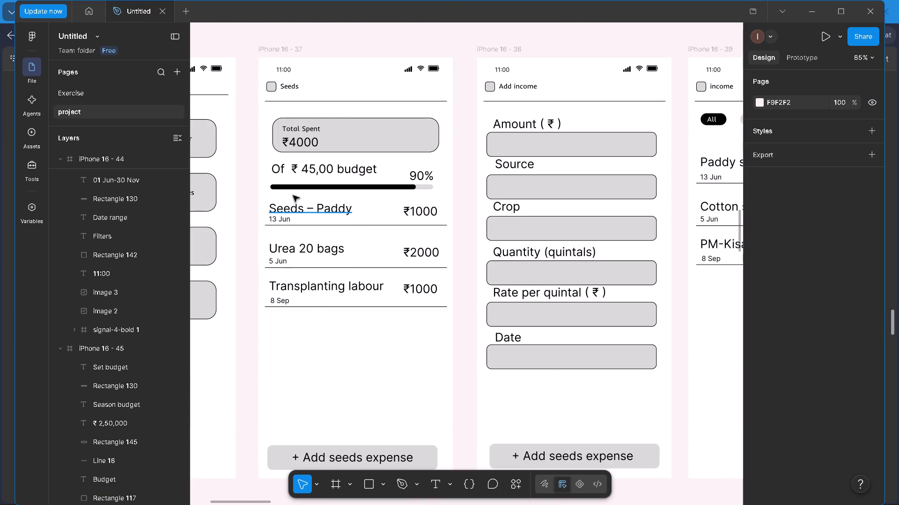
pyautogui.doubleClick(285, 169)
pyautogui.click(285, 169)
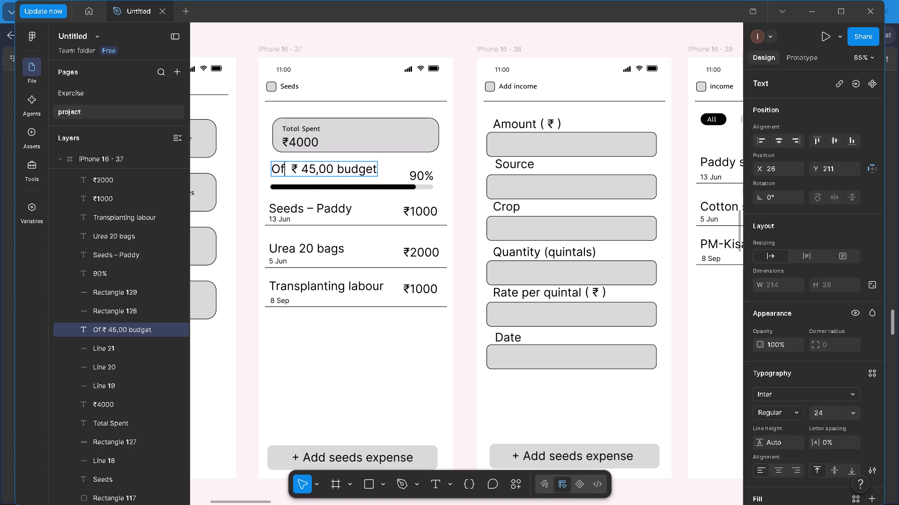
pyautogui.press('BackSpace')
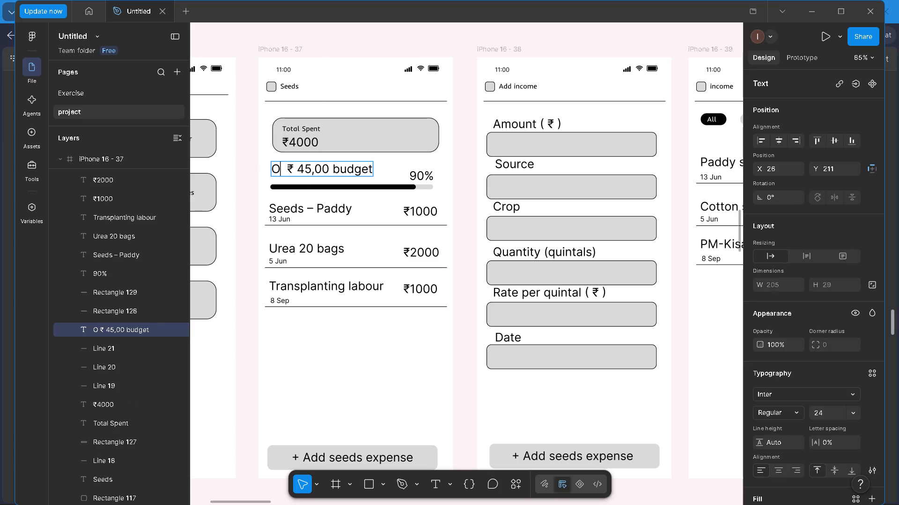
pyautogui.press('BackSpace')
pyautogui.press('BackSpace')
pyautogui.press('Right')
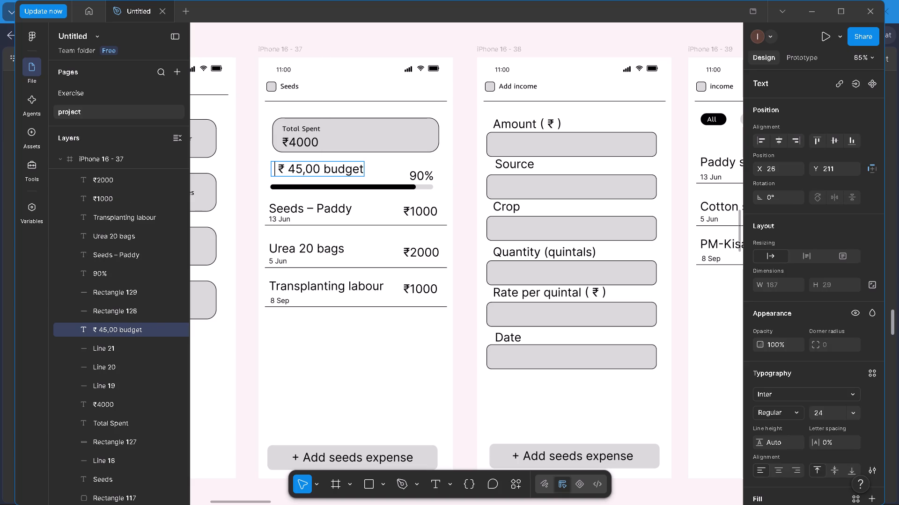
pyautogui.press('Right')
pyautogui.press('BackSpace')
pyautogui.press('BackSpace')
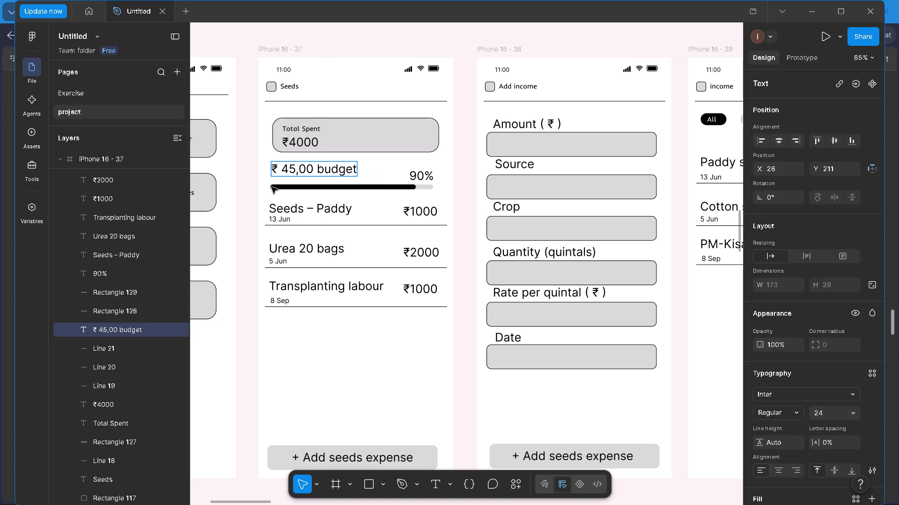
pyautogui.click(273, 188)
pyautogui.click(265, 176)
pyautogui.click(251, 160)
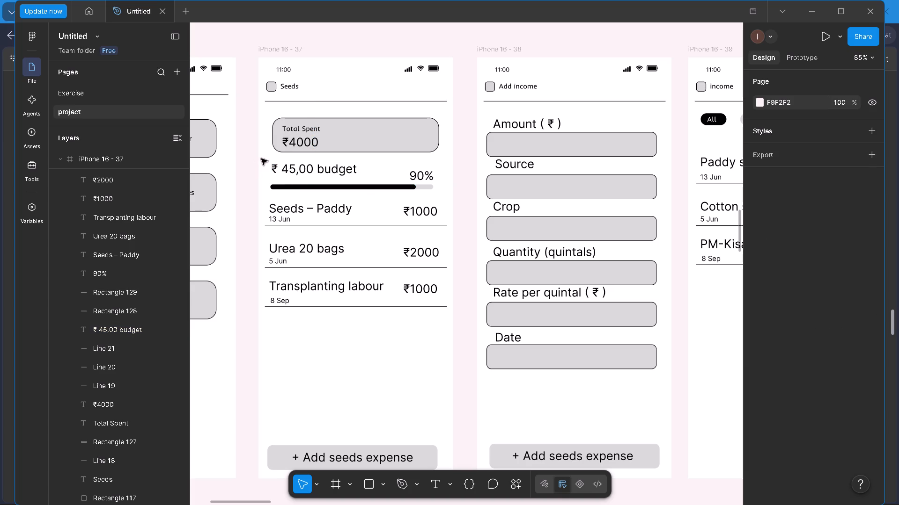
# Copy the budget text, 90% label and both progress bar rectangles from iPhone 16 - 37 and paste them into iPhone 16 - 45.
pyautogui.moveTo(264, 158); pyautogui.dragTo(431, 194)
pyautogui.hotkey('ctrl', 'c')
pyautogui.keyDown('ctrl'); pyautogui.scroll(-16, 431, 194); pyautogui.keyUp('ctrl')
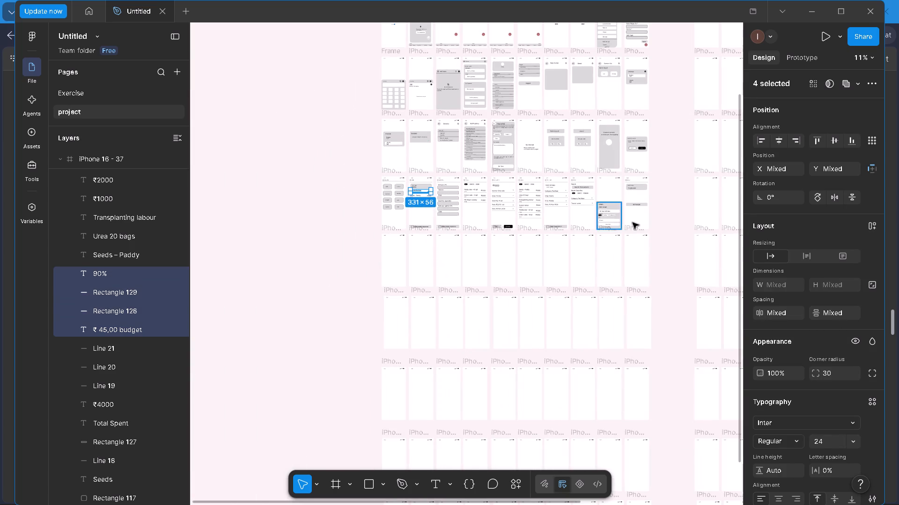
pyautogui.press('h')
pyautogui.moveTo(661, 236); pyautogui.dragTo(468, 256)
pyautogui.click(468, 257)
pyautogui.keyDown('ctrl'); pyautogui.scroll(9, 458, 268); pyautogui.keyUp('ctrl')
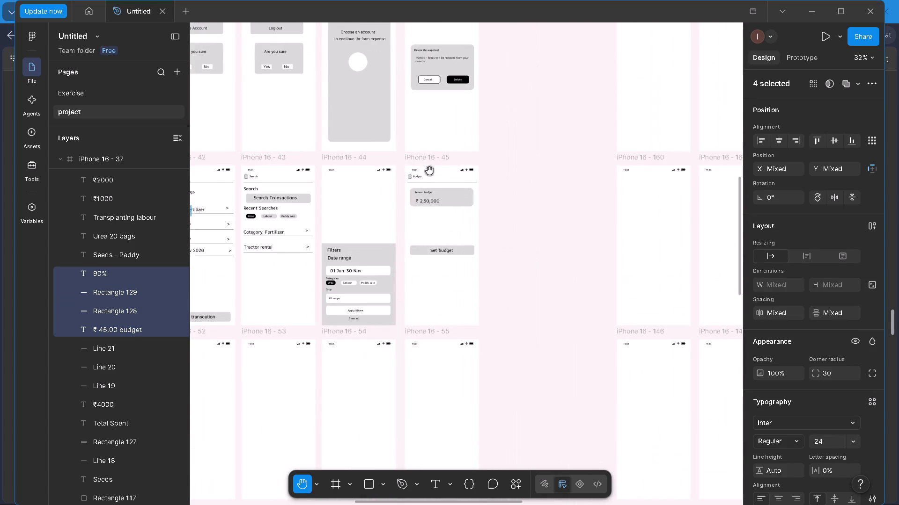
pyautogui.keyDown('ctrl'); pyautogui.moveTo(429, 177); pyautogui.dragTo(426, 212); pyautogui.keyUp('ctrl')
pyautogui.keyDown('ctrl'); pyautogui.moveTo(426, 216); pyautogui.dragTo(426, 221); pyautogui.keyUp('ctrl')
pyautogui.keyDown('ctrl'); pyautogui.scroll(7, 426, 247); pyautogui.keyUp('ctrl')
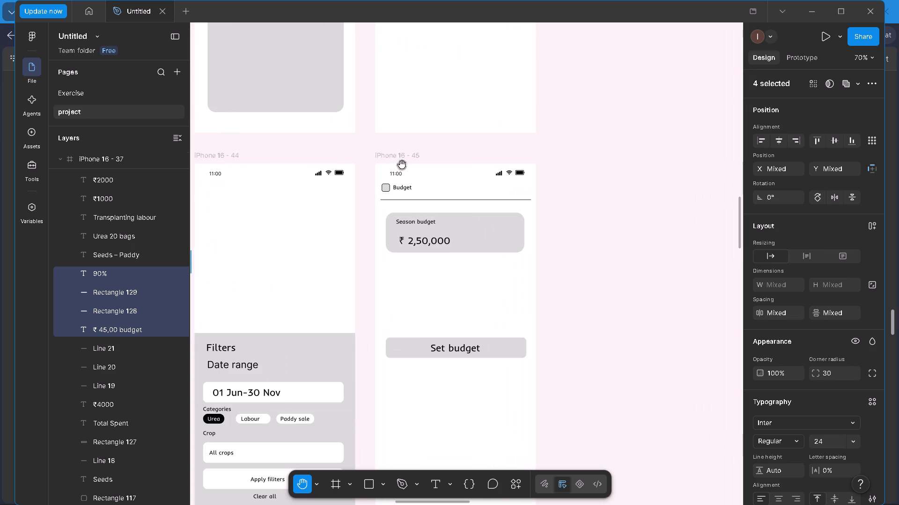
pyautogui.press('v')
pyautogui.click(400, 156)
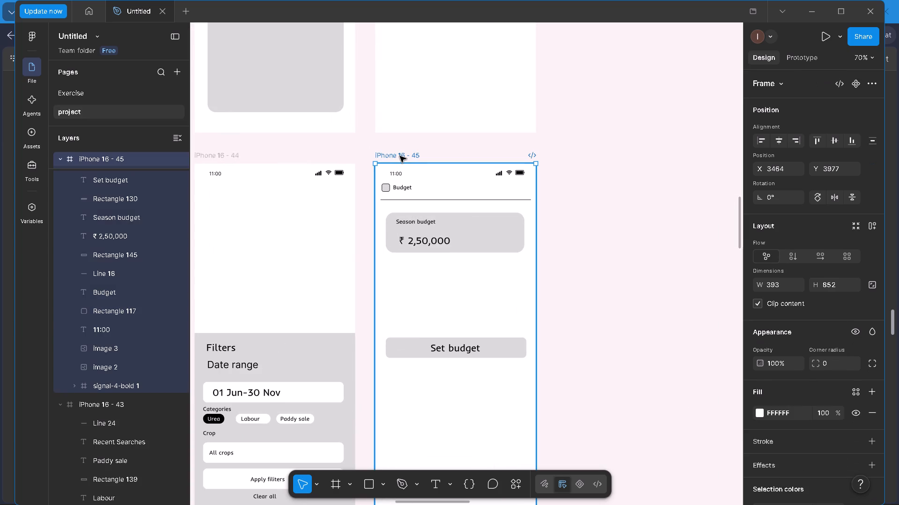
pyautogui.hotkey('ctrl', 'v')
pyautogui.tripleClick(585, 277)
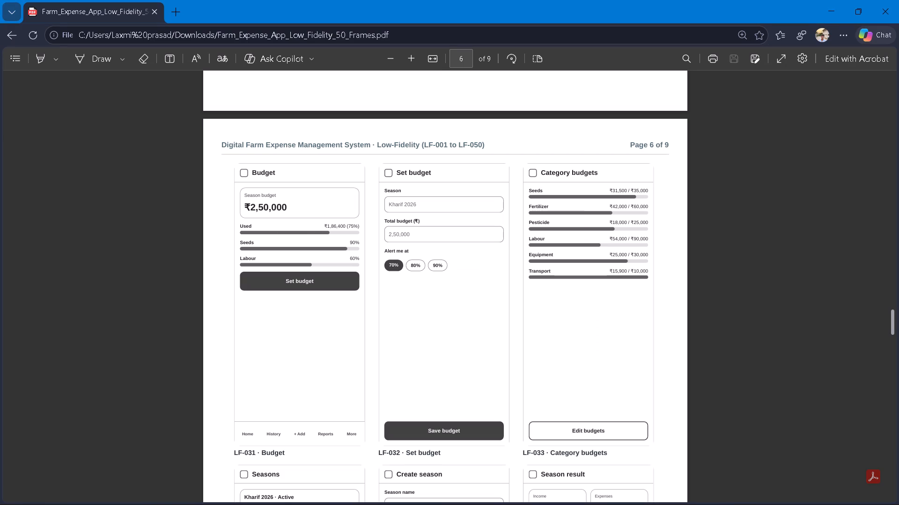
# Copy "₹1,86,400 (75%)" from the PDF in Edge, replace the pasted 90% label in Figma with it, and move it left inside the frame.
pyautogui.moveTo(323, 222); pyautogui.dragTo(365, 228)
pyautogui.hotkey('ctrl', 'c')
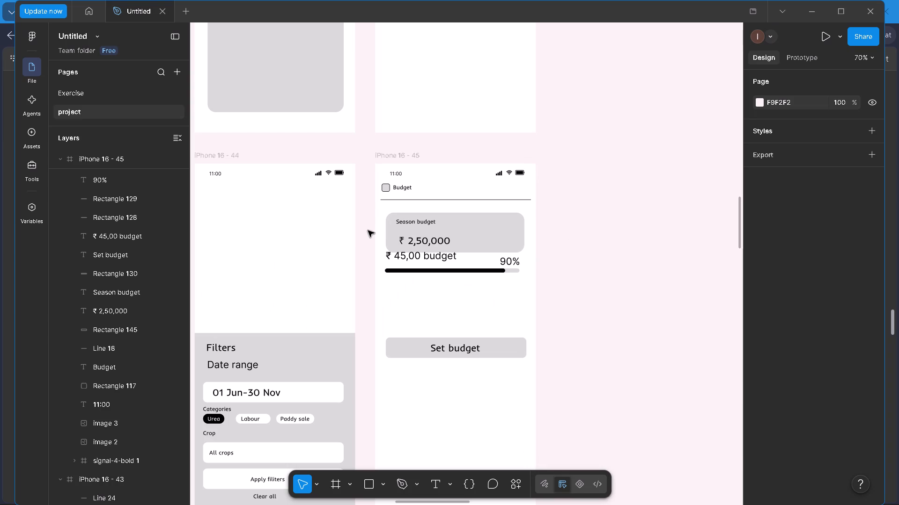
pyautogui.tripleClick(510, 264)
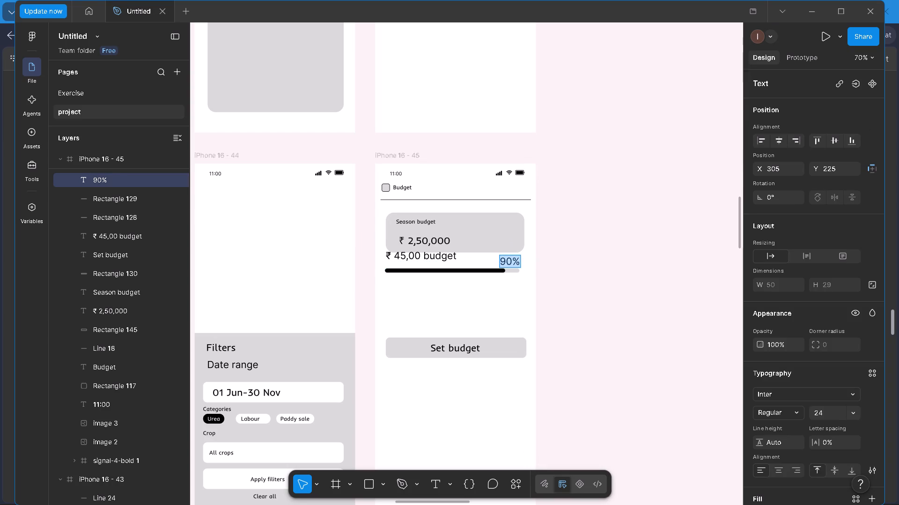
pyautogui.hotkey('ctrl', 'v')
pyautogui.tripleClick(635, 289)
pyautogui.moveTo(517, 262); pyautogui.dragTo(516, 261)
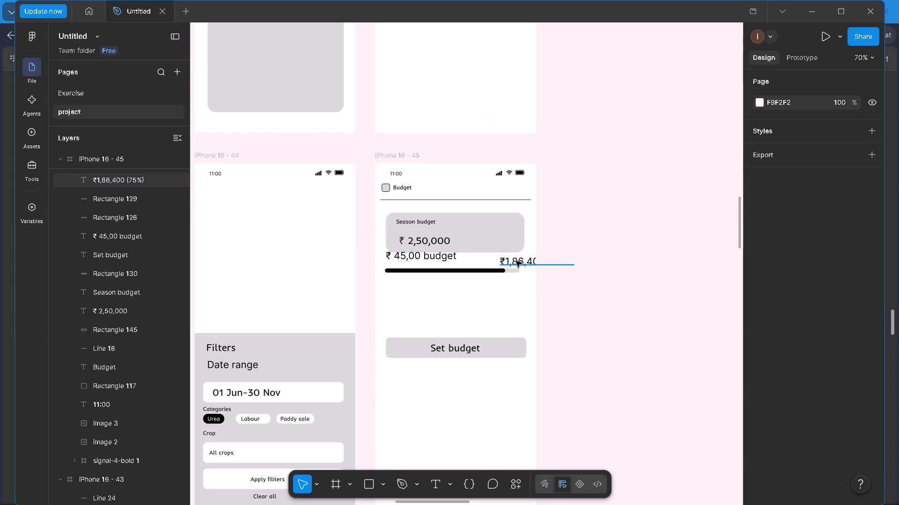
pyautogui.moveTo(516, 261); pyautogui.dragTo(476, 260)
# Replace the pasted "₹ 45,00 budget" text in iPhone 16 - 45 with "Used".
pyautogui.doubleClick(430, 258)
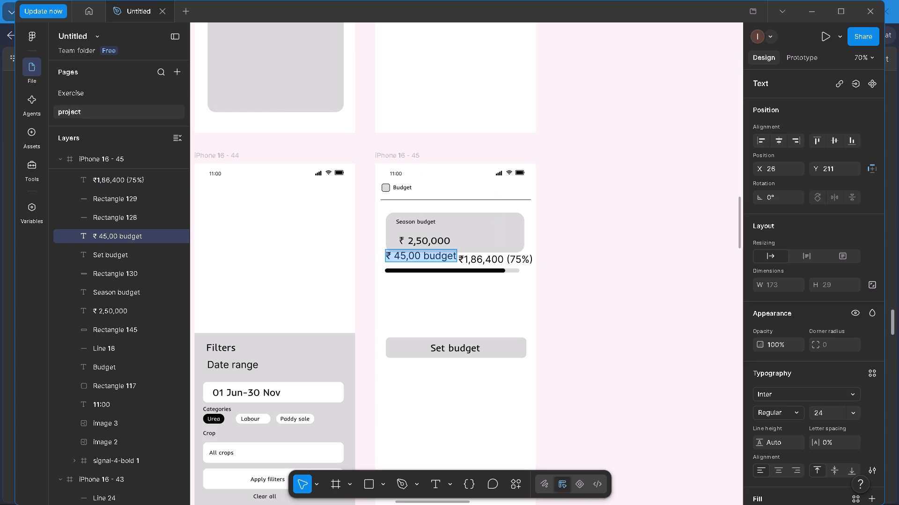
pyautogui.write('Used')
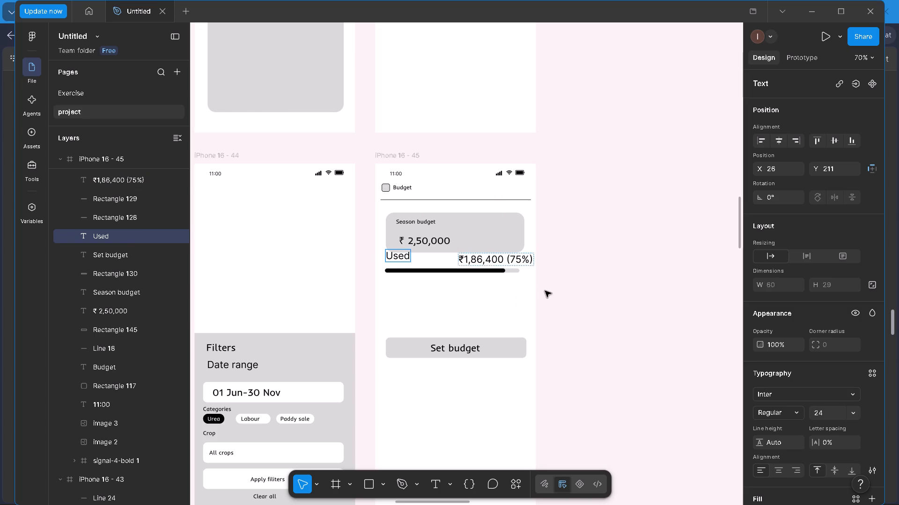
pyautogui.click(547, 291)
pyautogui.click(553, 292)
# Line up the "Used" and "₹1,86,400 (75%)" texts at about Y 220, with the amount ending at the Set budget button's right edge.
pyautogui.scroll(3, 553, 292)
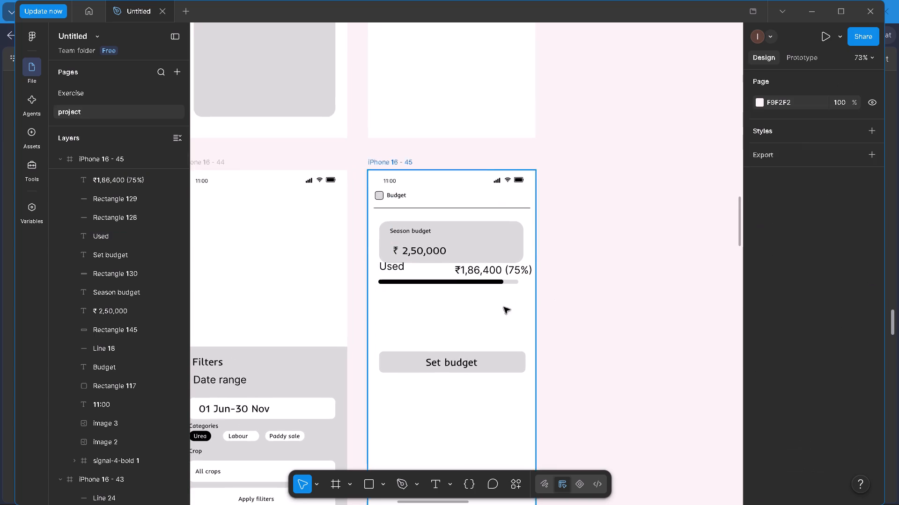
pyautogui.keyDown('ctrl'); pyautogui.scroll(6, 454, 313); pyautogui.keyUp('ctrl')
pyautogui.moveTo(359, 248); pyautogui.dragTo(359, 254)
pyautogui.moveTo(538, 251); pyautogui.dragTo(532, 251)
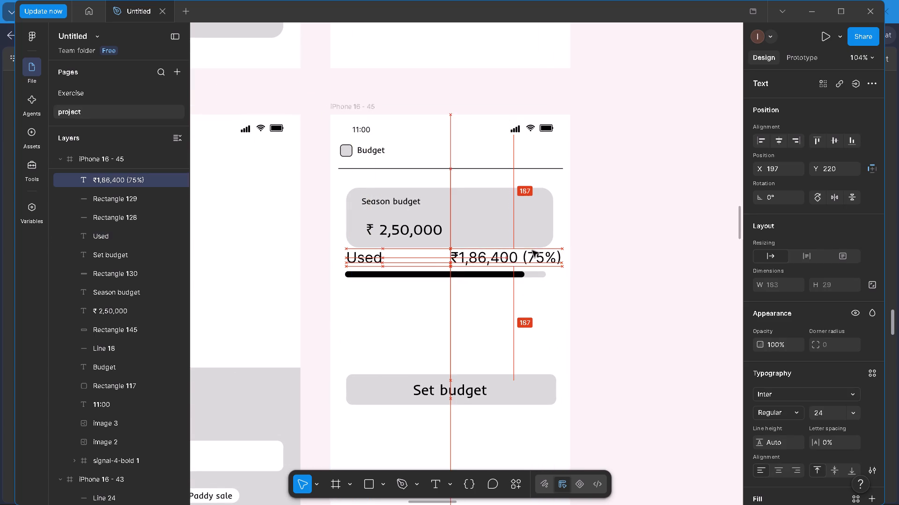
pyautogui.moveTo(532, 251); pyautogui.dragTo(529, 252)
# Shorten the black progress fill under the Used row to about 226 wide, leaving its left end in place.
pyautogui.tripleClick(522, 276)
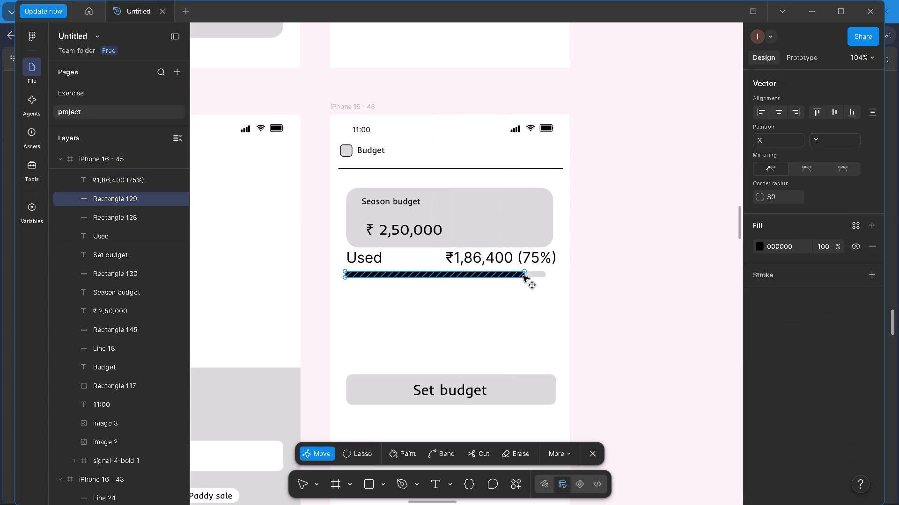
pyautogui.click(612, 293)
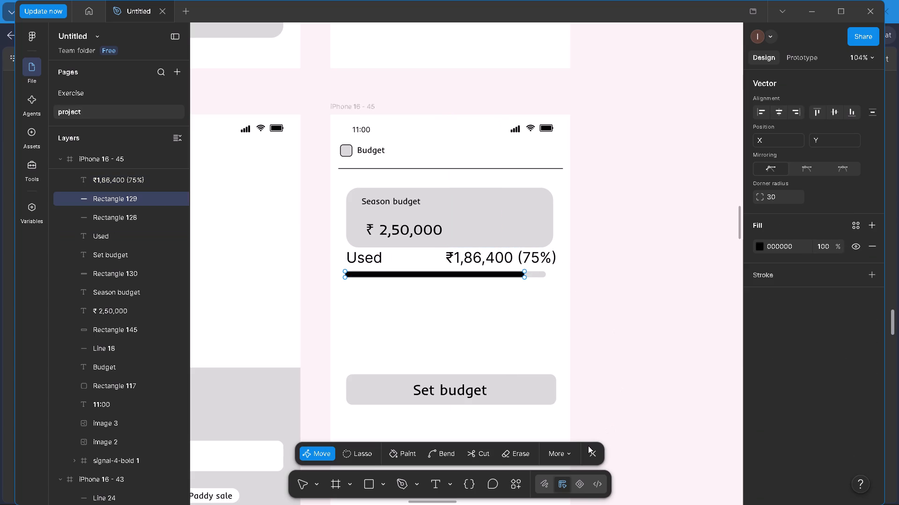
pyautogui.tripleClick(588, 446)
pyautogui.keyDown('ctrl'); pyautogui.scroll(8, 544, 303); pyautogui.keyUp('ctrl')
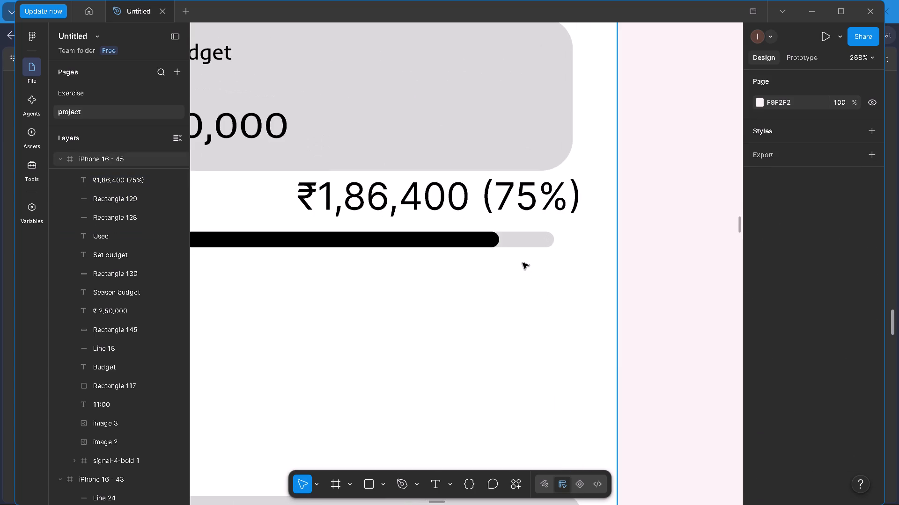
pyautogui.click(494, 237)
pyautogui.moveTo(498, 241); pyautogui.dragTo(497, 241)
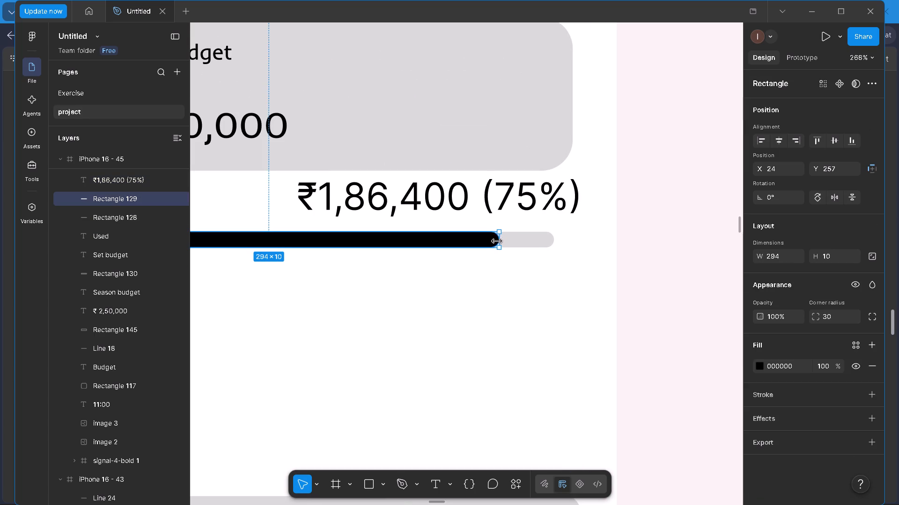
pyautogui.moveTo(497, 241); pyautogui.dragTo(396, 238)
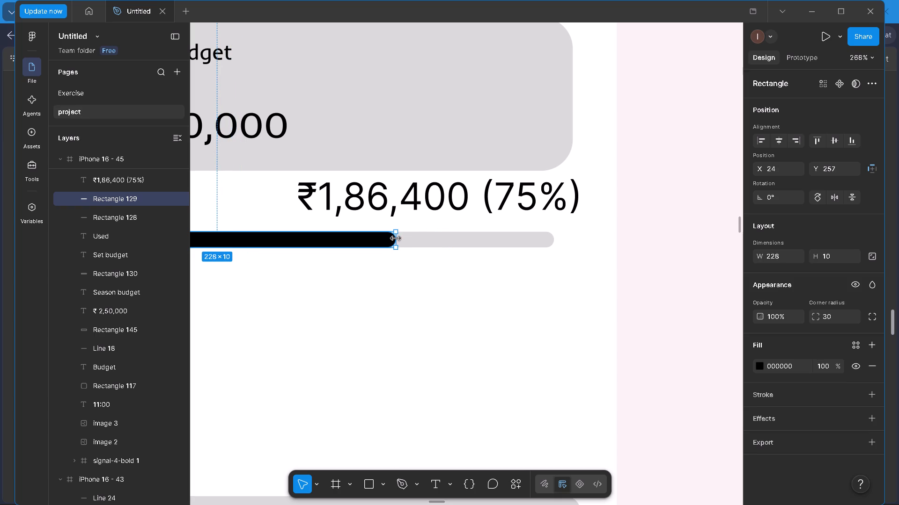
pyautogui.moveTo(396, 238); pyautogui.dragTo(393, 238)
pyautogui.click(408, 296)
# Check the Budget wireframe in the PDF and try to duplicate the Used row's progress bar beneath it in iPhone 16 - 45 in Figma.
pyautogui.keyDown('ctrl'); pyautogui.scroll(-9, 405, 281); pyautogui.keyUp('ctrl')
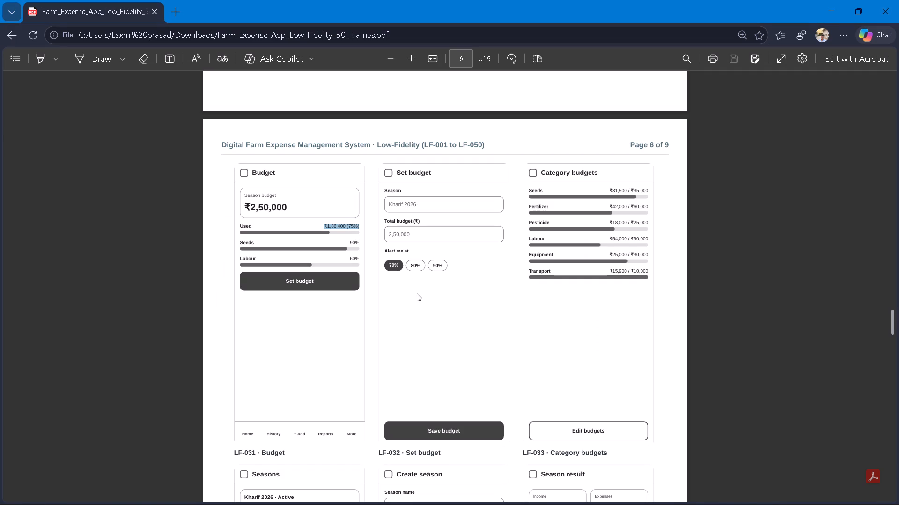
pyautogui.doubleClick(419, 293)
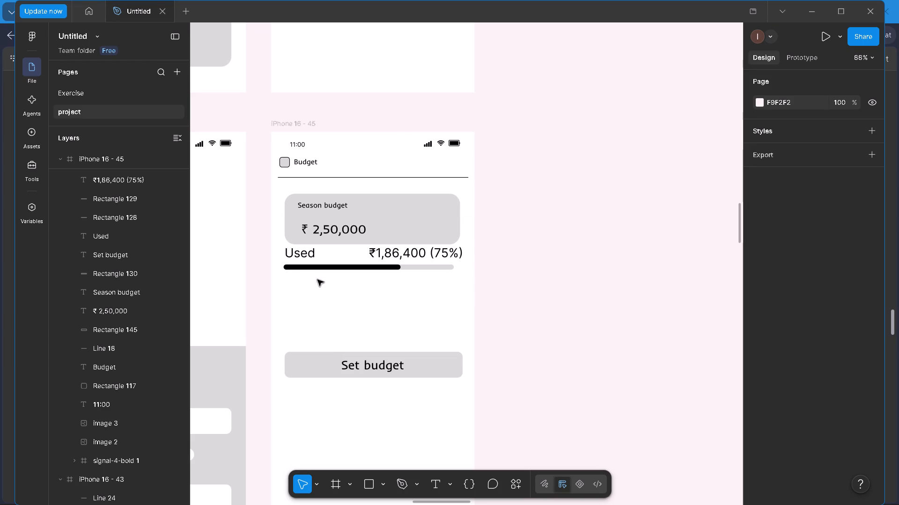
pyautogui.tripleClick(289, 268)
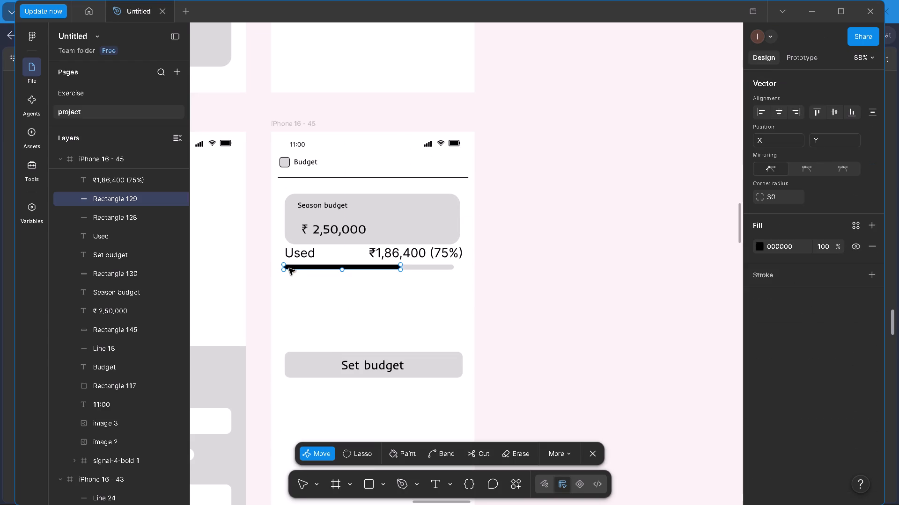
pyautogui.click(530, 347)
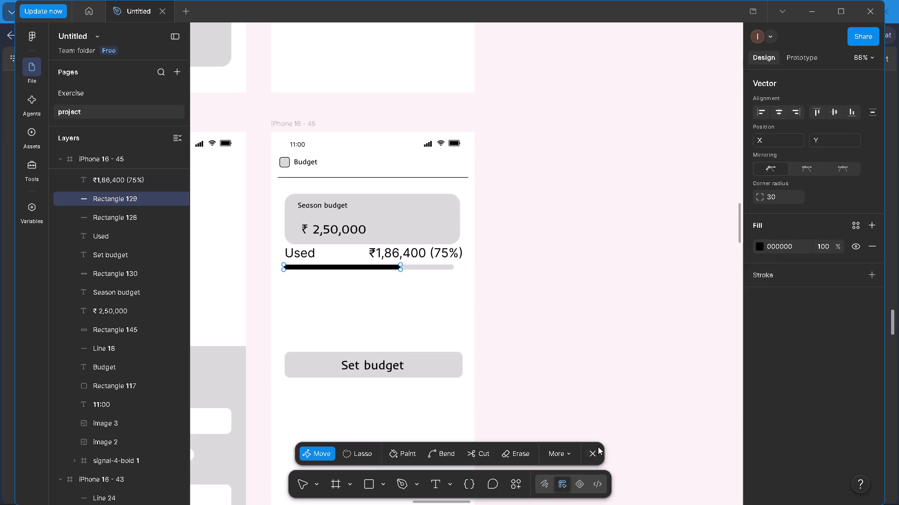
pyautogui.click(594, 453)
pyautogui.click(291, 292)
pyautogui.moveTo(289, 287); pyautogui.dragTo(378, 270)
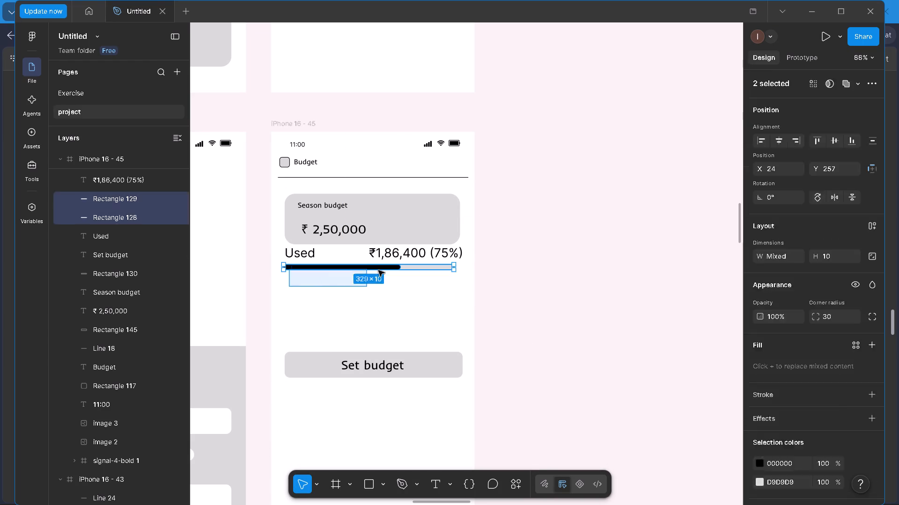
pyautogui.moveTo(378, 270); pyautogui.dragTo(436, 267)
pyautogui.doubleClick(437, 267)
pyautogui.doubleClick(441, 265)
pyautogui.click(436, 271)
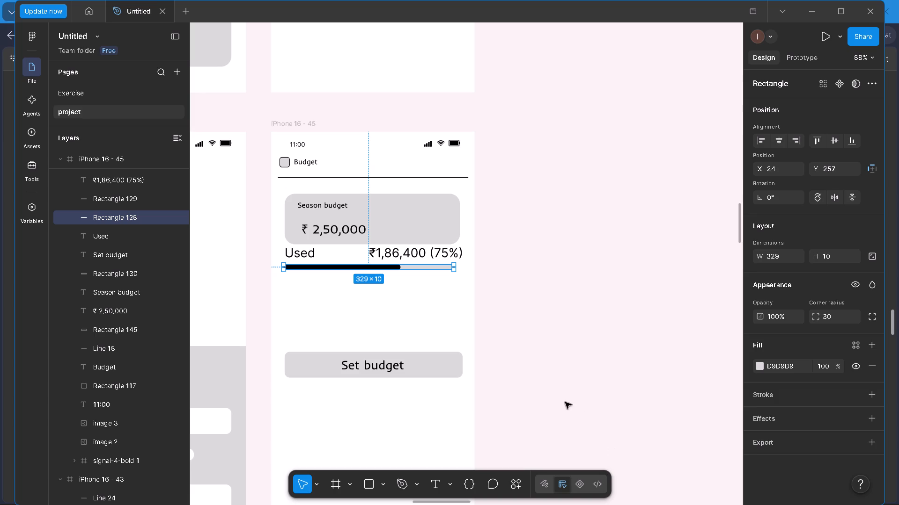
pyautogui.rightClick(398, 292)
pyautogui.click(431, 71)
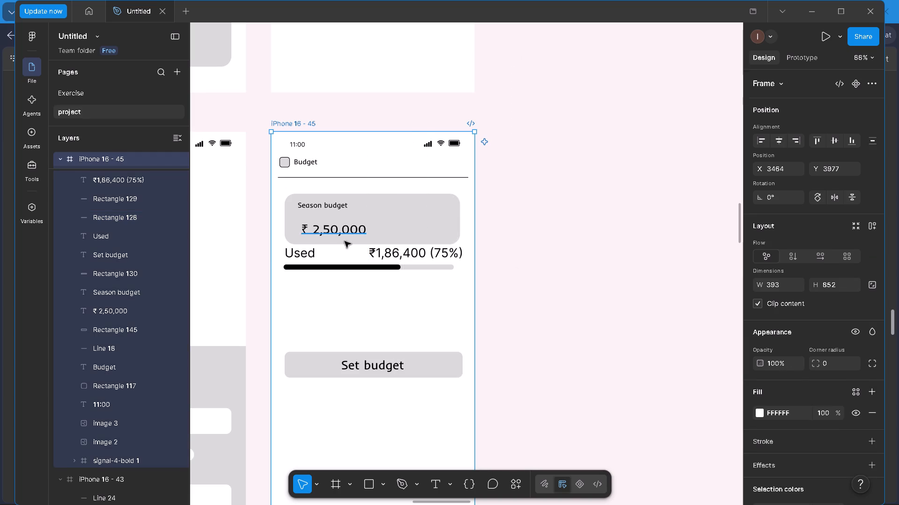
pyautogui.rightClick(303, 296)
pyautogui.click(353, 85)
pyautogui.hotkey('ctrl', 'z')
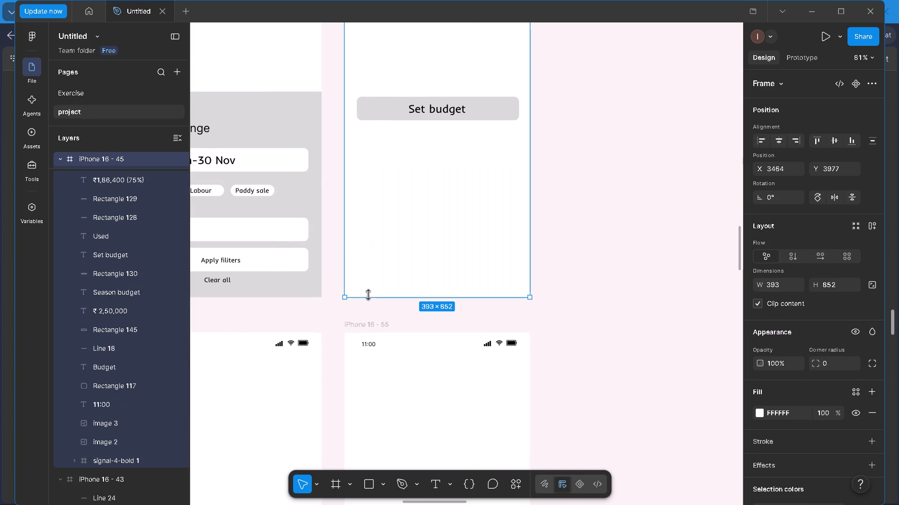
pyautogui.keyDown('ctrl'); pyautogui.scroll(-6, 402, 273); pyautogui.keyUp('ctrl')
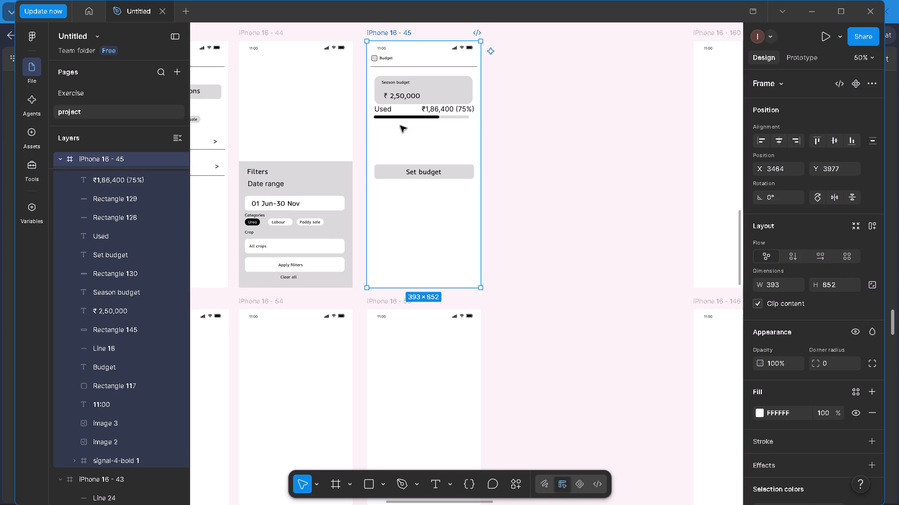
# Copy the grey track of the Used progress bar and paste a duplicate below it in iPhone 16 - 45.
pyautogui.doubleClick(381, 128)
pyautogui.moveTo(378, 124); pyautogui.dragTo(451, 116)
pyautogui.click(451, 116)
pyautogui.rightClick(451, 116)
pyautogui.doubleClick(470, 94)
pyautogui.rightClick(385, 141)
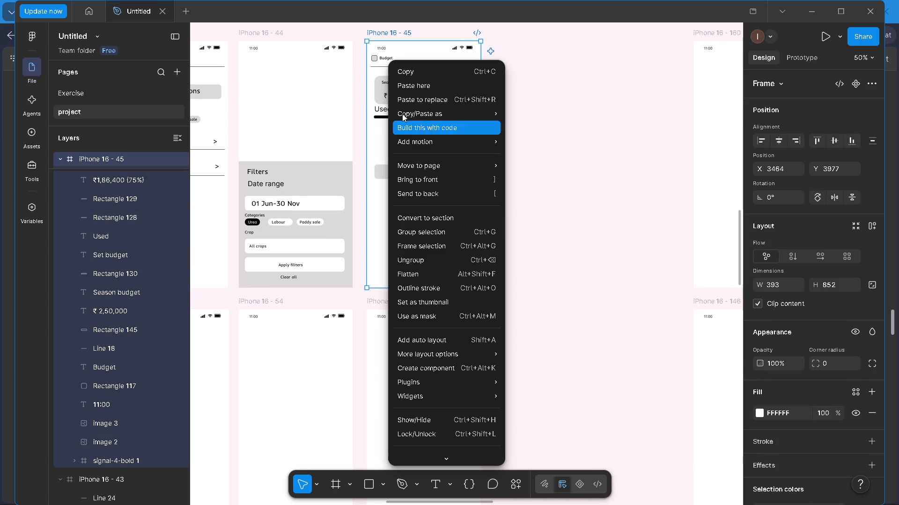
pyautogui.doubleClick(417, 88)
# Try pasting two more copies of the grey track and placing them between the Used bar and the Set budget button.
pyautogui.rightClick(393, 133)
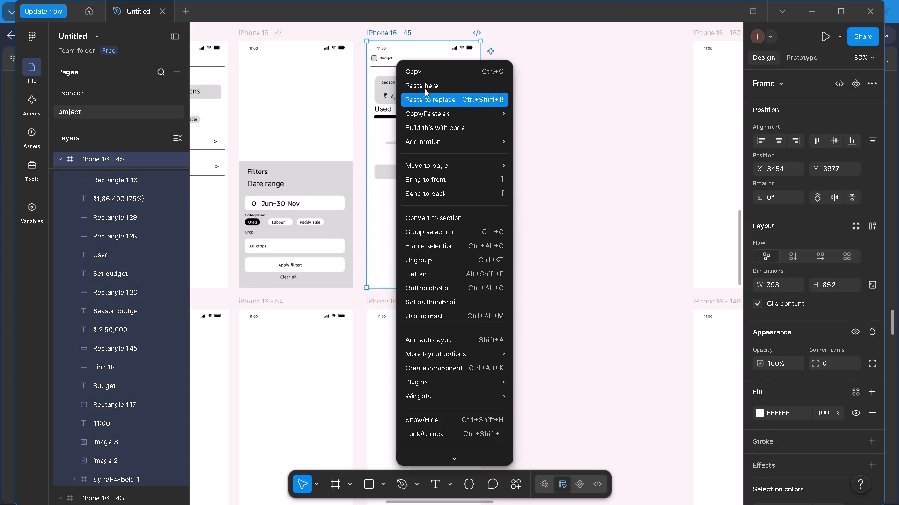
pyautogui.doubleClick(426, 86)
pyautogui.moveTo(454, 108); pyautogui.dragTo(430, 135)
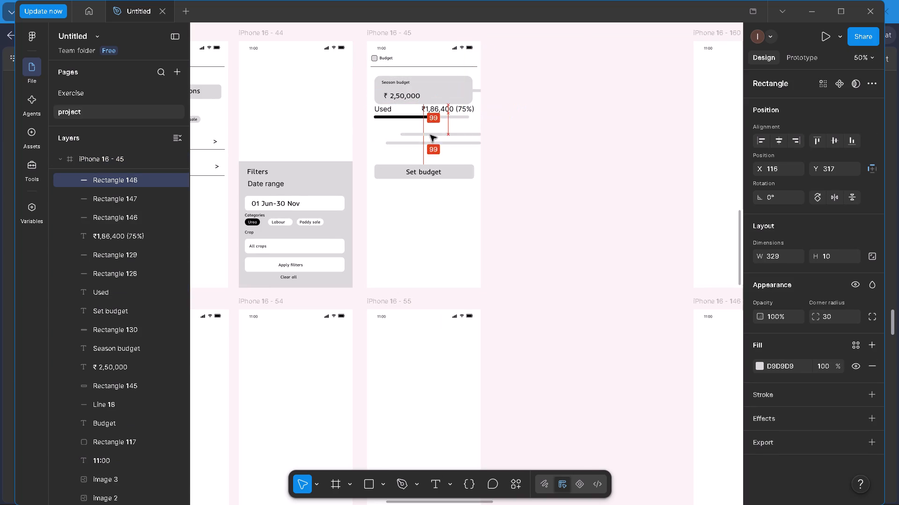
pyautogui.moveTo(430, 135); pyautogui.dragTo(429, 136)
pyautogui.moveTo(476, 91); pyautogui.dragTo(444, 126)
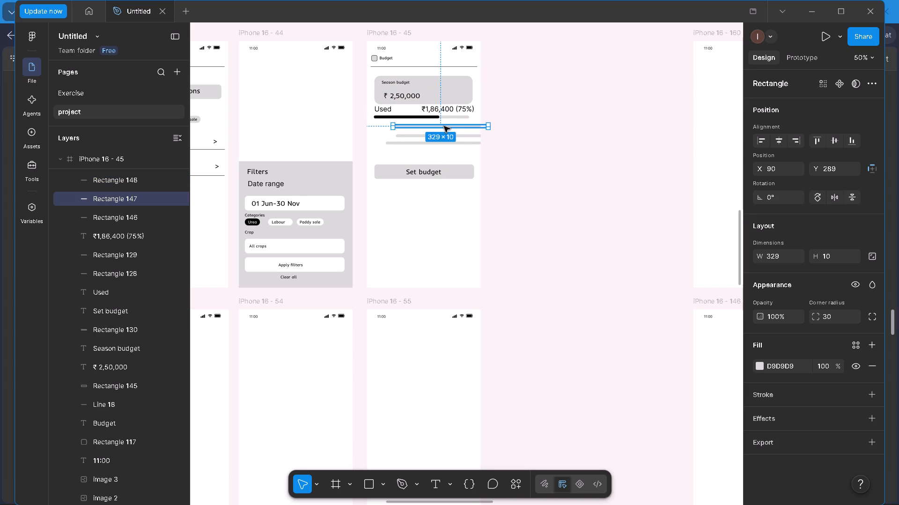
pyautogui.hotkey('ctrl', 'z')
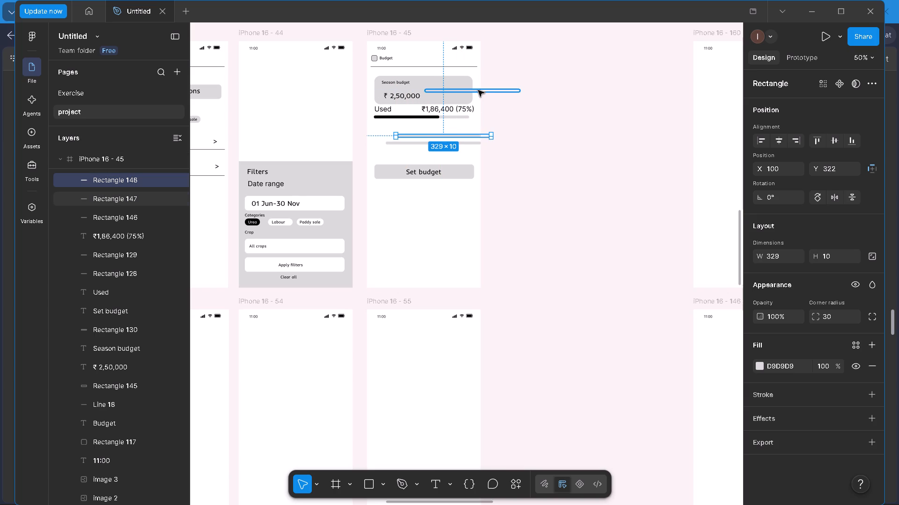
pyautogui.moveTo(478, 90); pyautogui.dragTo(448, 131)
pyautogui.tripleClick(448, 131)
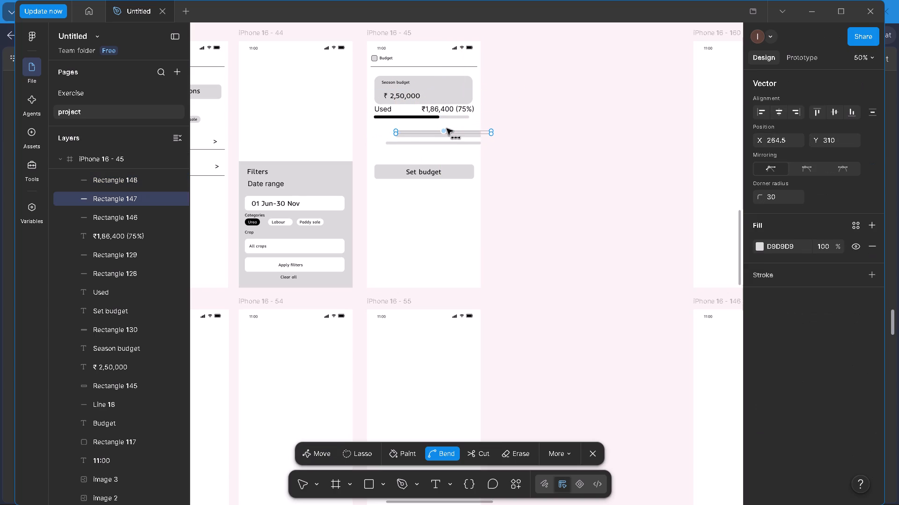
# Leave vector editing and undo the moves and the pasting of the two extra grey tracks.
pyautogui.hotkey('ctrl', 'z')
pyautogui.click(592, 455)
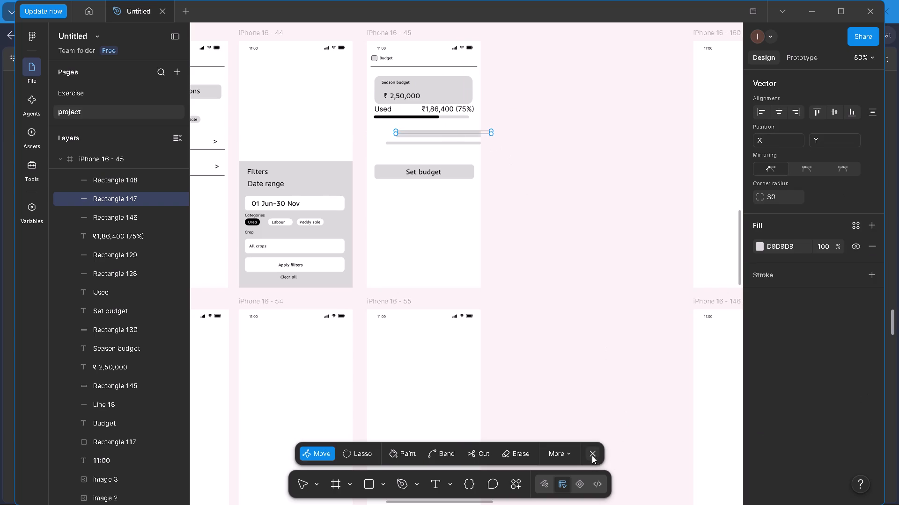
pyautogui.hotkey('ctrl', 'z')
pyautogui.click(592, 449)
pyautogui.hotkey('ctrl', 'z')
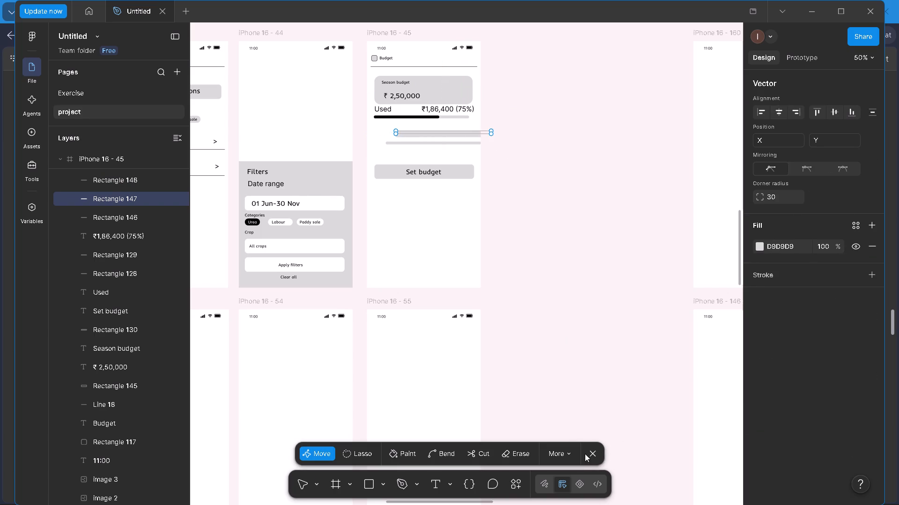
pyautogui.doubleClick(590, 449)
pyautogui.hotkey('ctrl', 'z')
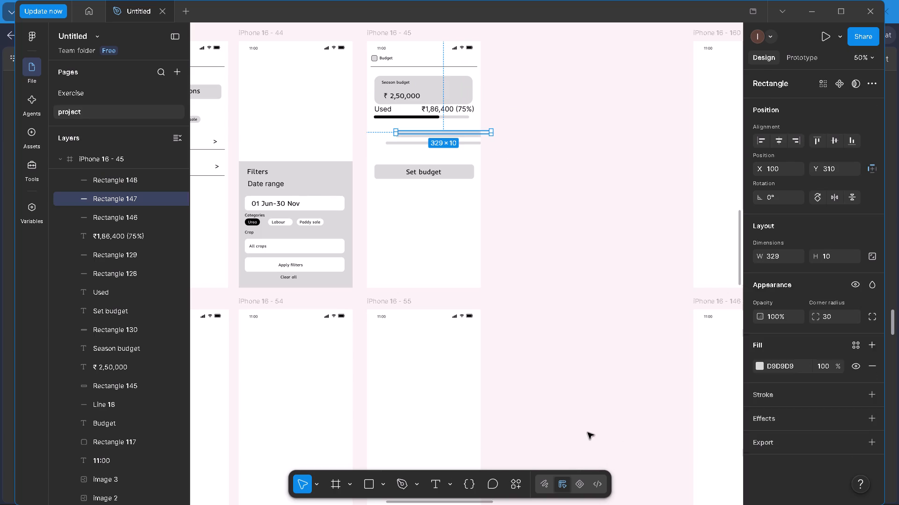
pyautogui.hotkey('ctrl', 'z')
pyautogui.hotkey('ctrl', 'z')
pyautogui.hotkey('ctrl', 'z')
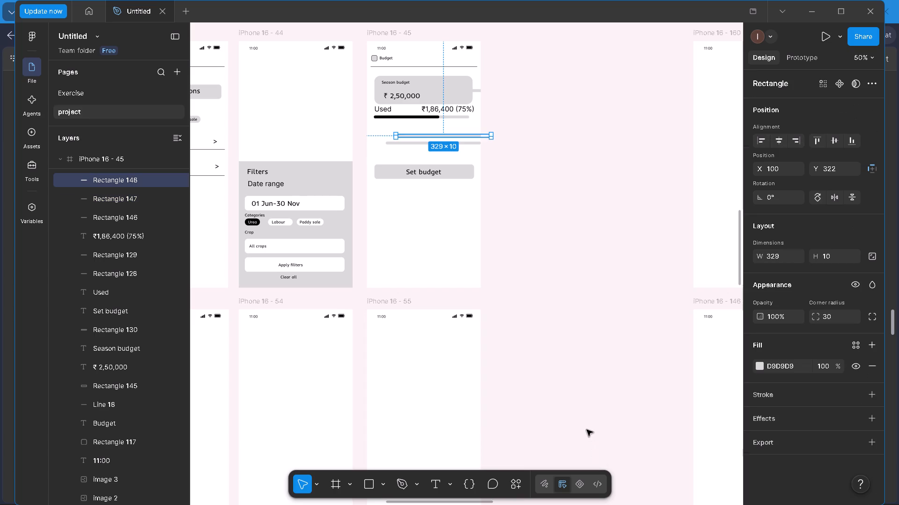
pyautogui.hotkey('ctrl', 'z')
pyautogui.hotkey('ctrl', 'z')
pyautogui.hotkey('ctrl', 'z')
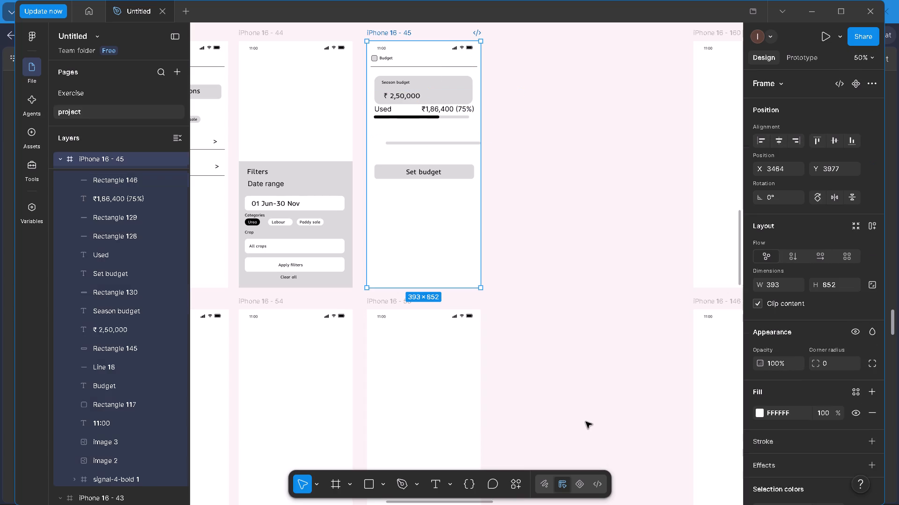
# Move the pasted grey track to X 24, Y 323, aligned horizontally with the Used row's progress bar.
pyautogui.keyDown('ctrl'); pyautogui.scroll(8, 502, 196); pyautogui.keyUp('ctrl')
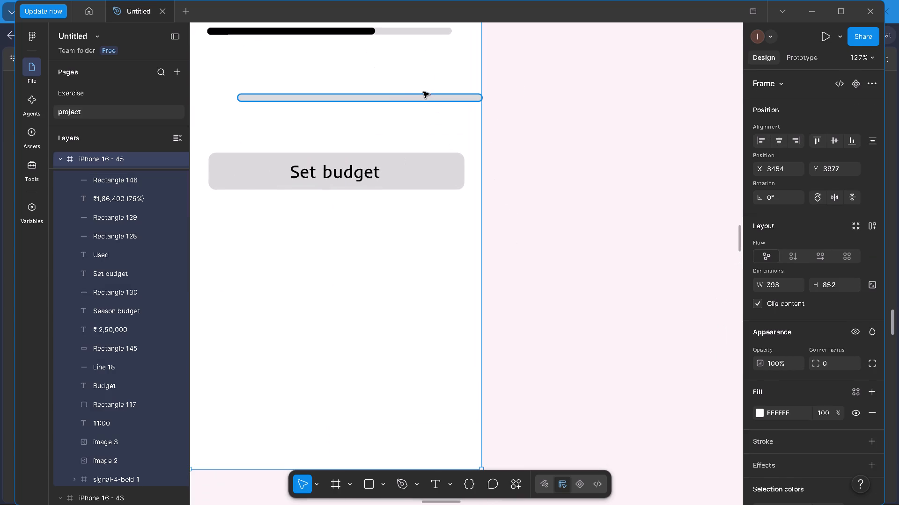
pyautogui.press('g')
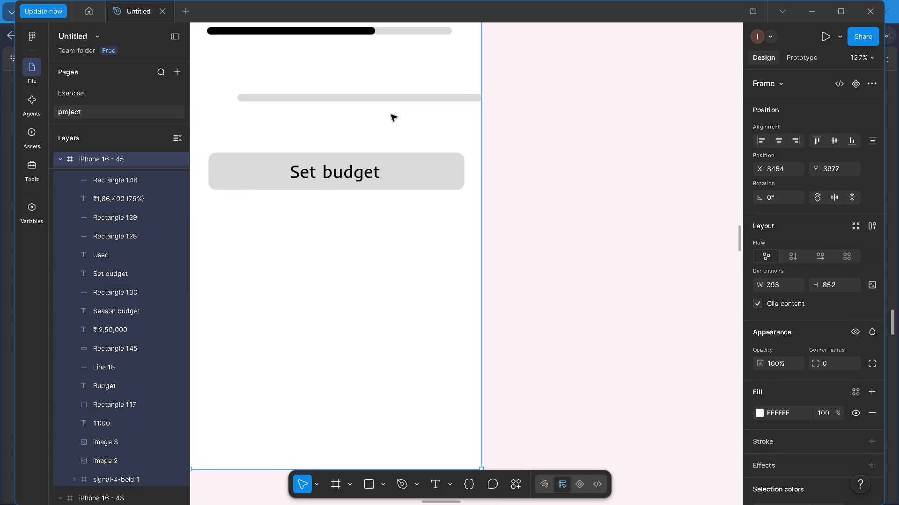
pyautogui.press('h')
pyautogui.moveTo(385, 112); pyautogui.dragTo(484, 289)
pyautogui.press('v')
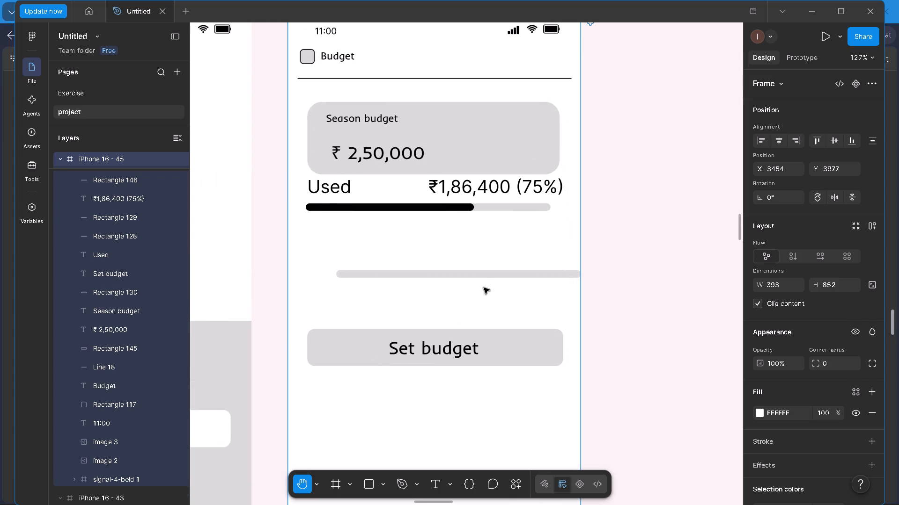
pyautogui.moveTo(476, 274); pyautogui.dragTo(461, 269)
pyautogui.hotkey('ctrl', 'z')
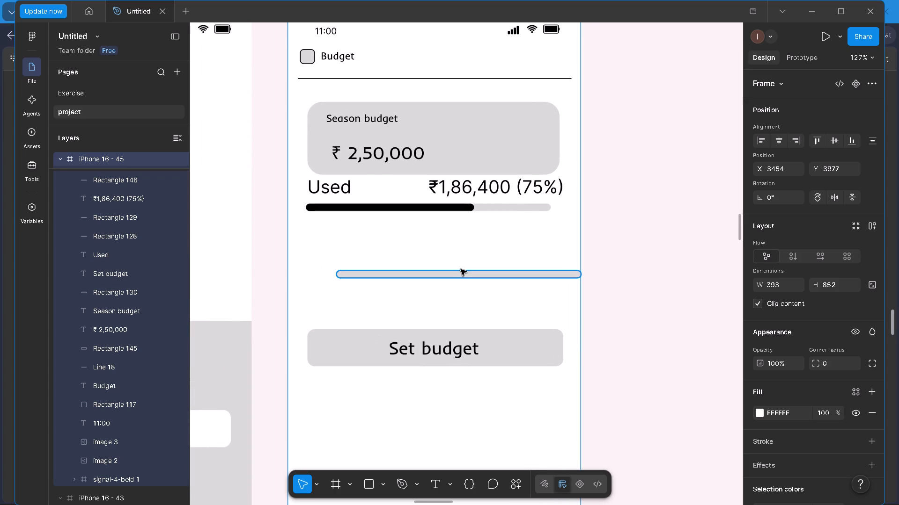
pyautogui.moveTo(460, 270); pyautogui.dragTo(447, 264)
pyautogui.hotkey('ctrl', 'z')
pyautogui.click(451, 271)
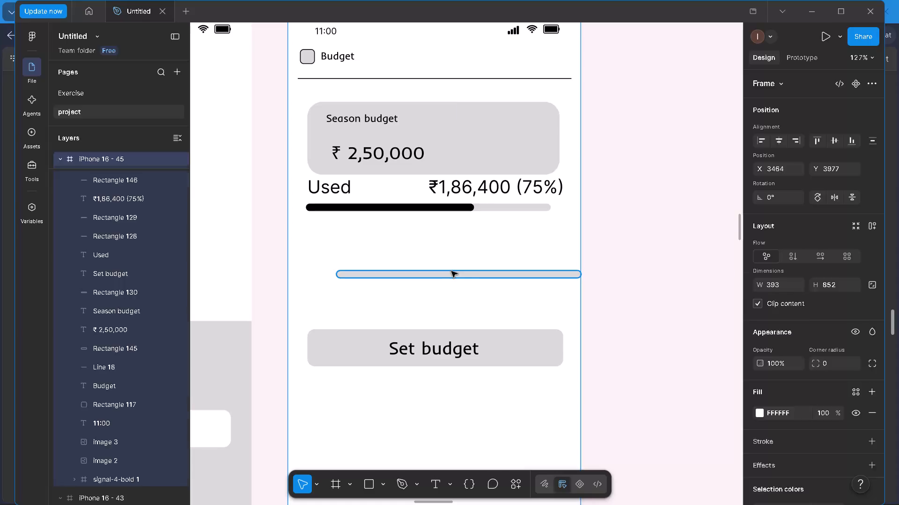
pyautogui.moveTo(451, 271); pyautogui.dragTo(424, 253)
pyautogui.click(592, 455)
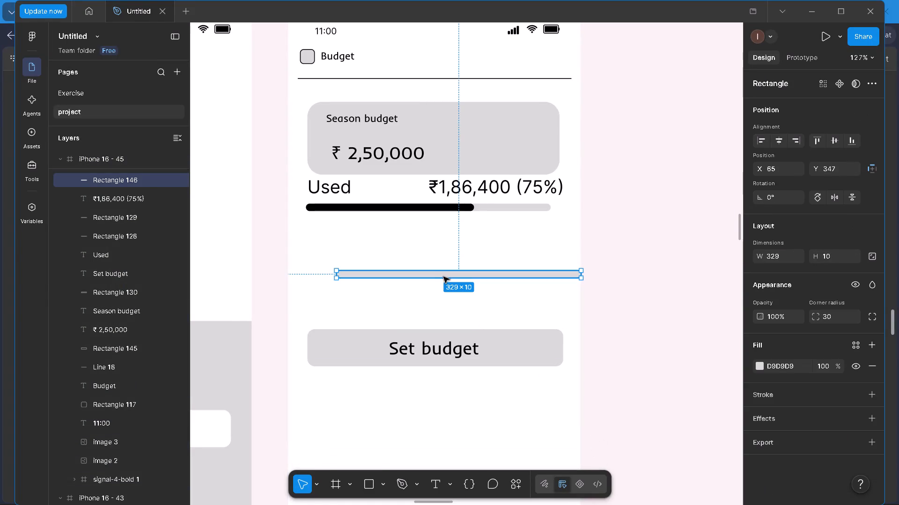
pyautogui.moveTo(447, 275); pyautogui.dragTo(417, 257)
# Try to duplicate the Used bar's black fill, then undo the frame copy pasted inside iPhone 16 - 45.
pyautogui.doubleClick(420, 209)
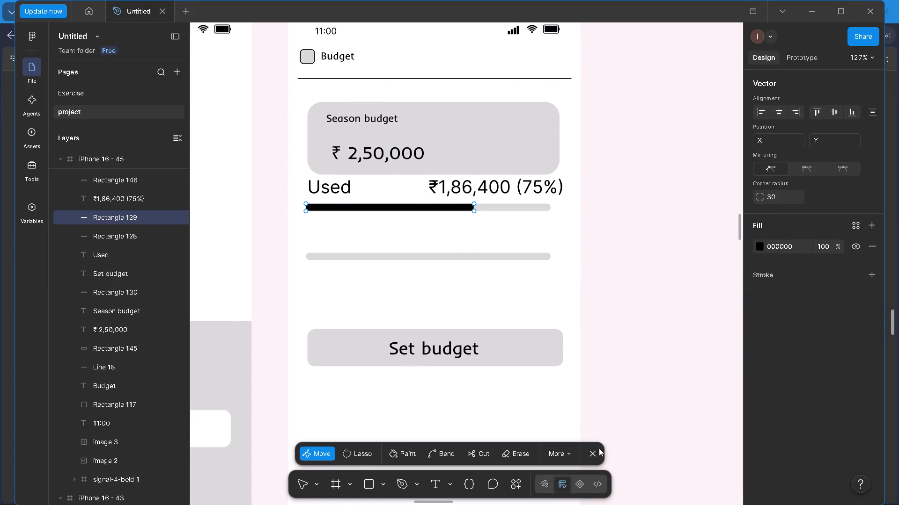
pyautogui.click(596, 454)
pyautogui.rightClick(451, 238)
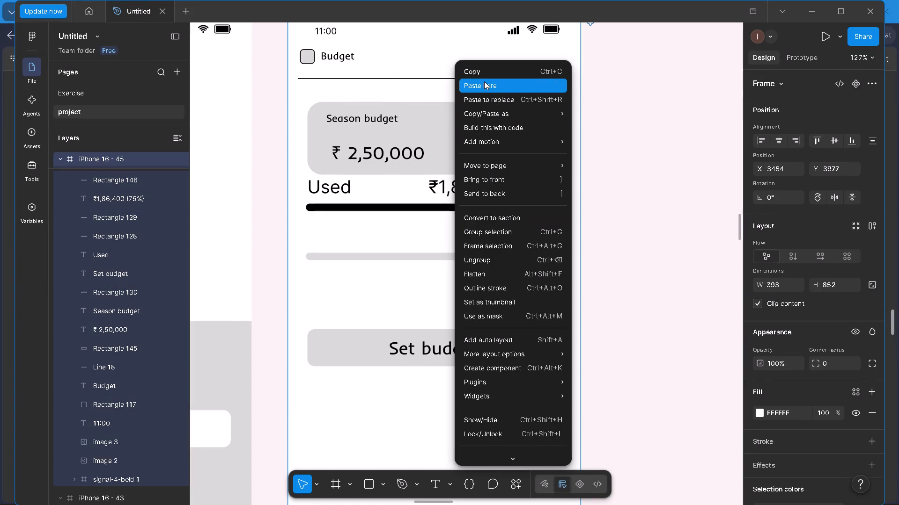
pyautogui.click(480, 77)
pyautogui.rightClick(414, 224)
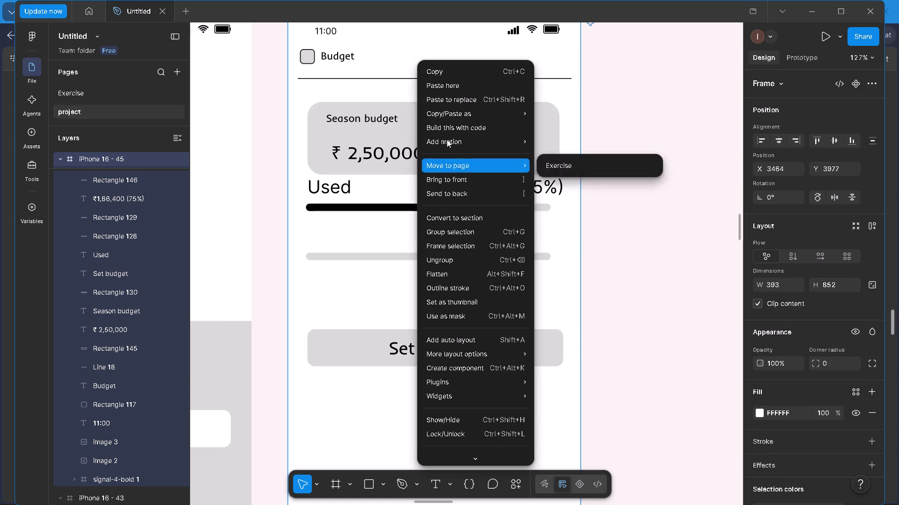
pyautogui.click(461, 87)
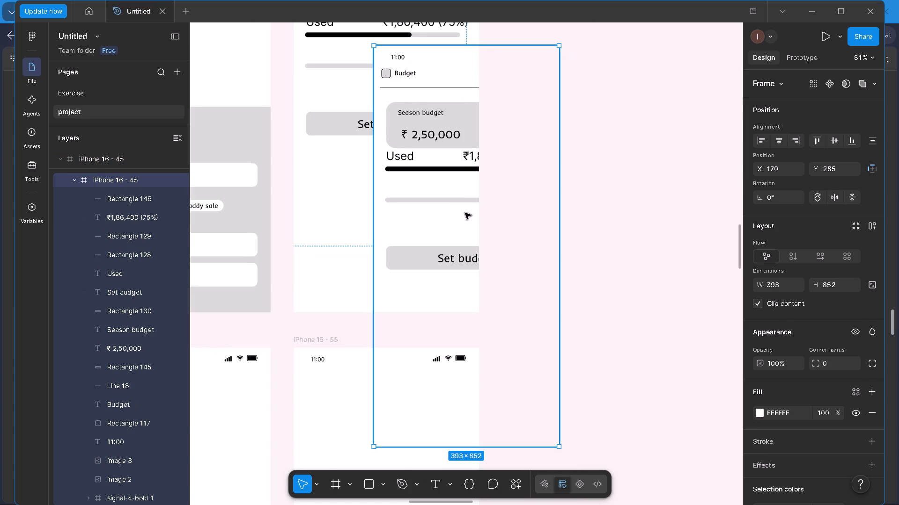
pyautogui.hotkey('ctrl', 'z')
# Copy the Used bar's black fill and place the duplicate over the second grey track at X 24, Y 323.
pyautogui.press('h')
pyautogui.moveTo(413, 176); pyautogui.dragTo(502, 395)
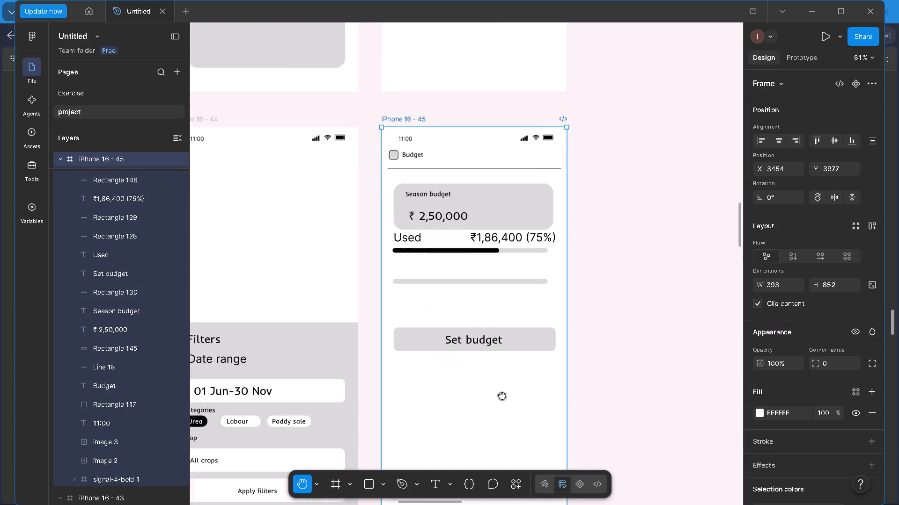
pyautogui.moveTo(502, 395); pyautogui.dragTo(503, 399)
pyautogui.keyDown('ctrl'); pyautogui.scroll(8, 454, 298); pyautogui.keyUp('ctrl')
pyautogui.keyDown('ctrl'); pyautogui.moveTo(453, 292); pyautogui.dragTo(403, 334); pyautogui.keyUp('ctrl')
pyautogui.press('v')
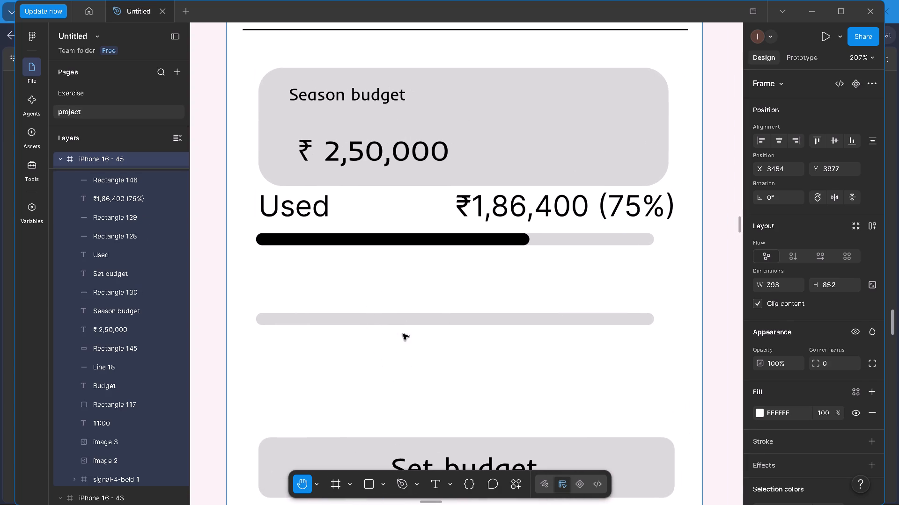
pyautogui.click(391, 242)
pyautogui.rightClick(391, 242)
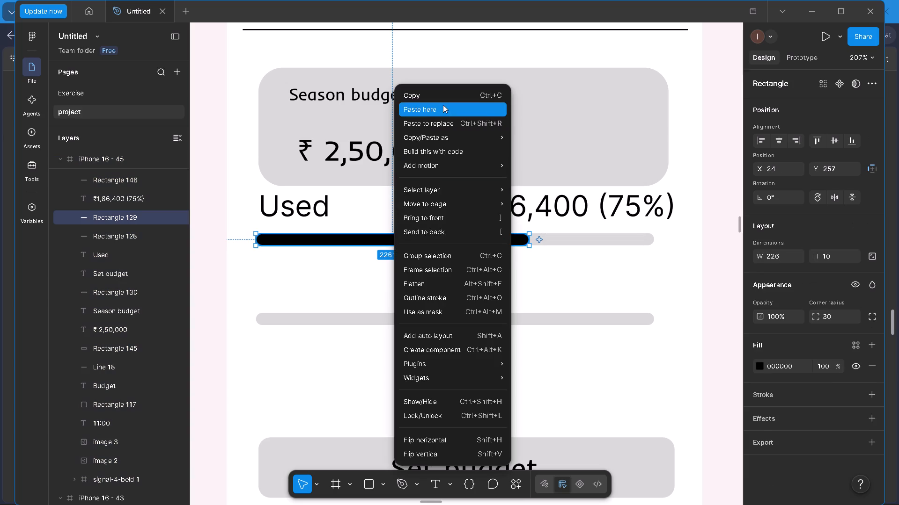
pyautogui.click(440, 97)
pyautogui.rightClick(358, 273)
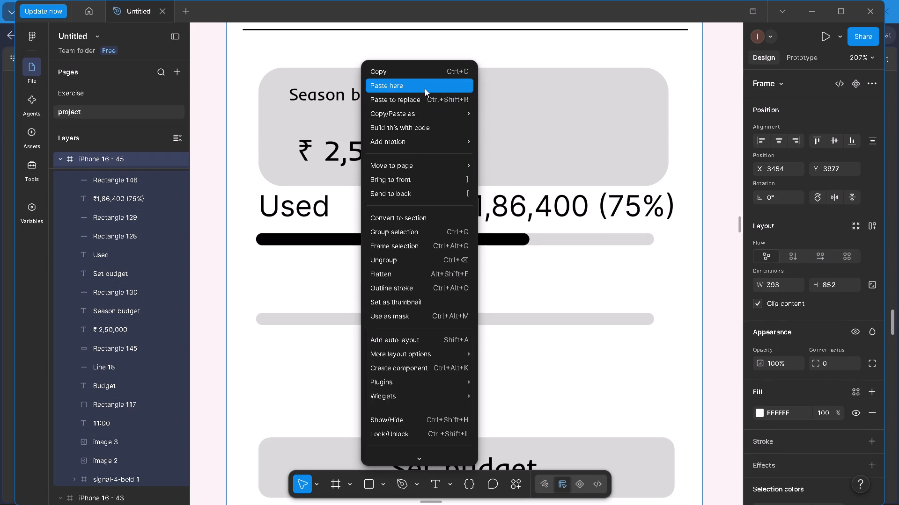
pyautogui.click(425, 88)
pyautogui.moveTo(449, 281); pyautogui.dragTo(360, 319)
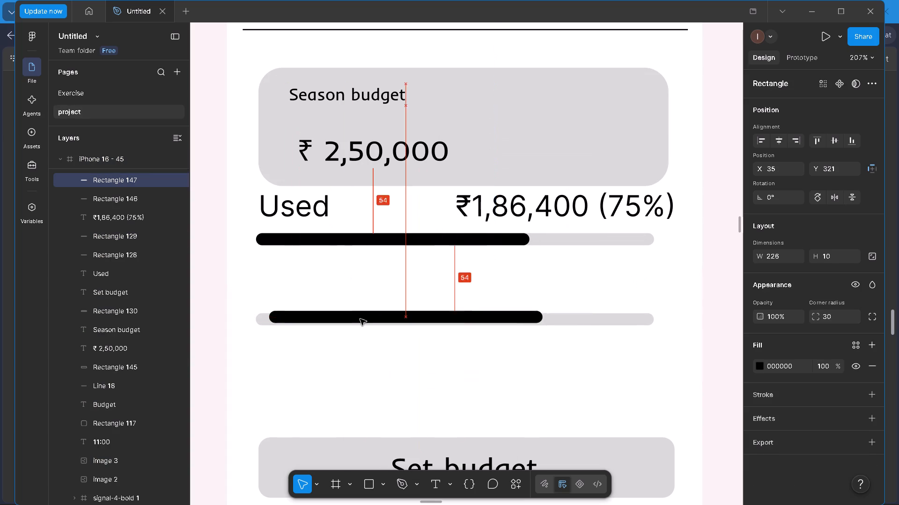
pyautogui.moveTo(360, 319); pyautogui.dragTo(346, 321)
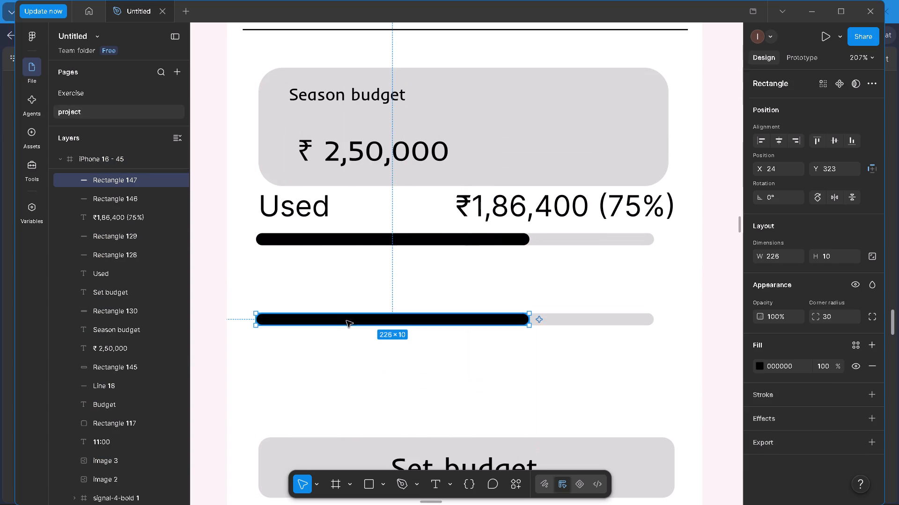
# Paste another 226-wide black fill below the second progress bar, at about X 76, Y 349.
pyautogui.click(329, 361)
pyautogui.rightClick(319, 345)
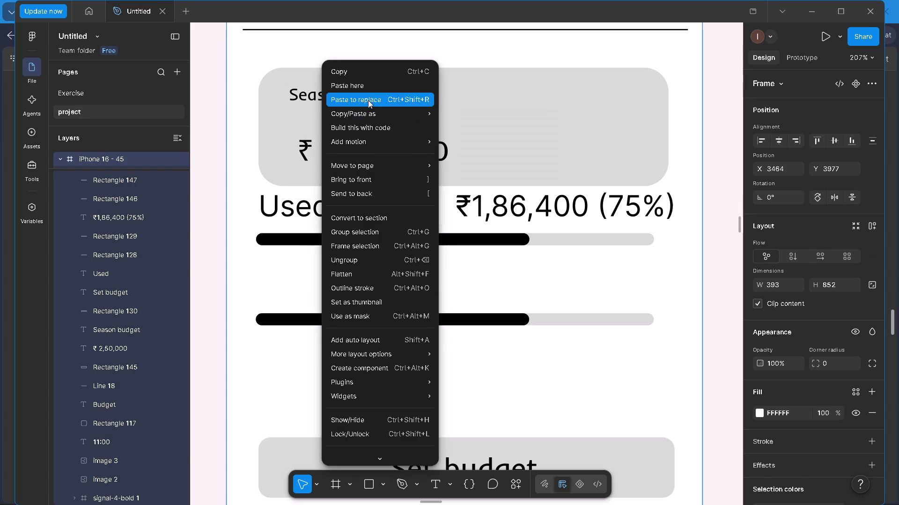
pyautogui.click(368, 86)
# Duplicate the second bar's grey track and place the copy beneath it at X 24, about Y 364.
pyautogui.click(630, 318)
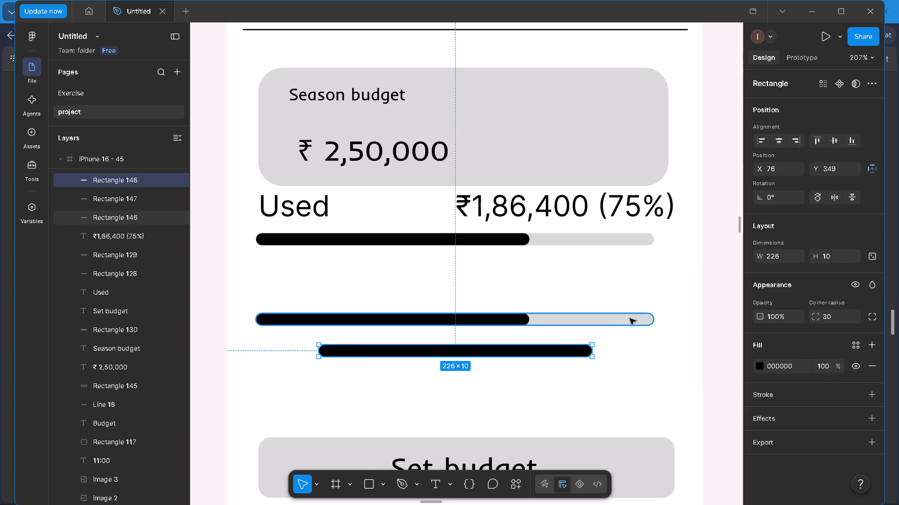
pyautogui.rightClick(630, 318)
pyautogui.click(670, 93)
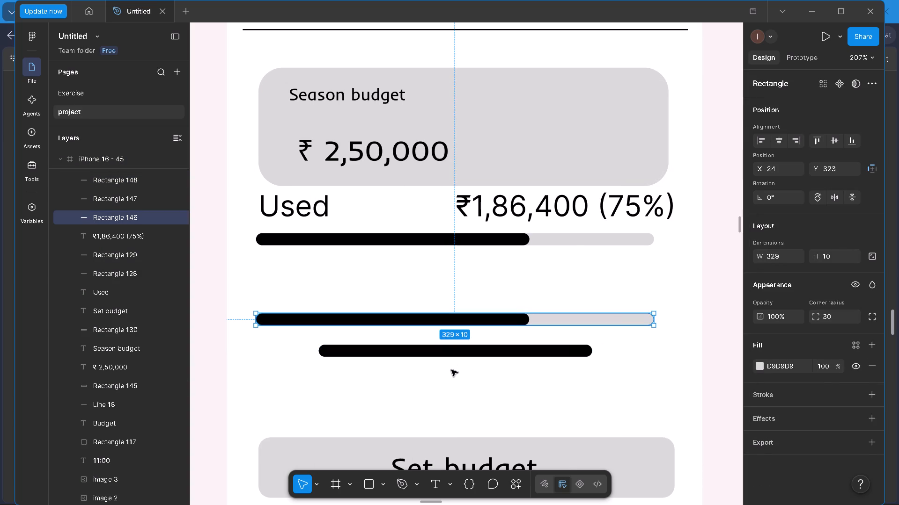
pyautogui.moveTo(449, 372); pyautogui.dragTo(449, 368, button='right')
pyautogui.click(496, 87)
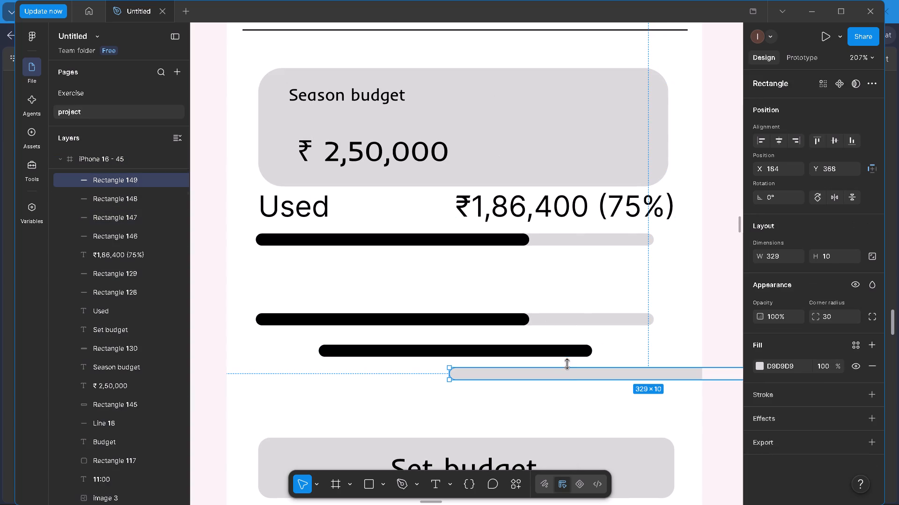
pyautogui.moveTo(558, 376); pyautogui.dragTo(365, 372)
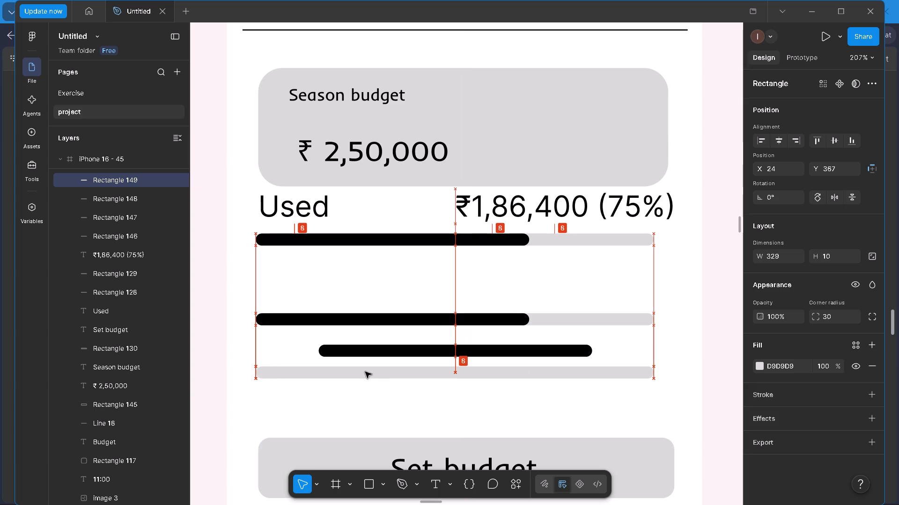
pyautogui.moveTo(365, 372); pyautogui.dragTo(364, 371)
# Move the loose 226-wide black fill to just above the third grey track, at X 22, Y 354.
pyautogui.click(377, 348)
pyautogui.moveTo(377, 348); pyautogui.dragTo(350, 365)
pyautogui.click(350, 365)
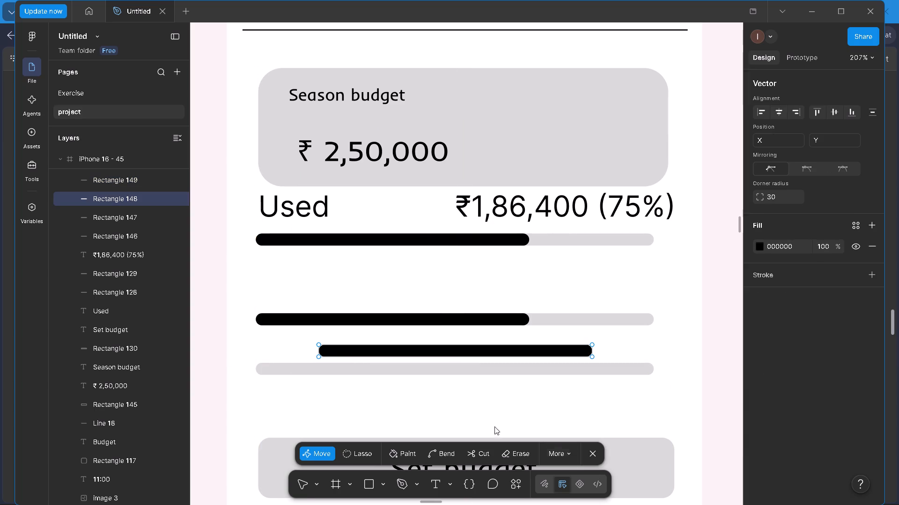
pyautogui.doubleClick(584, 454)
pyautogui.click(593, 454)
pyautogui.moveTo(511, 352); pyautogui.dragTo(446, 356)
# Bring that black fill above the third grey track in the layer order and place it over the track at X 24, Y 364.
pyautogui.click(451, 371)
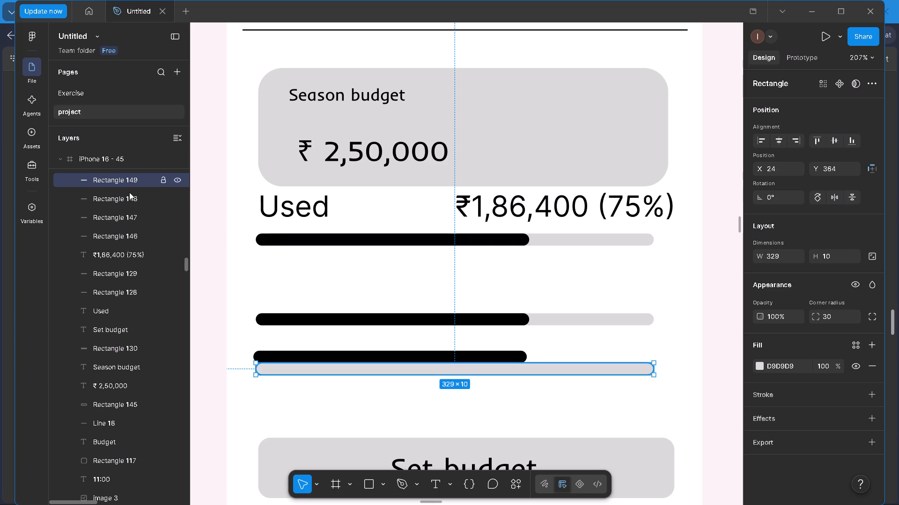
pyautogui.scroll(1, 130, 197)
pyautogui.click(132, 257)
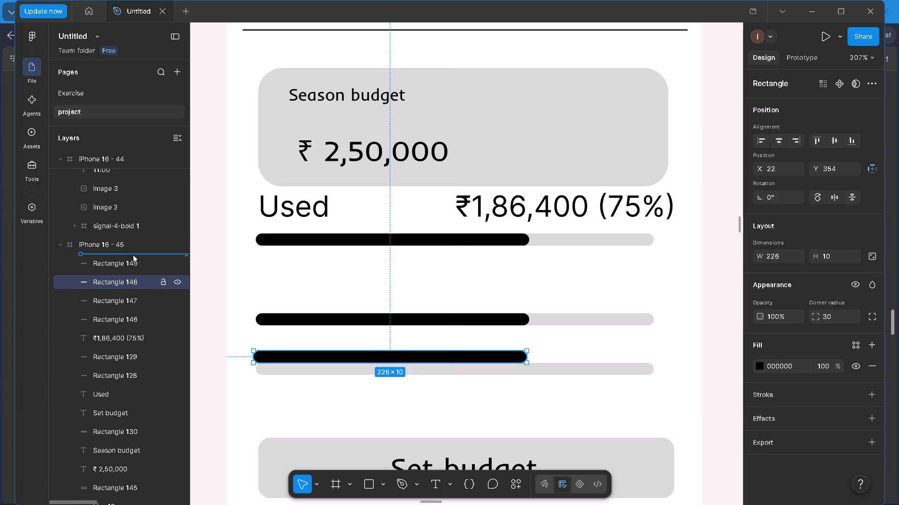
pyautogui.click(133, 254)
pyautogui.moveTo(382, 356); pyautogui.dragTo(379, 369)
pyautogui.doubleClick(379, 369)
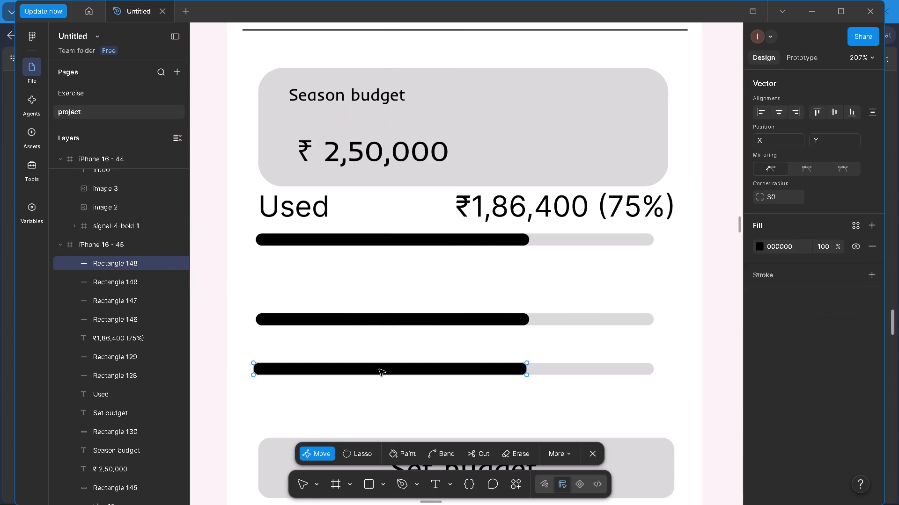
pyautogui.doubleClick(381, 369)
pyautogui.click(342, 390)
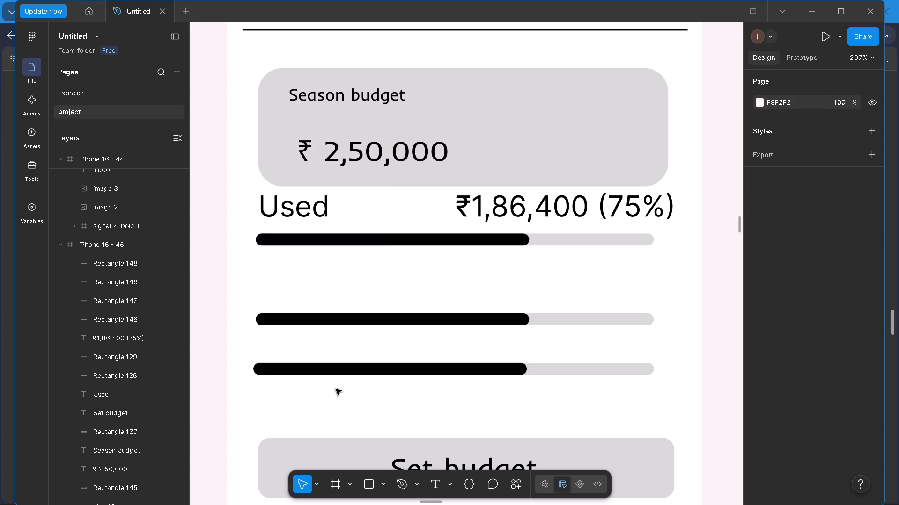
pyautogui.click(340, 372)
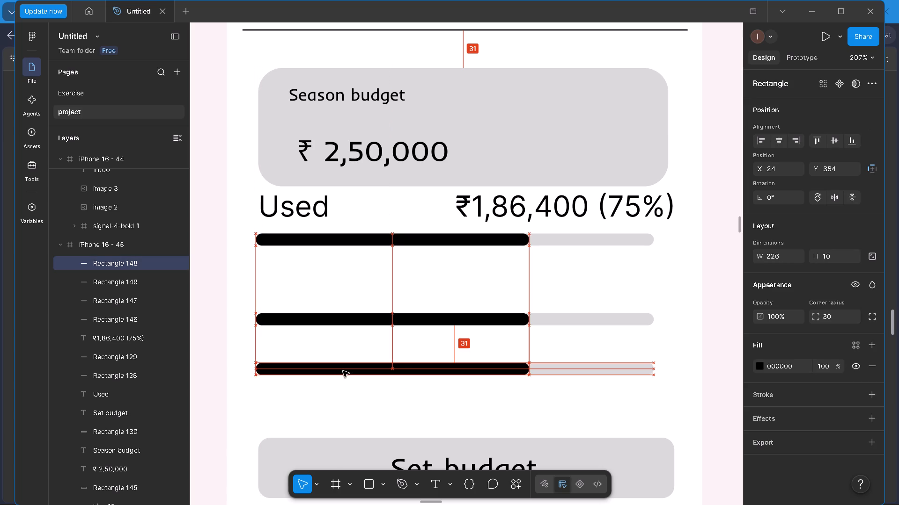
pyautogui.click(343, 412)
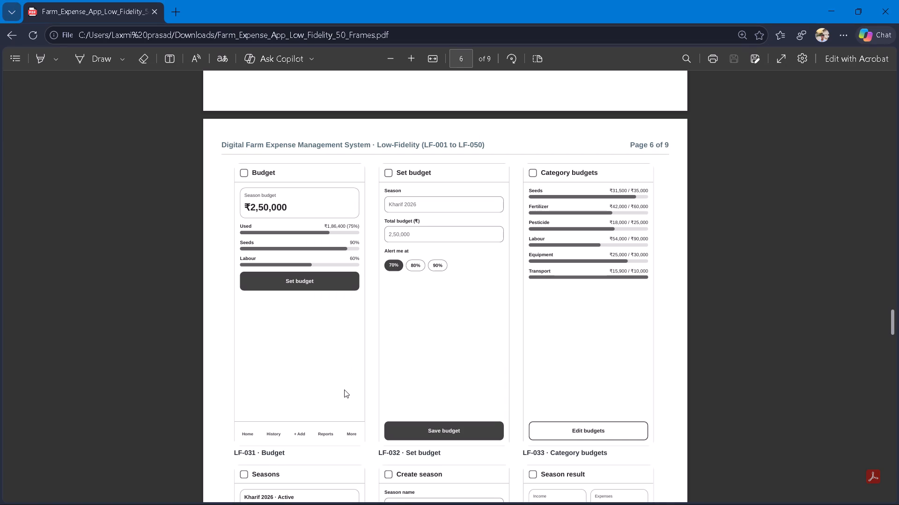
# Copy the Used label's text and paste it as a new text above the second progress bar, at about X 38, Y 295.
pyautogui.rightClick(348, 380)
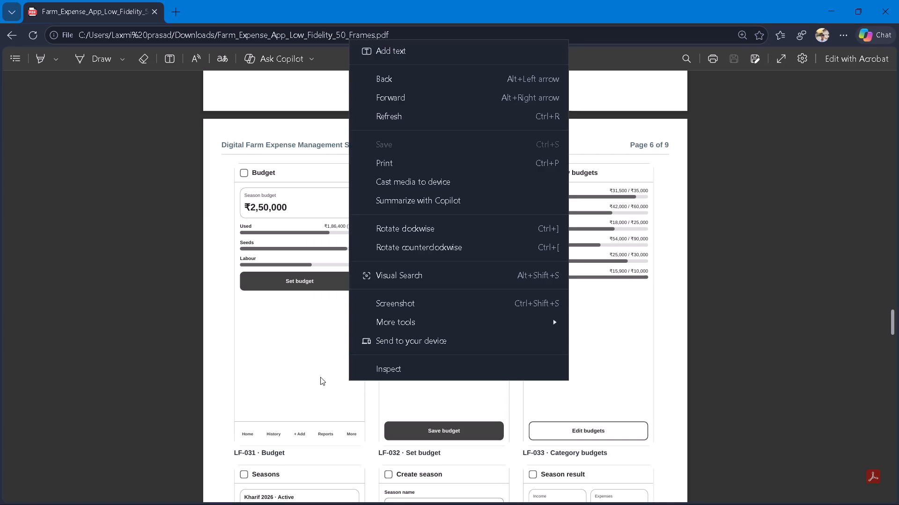
pyautogui.click(319, 376)
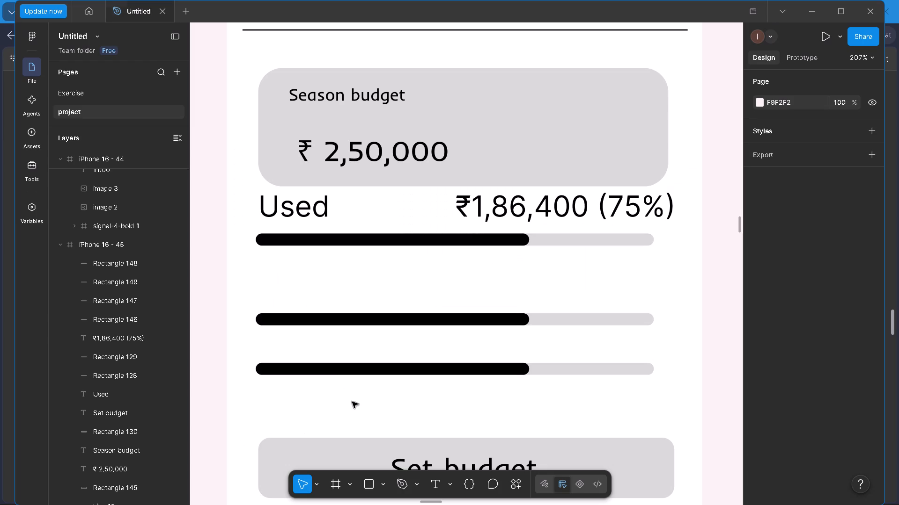
pyautogui.doubleClick(295, 197)
pyautogui.tripleClick(297, 202)
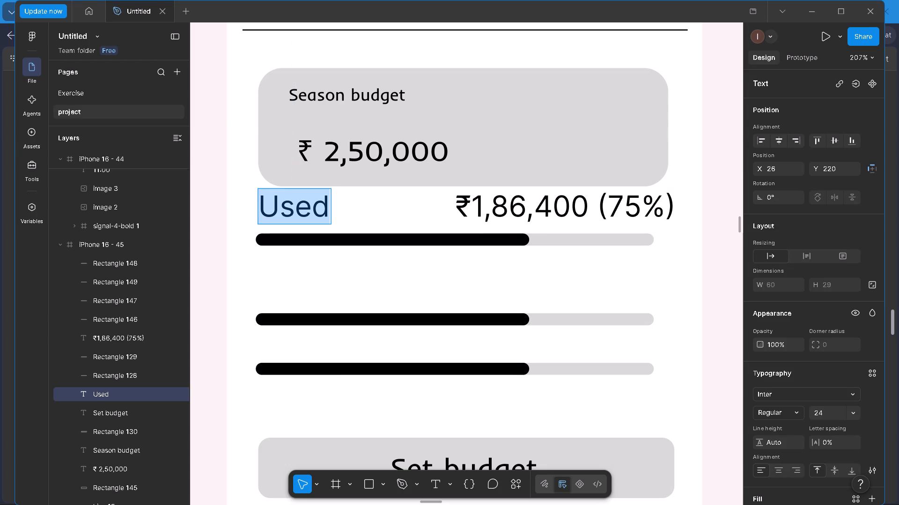
pyautogui.hotkey('ctrl', 'c')
pyautogui.click(308, 251)
pyautogui.click(302, 265)
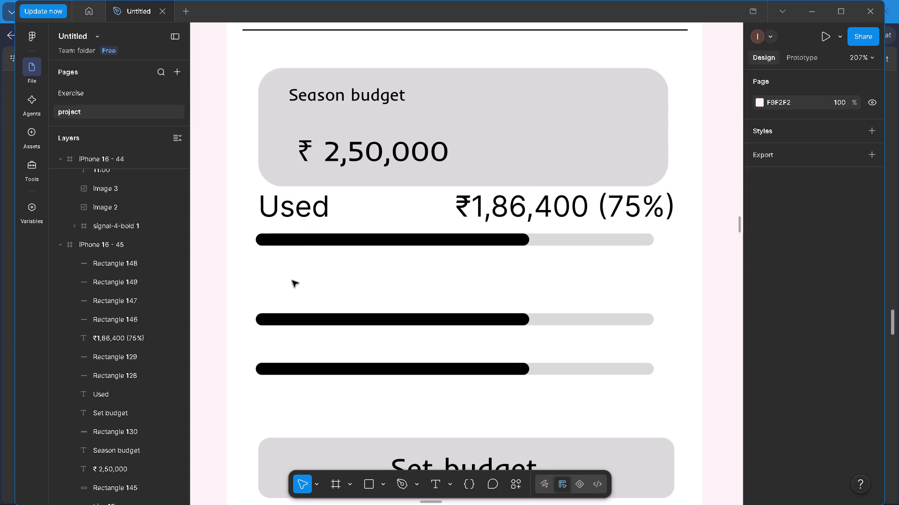
pyautogui.press('t')
pyautogui.click(273, 279)
pyautogui.hotkey('ctrl', 'v')
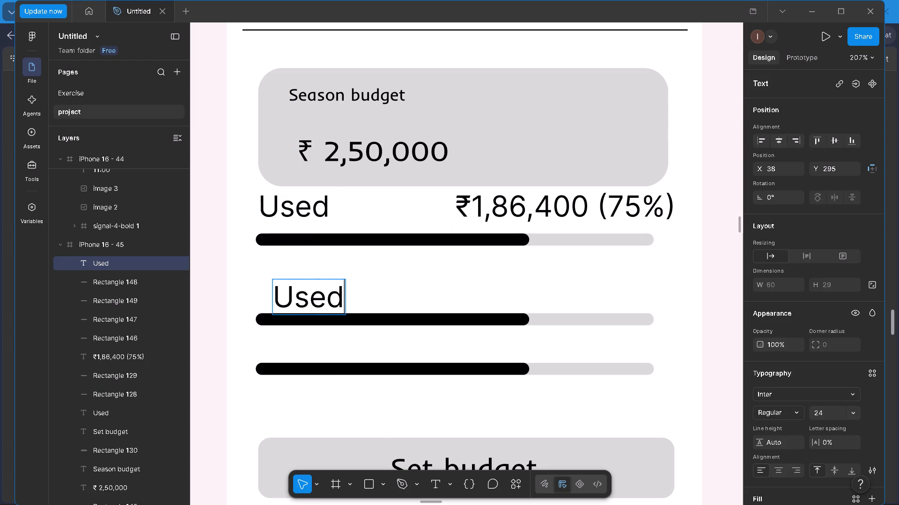
# Change the pasted text above the second bar to Seeds and align its left edge with the Used label.
pyautogui.hotkey('shift', 's')
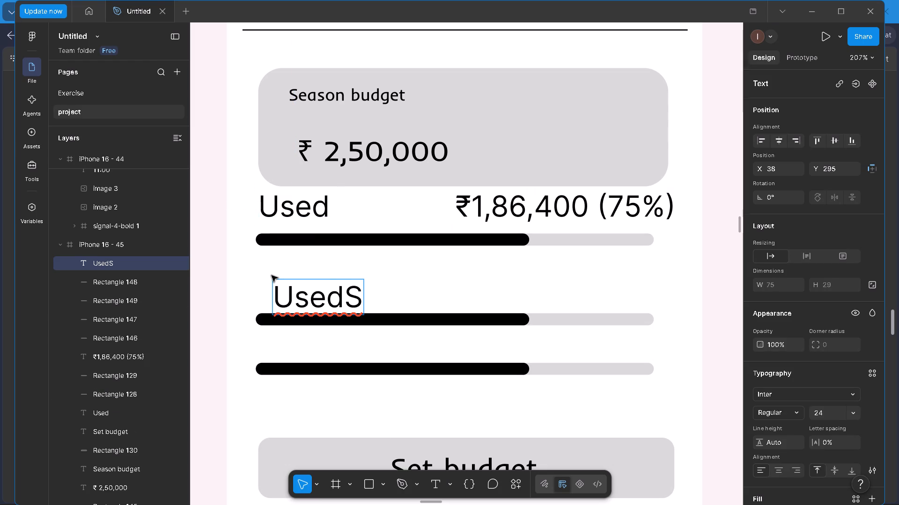
pyautogui.press('BackSpace')
pyautogui.hotkey('ctrl', 'a')
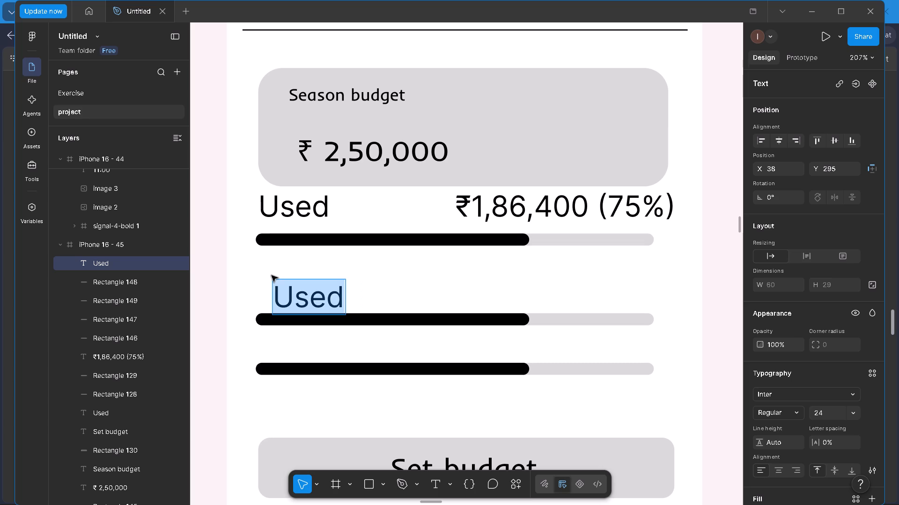
pyautogui.write('Sedd')
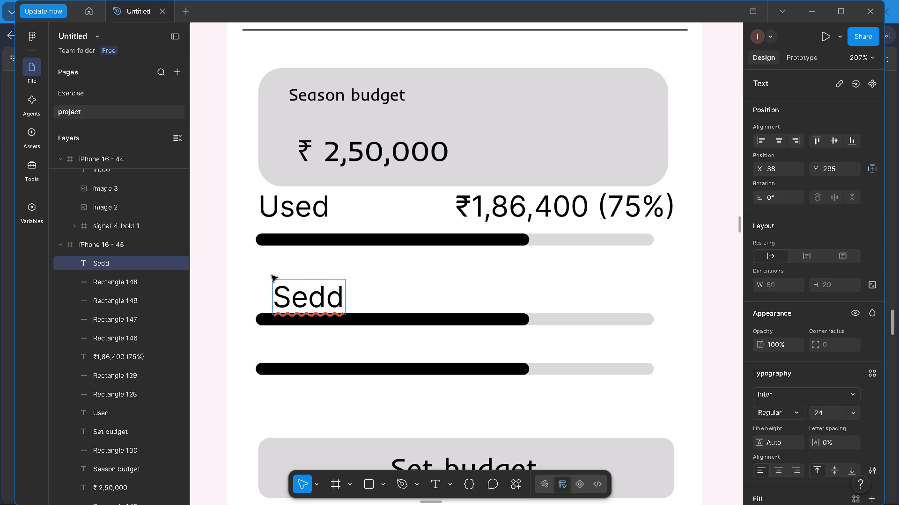
pyautogui.press('BackSpace')
pyautogui.press('BackSpace')
pyautogui.write('eds')
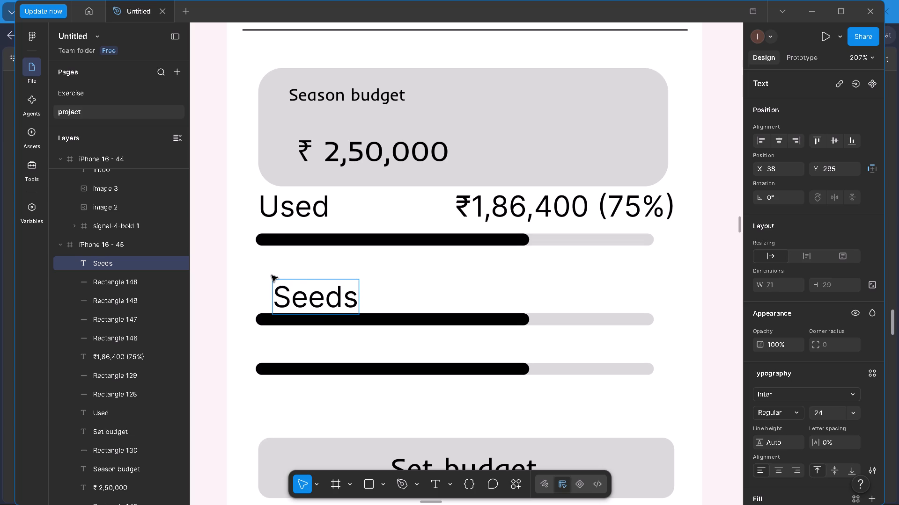
pyautogui.doubleClick(391, 289)
pyautogui.moveTo(334, 300); pyautogui.dragTo(323, 303)
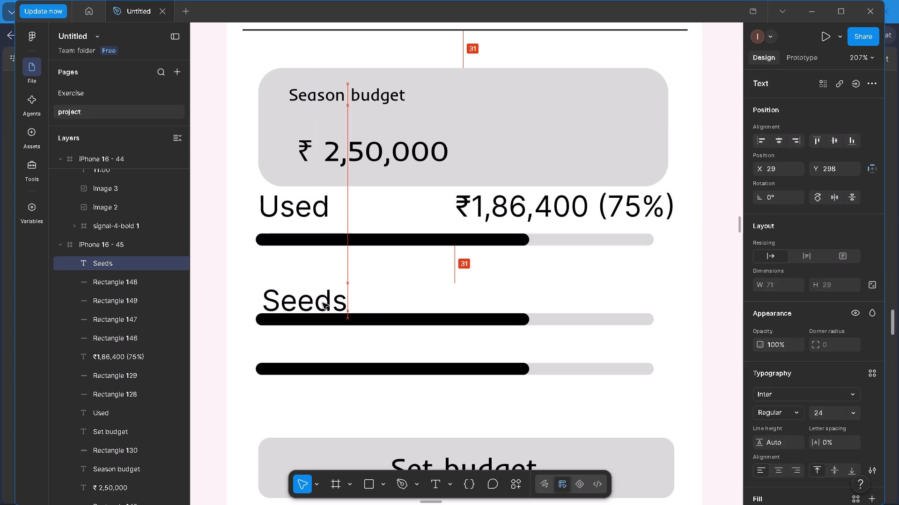
pyautogui.moveTo(323, 303); pyautogui.dragTo(320, 301)
pyautogui.doubleClick(322, 344)
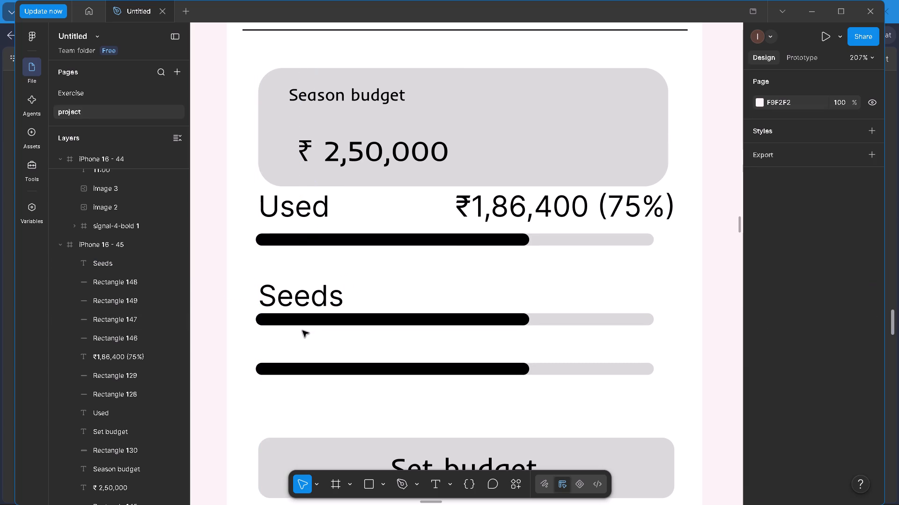
# Add a Labour label above the third progress bar from the copied Used text, placed at X 26, Y 333.
pyautogui.press('y')
pyautogui.press('t')
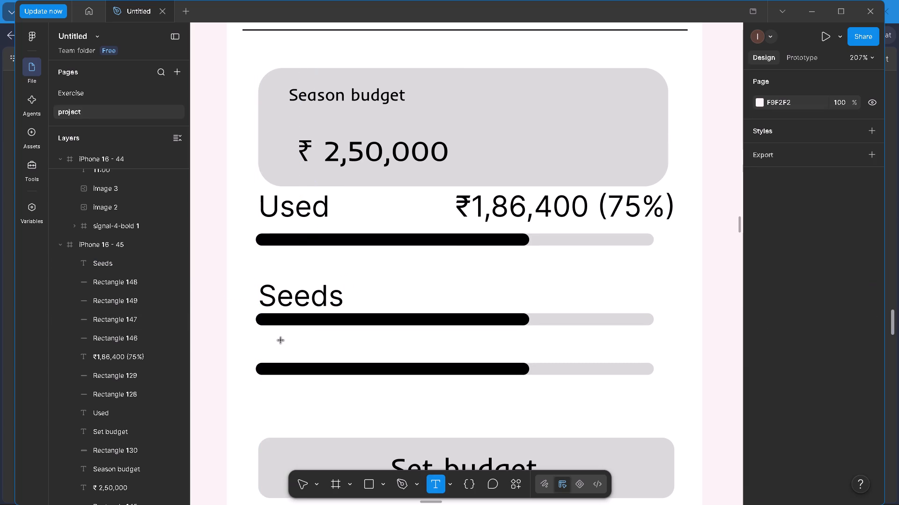
pyautogui.click(263, 341)
pyautogui.hotkey('ctrl', 'v')
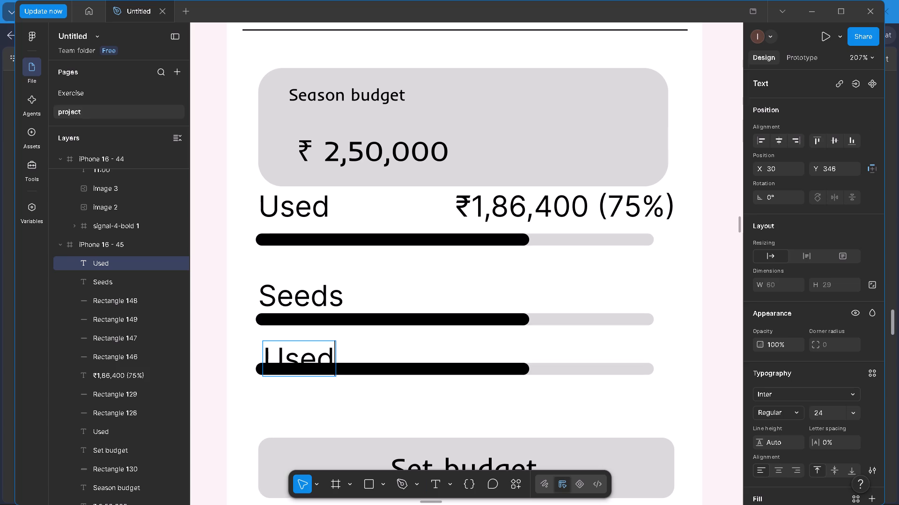
pyautogui.hotkey('ctrl', 'a')
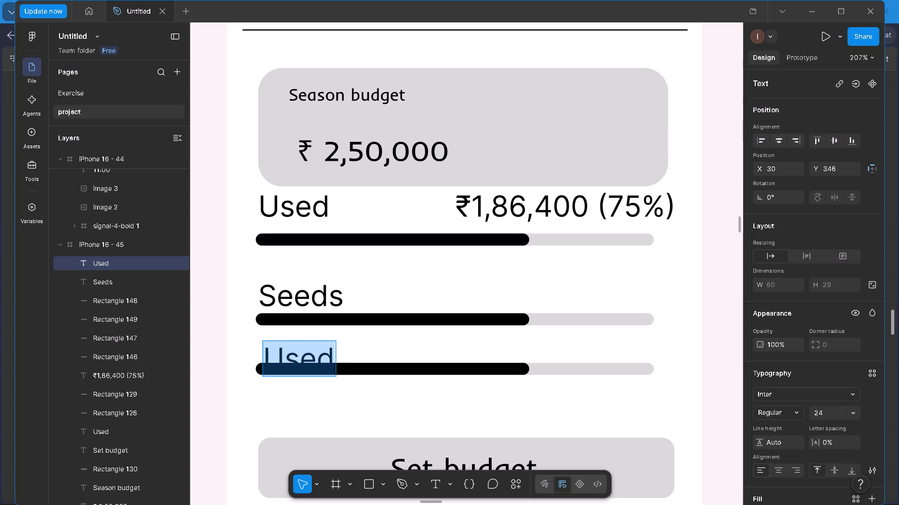
pyautogui.write('Labour')
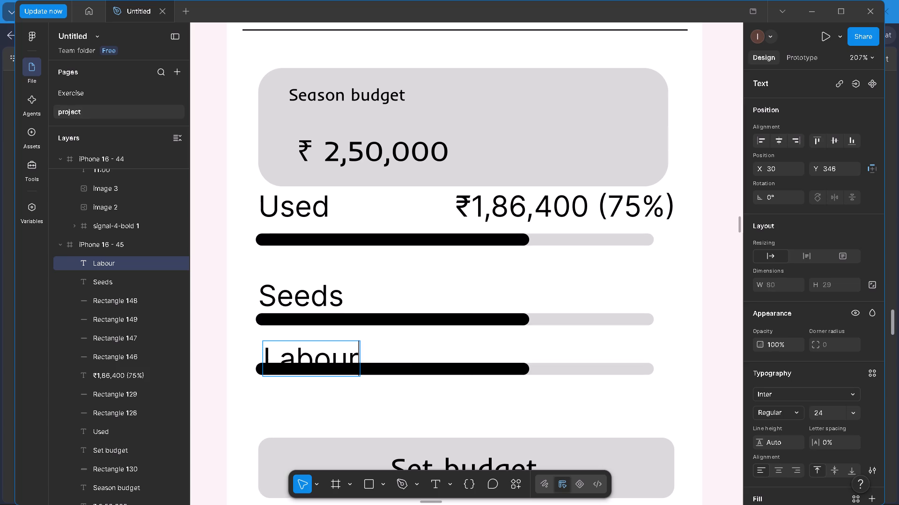
pyautogui.doubleClick(346, 398)
pyautogui.moveTo(321, 360); pyautogui.dragTo(320, 354)
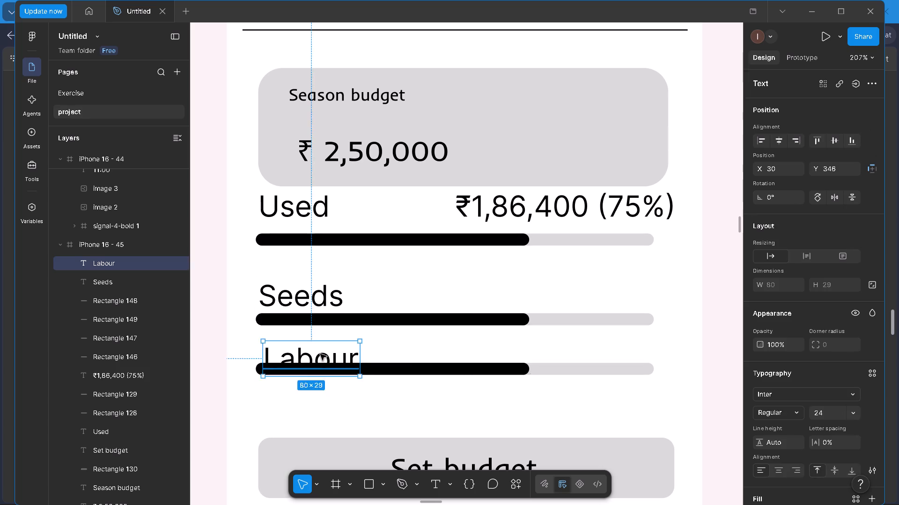
pyautogui.moveTo(320, 354); pyautogui.dragTo(317, 344)
pyautogui.click(317, 344)
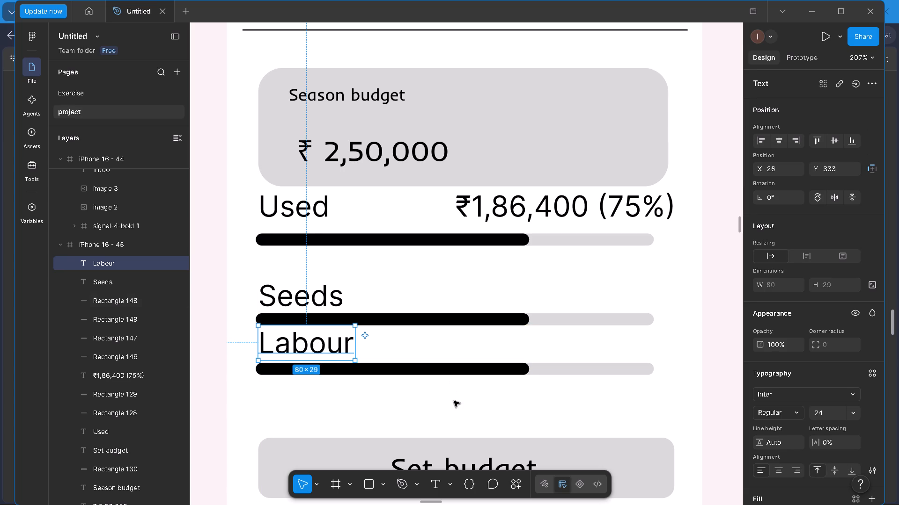
pyautogui.tripleClick(451, 423)
pyautogui.click(451, 423)
# Lengthen the Seeds bar's black fill to a width of 295.
pyautogui.click(523, 320)
pyautogui.moveTo(531, 323); pyautogui.dragTo(613, 315)
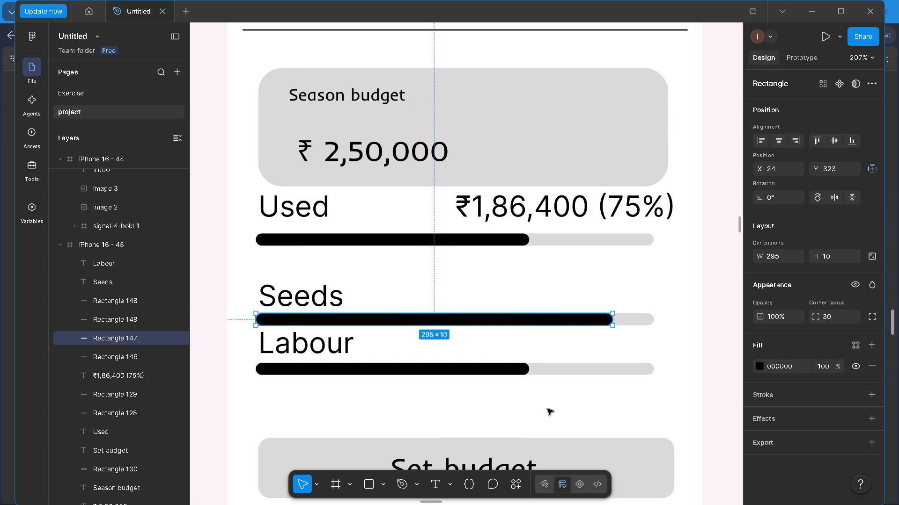
# Shorten the Labour bar's black fill so that it ends slightly before the Used bar's fill.
pyautogui.click(524, 370)
pyautogui.moveTo(530, 368); pyautogui.dragTo(514, 373)
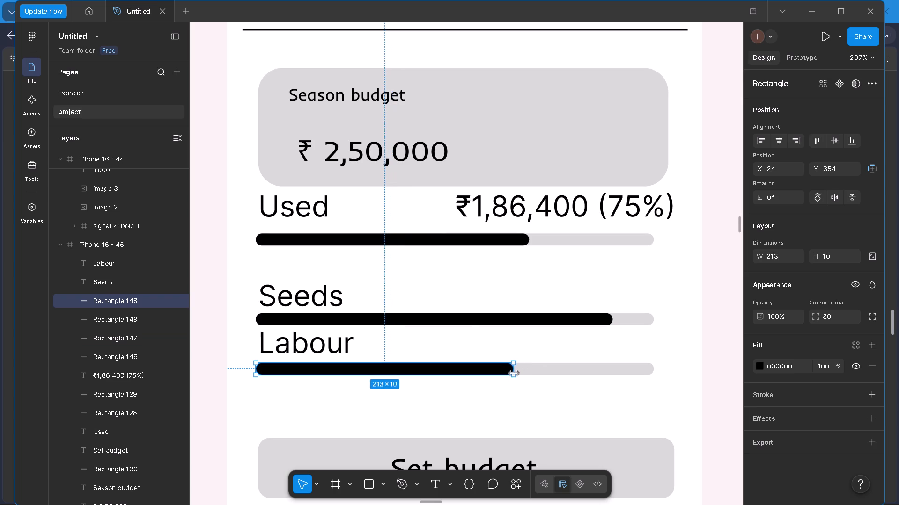
pyautogui.moveTo(514, 373); pyautogui.dragTo(510, 373)
pyautogui.tripleClick(528, 406)
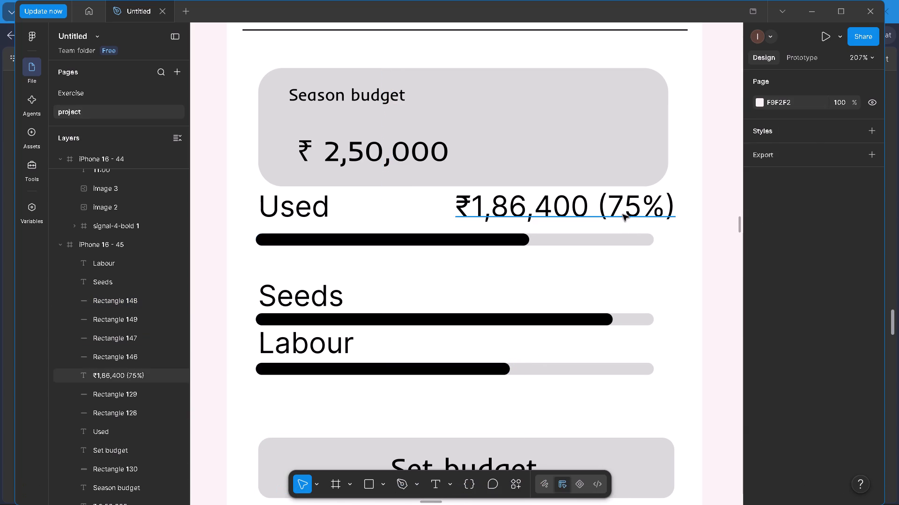
# Add a 90% label above the right end of the Seeds bar at X 315, Y 294, reusing the 75% text from the Used amount.
pyautogui.tripleClick(623, 215)
pyautogui.click(619, 209)
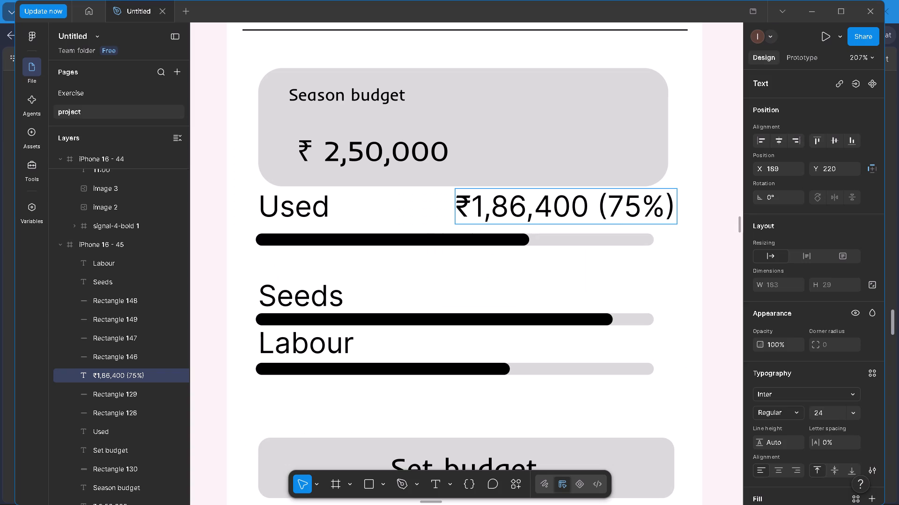
pyautogui.moveTo(610, 205); pyautogui.dragTo(657, 216)
pyautogui.hotkey('ctrl', 'c')
pyautogui.keyDown('ctrl'); pyautogui.click(657, 216); pyautogui.keyUp('ctrl')
pyautogui.click(638, 281)
pyautogui.click(434, 483)
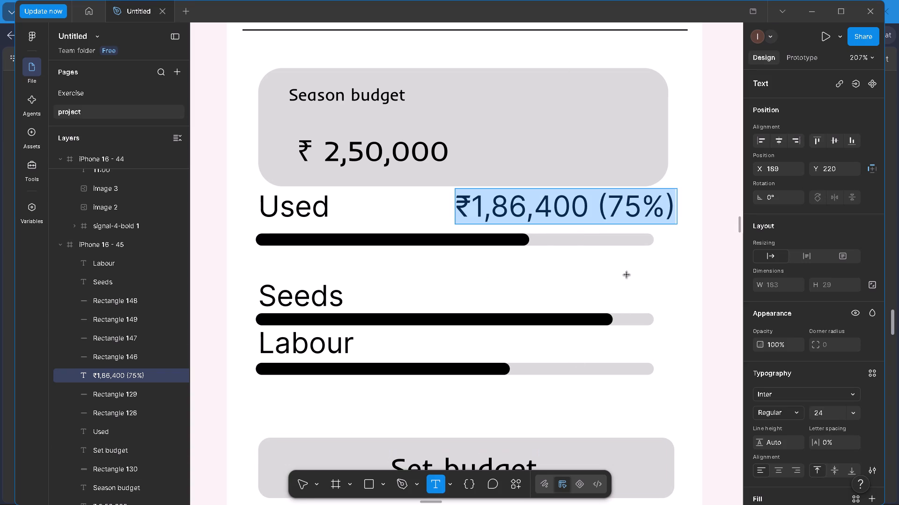
pyautogui.click(617, 286)
pyautogui.hotkey('ctrl', 'v')
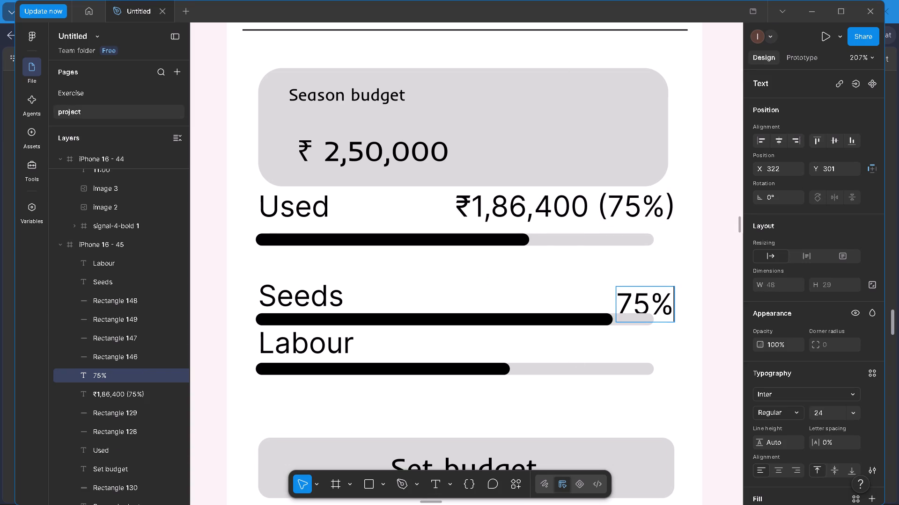
pyautogui.moveTo(648, 299); pyautogui.dragTo(621, 296)
pyautogui.write('90')
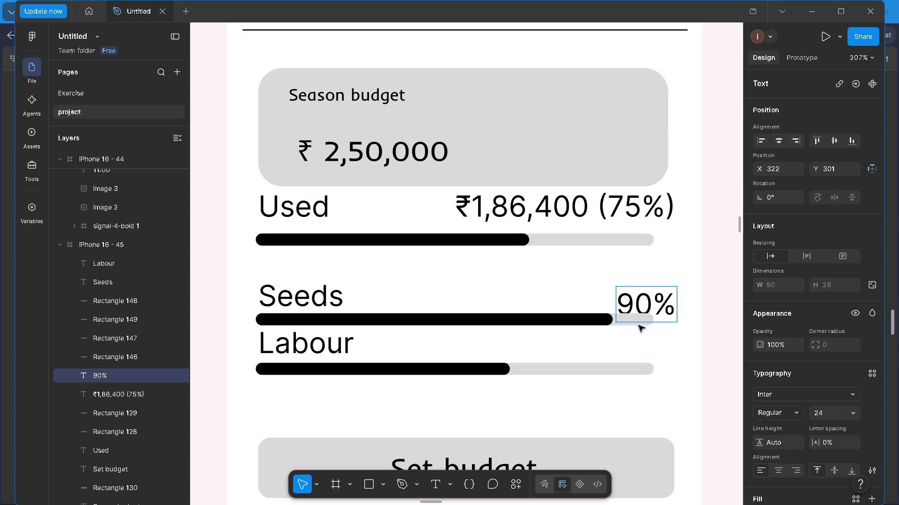
pyautogui.doubleClick(649, 341)
pyautogui.moveTo(653, 310); pyautogui.dragTo(644, 302)
# Add a 60% label above the right end of the Labour bar, reusing the copied 75% text and aligning it beneath the 90% label.
pyautogui.click(433, 480)
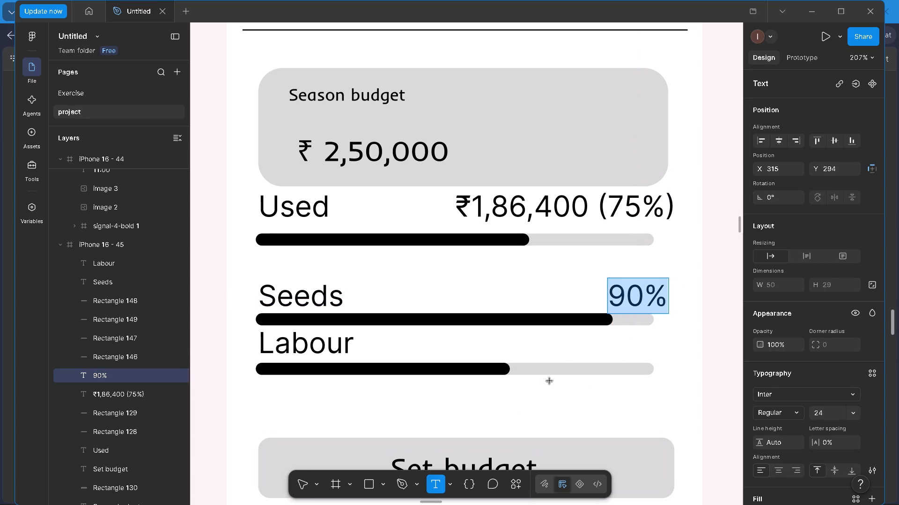
pyautogui.click(612, 339)
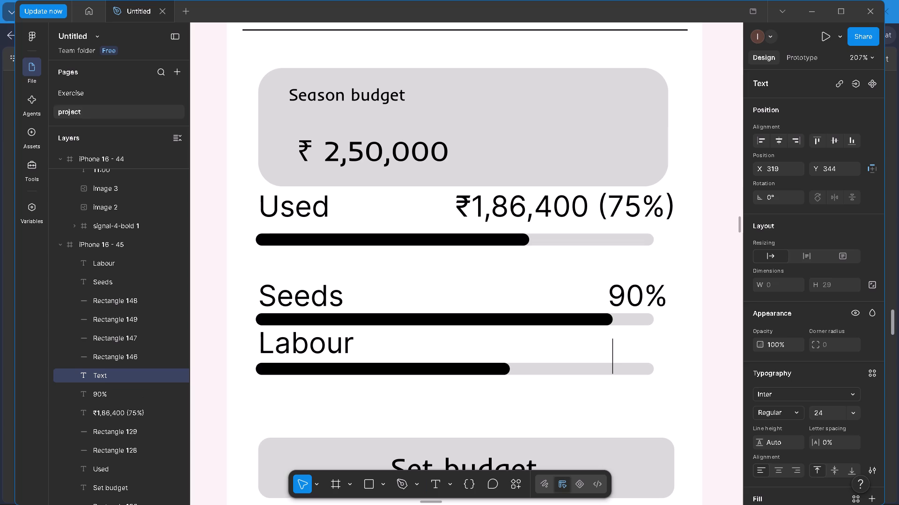
pyautogui.hotkey('ctrl', 'v')
pyautogui.doubleClick(627, 410)
pyautogui.click(644, 355)
pyautogui.doubleClick(644, 355)
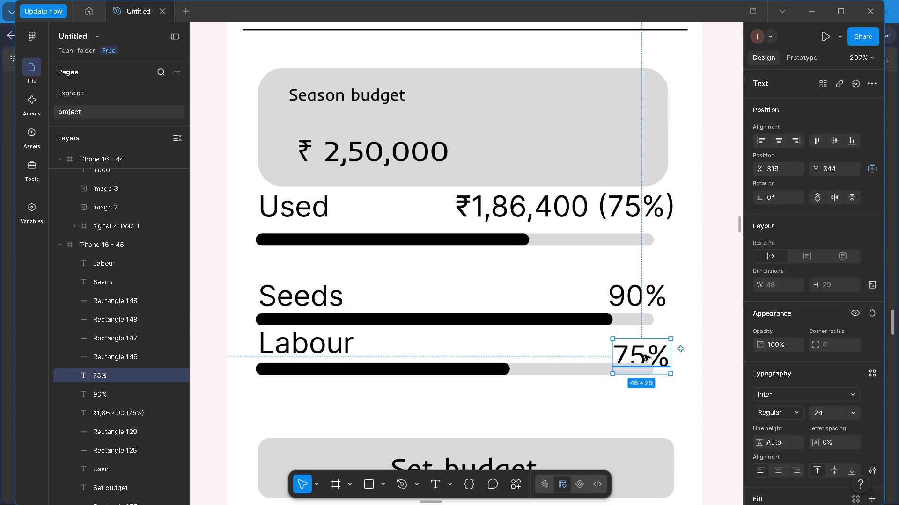
pyautogui.moveTo(644, 354); pyautogui.dragTo(631, 357)
pyautogui.moveTo(648, 354); pyautogui.dragTo(610, 346)
pyautogui.write('60')
pyautogui.click(626, 385)
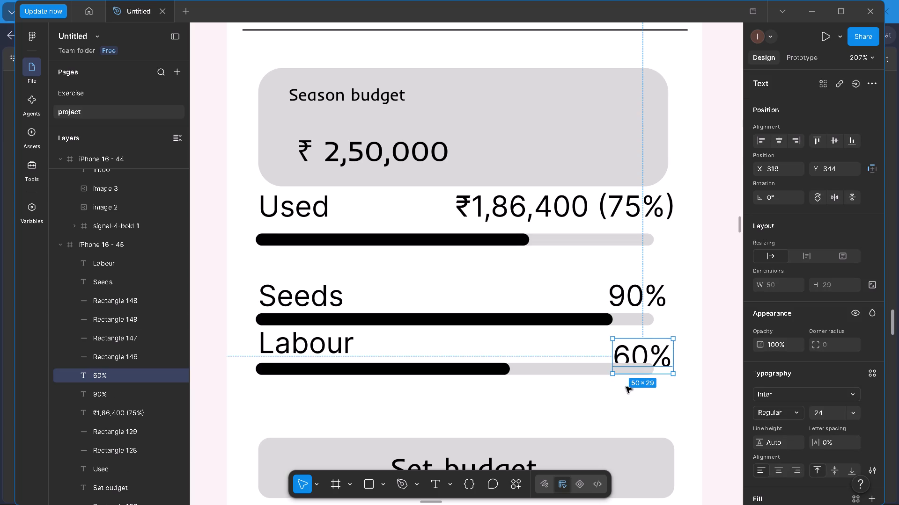
pyautogui.click(626, 388)
pyautogui.moveTo(637, 353); pyautogui.dragTo(630, 340)
pyautogui.click(630, 340)
pyautogui.keyDown('ctrl'); pyautogui.tripleClick(586, 423); pyautogui.keyUp('ctrl')
# Review the rows of finished and empty iPhone frames across the project page.
pyautogui.keyDown('ctrl'); pyautogui.scroll(-9, 585, 410); pyautogui.keyUp('ctrl')
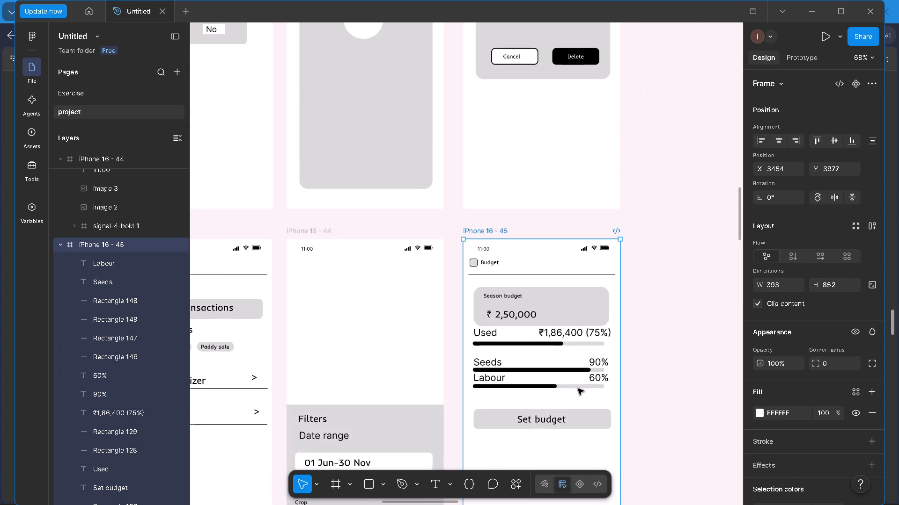
pyautogui.keyDown('ctrl'); pyautogui.scroll(-16, 578, 389); pyautogui.keyUp('ctrl')
pyautogui.keyDown('ctrl'); pyautogui.scroll(1, 575, 384); pyautogui.keyUp('ctrl')
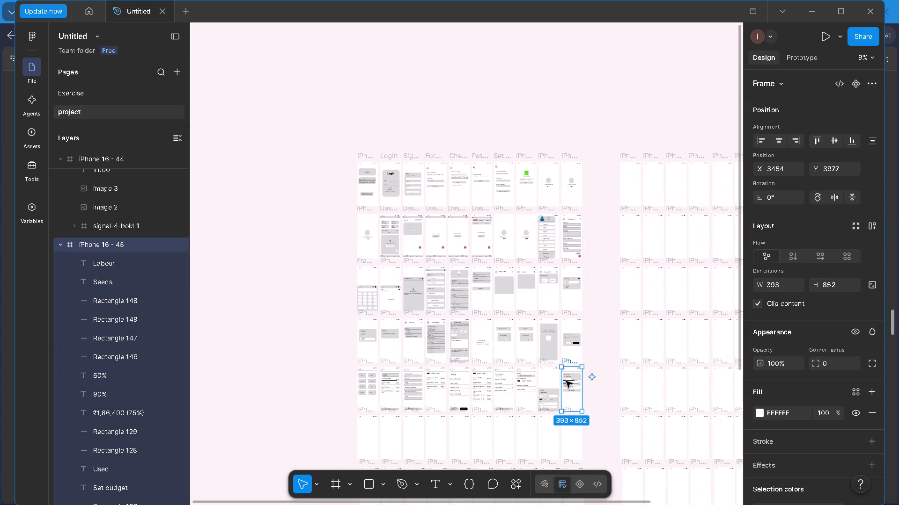
pyautogui.press('h')
pyautogui.moveTo(604, 396); pyautogui.dragTo(571, 347)
pyautogui.click(571, 347)
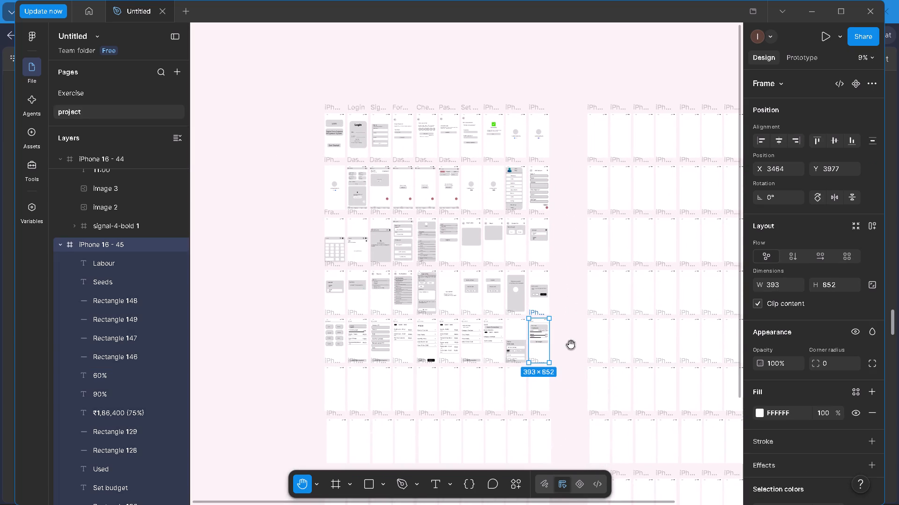
pyautogui.press('v')
pyautogui.click(571, 345)
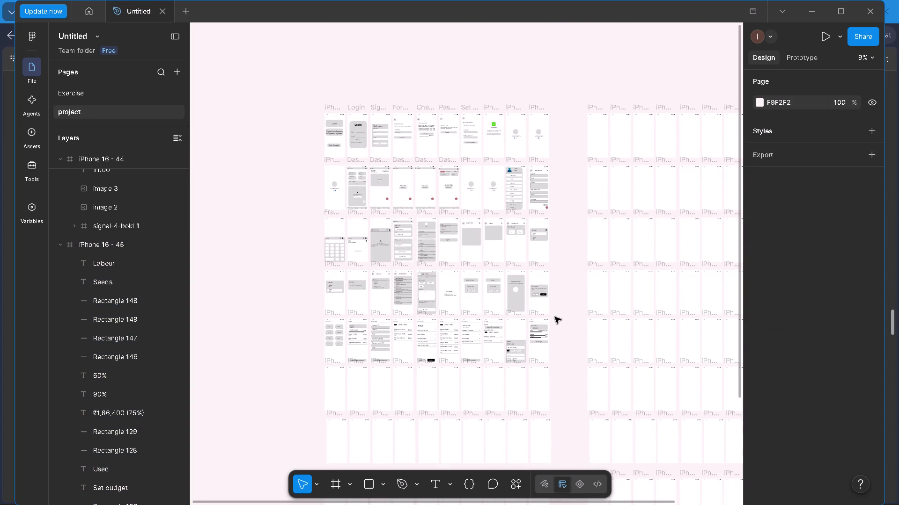
pyautogui.keyDown('ctrl'); pyautogui.scroll(2, 555, 317); pyautogui.keyUp('ctrl')
pyautogui.keyDown('ctrl'); pyautogui.scroll(10, 487, 231); pyautogui.keyUp('ctrl')
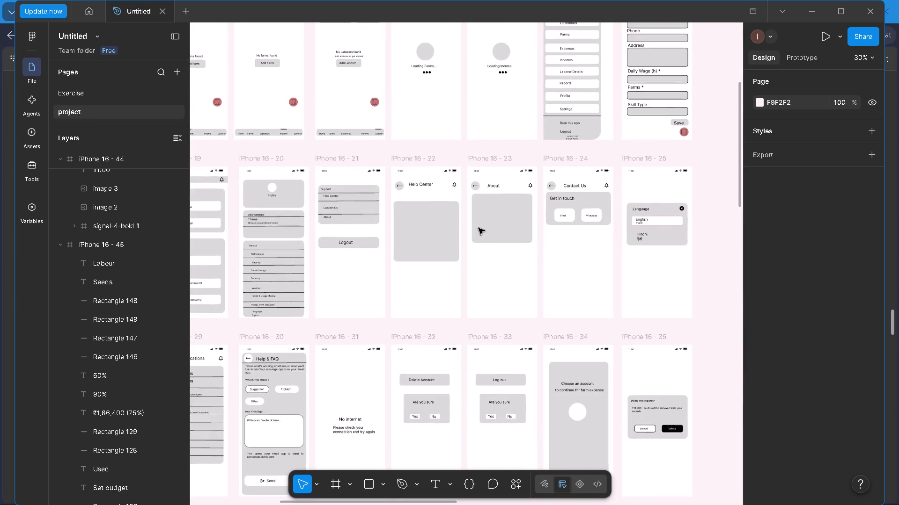
pyautogui.keyDown('ctrl'); pyautogui.scroll(-11, 479, 228); pyautogui.keyUp('ctrl')
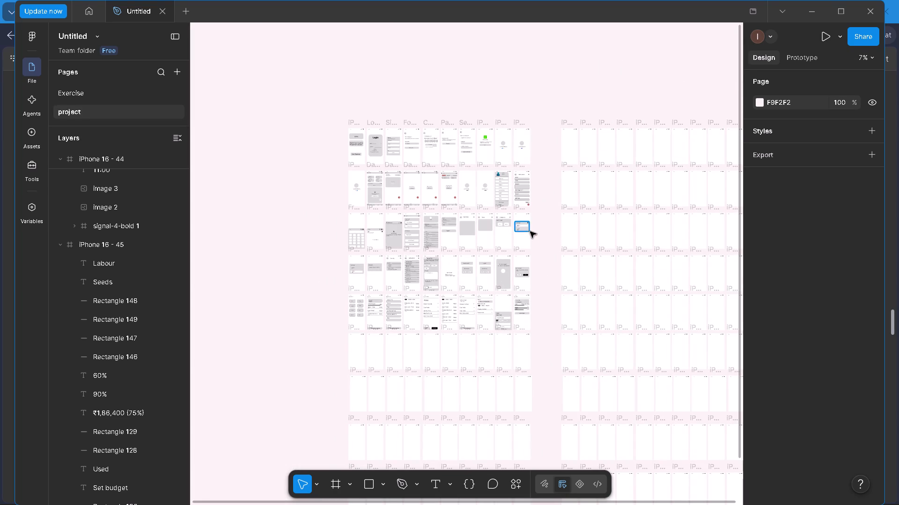
pyautogui.keyDown('ctrl'); pyautogui.scroll(3, 531, 241); pyautogui.keyUp('ctrl')
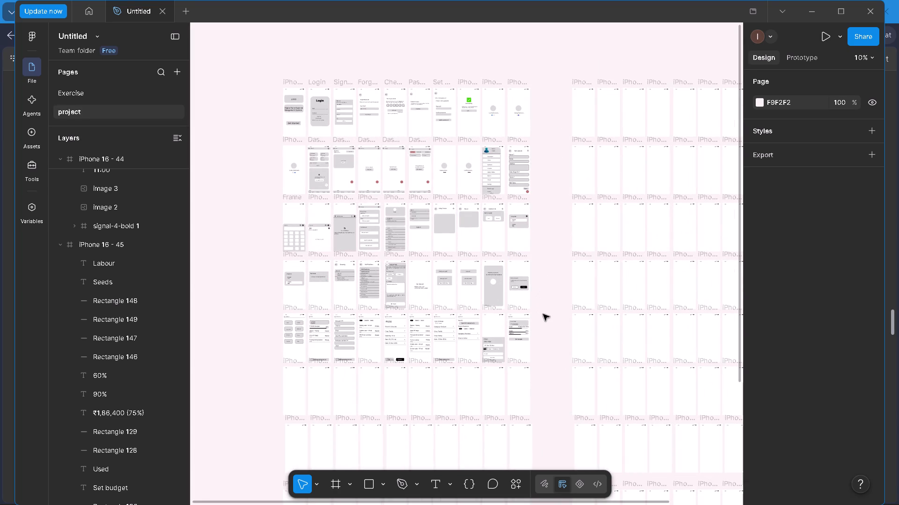
pyautogui.keyDown('ctrl'); pyautogui.scroll(6, 424, 286); pyautogui.keyUp('ctrl')
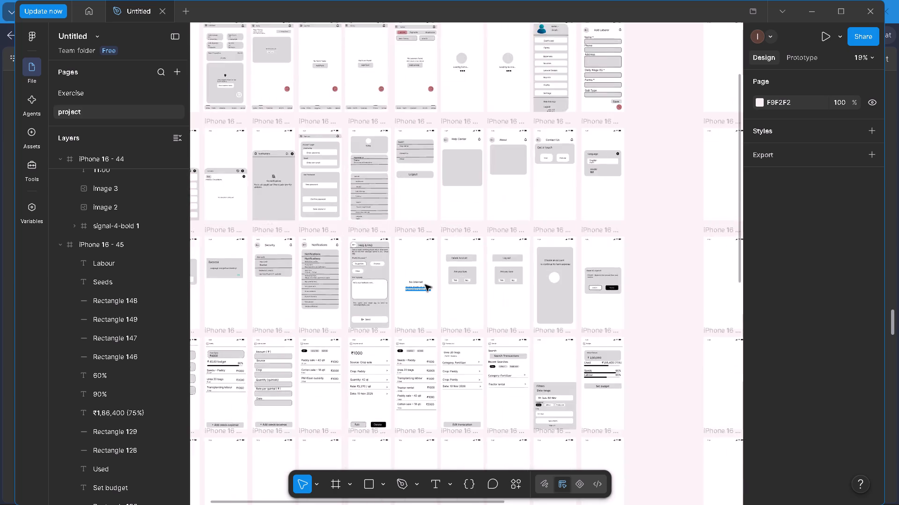
pyautogui.keyDown('ctrl'); pyautogui.scroll(6, 425, 285); pyautogui.keyUp('ctrl')
pyautogui.keyDown('ctrl'); pyautogui.scroll(-11, 425, 277); pyautogui.keyUp('ctrl')
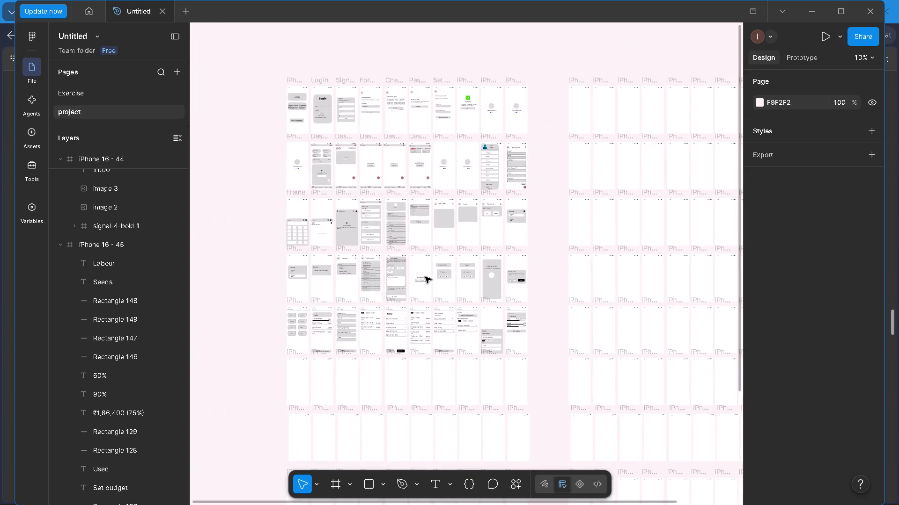
pyautogui.keyDown('ctrl'); pyautogui.scroll(-5, 425, 277); pyautogui.keyUp('ctrl')
# Close the Figma window and return to the low-fidelity wireframe PDF.
pyautogui.click(870, 8)
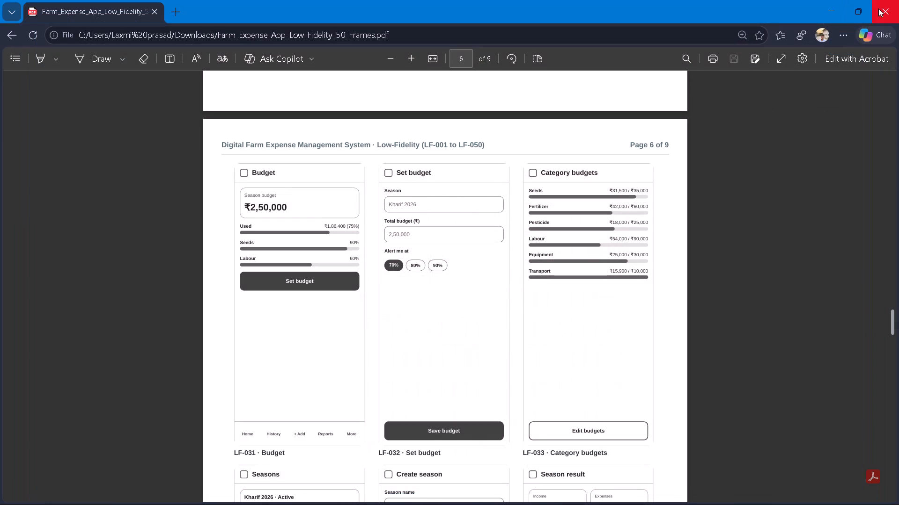
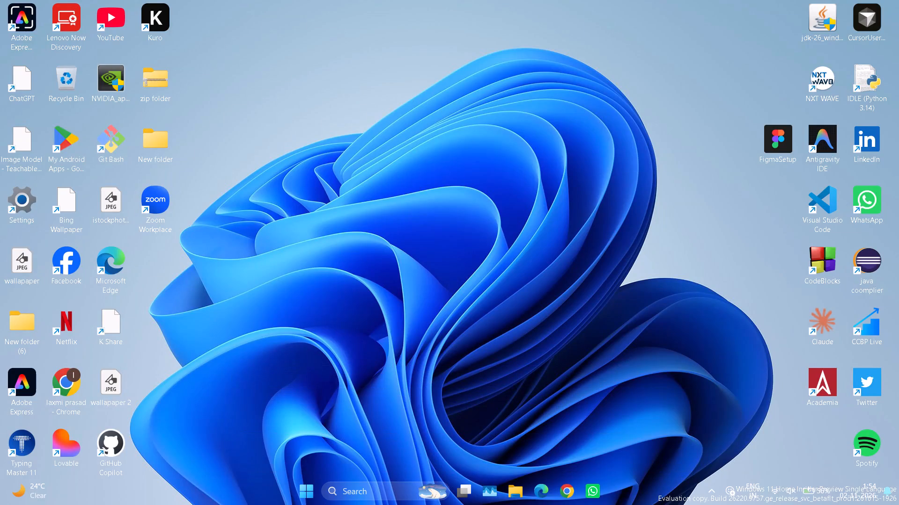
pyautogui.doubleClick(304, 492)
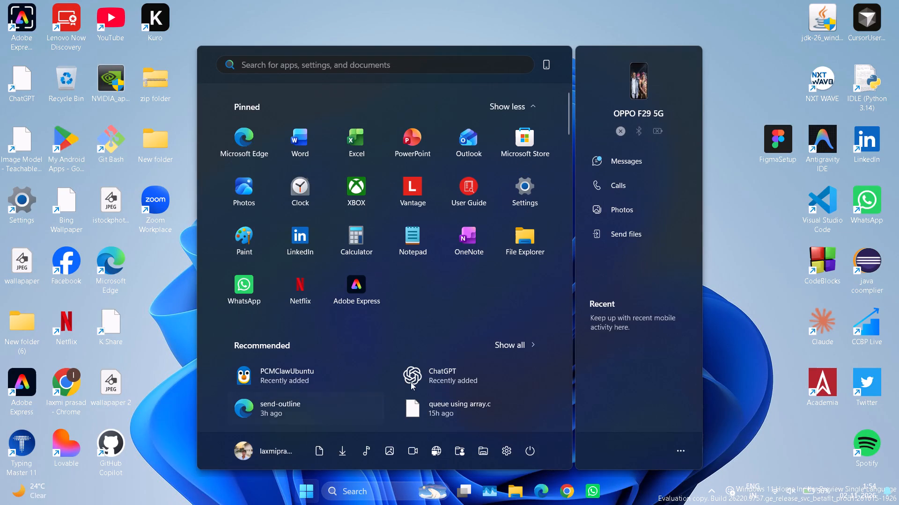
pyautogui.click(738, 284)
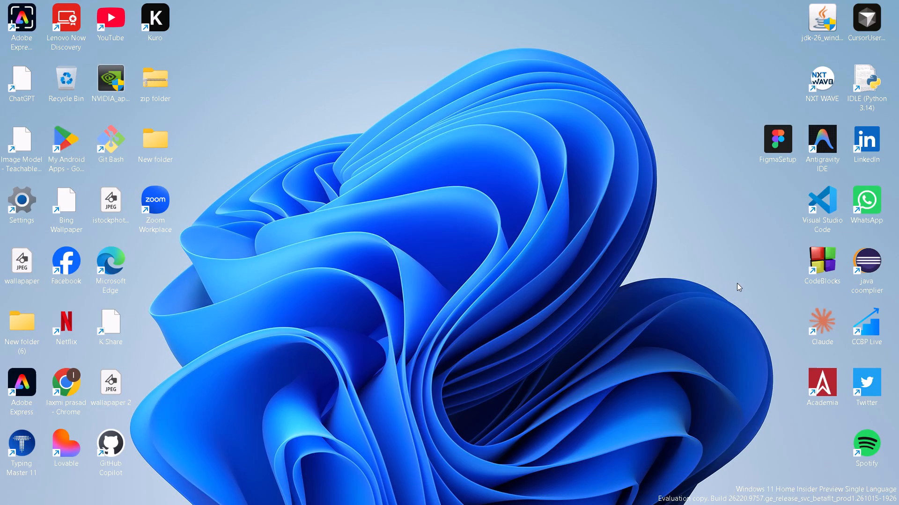
# View the Windows Update page in the system Settings, and close Settings.
pyautogui.click(312, 490)
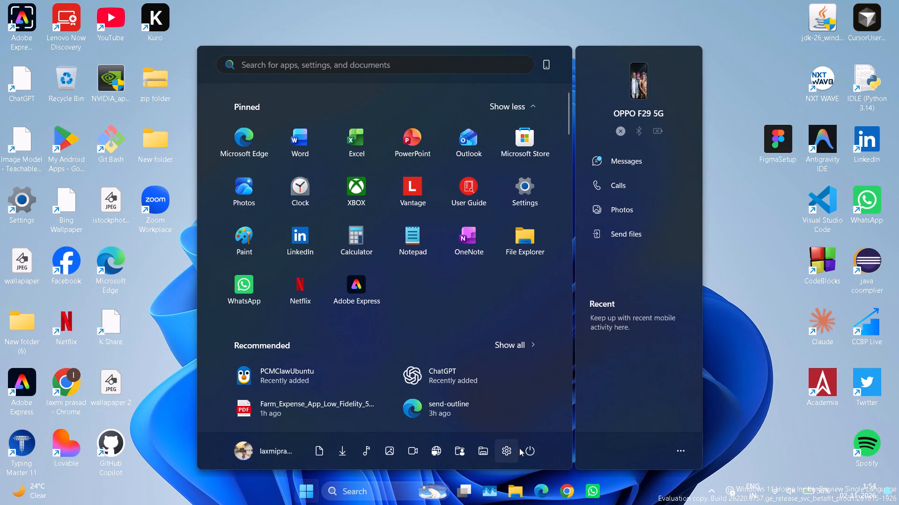
pyautogui.doubleClick(526, 449)
pyautogui.doubleClick(522, 192)
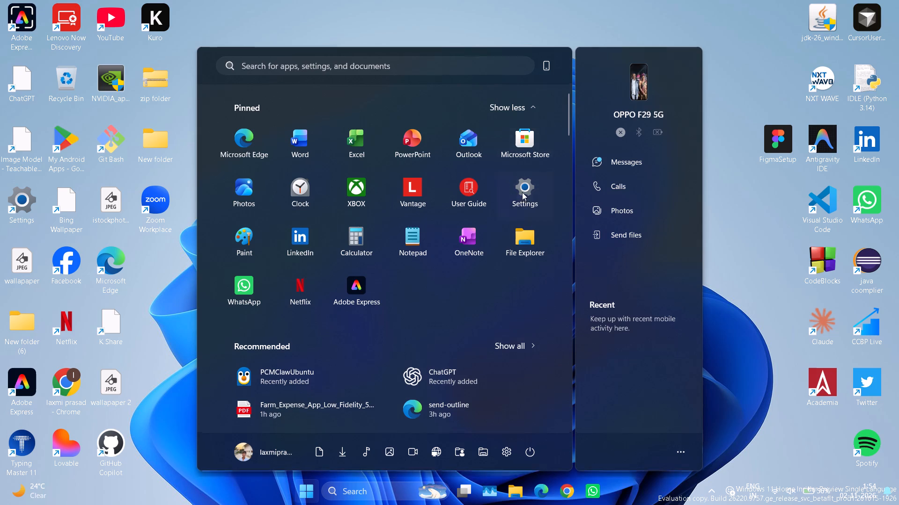
pyautogui.doubleClick(775, 96)
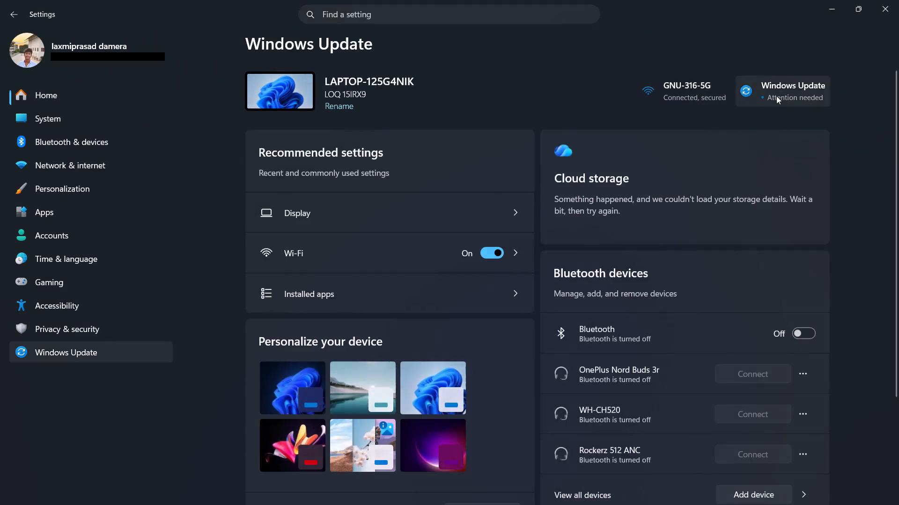
pyautogui.click(898, 0)
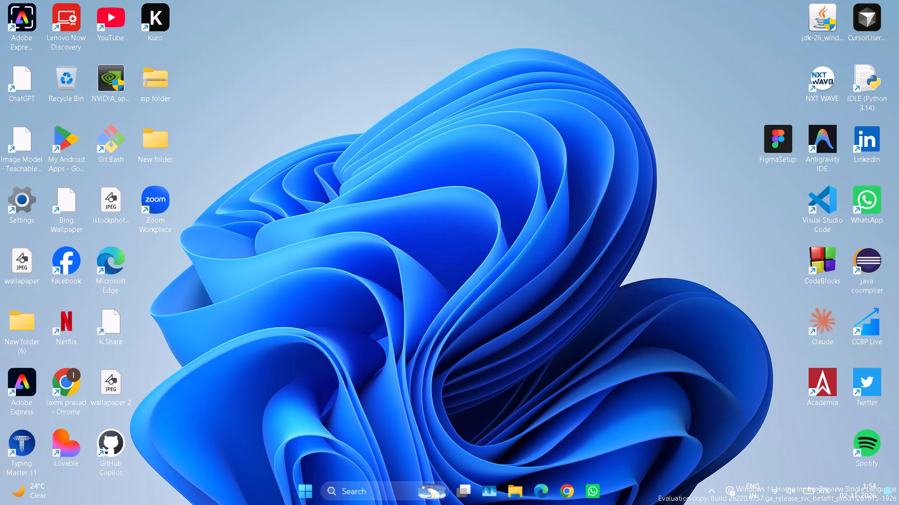
# Bring up the computer's power options.
pyautogui.click(307, 490)
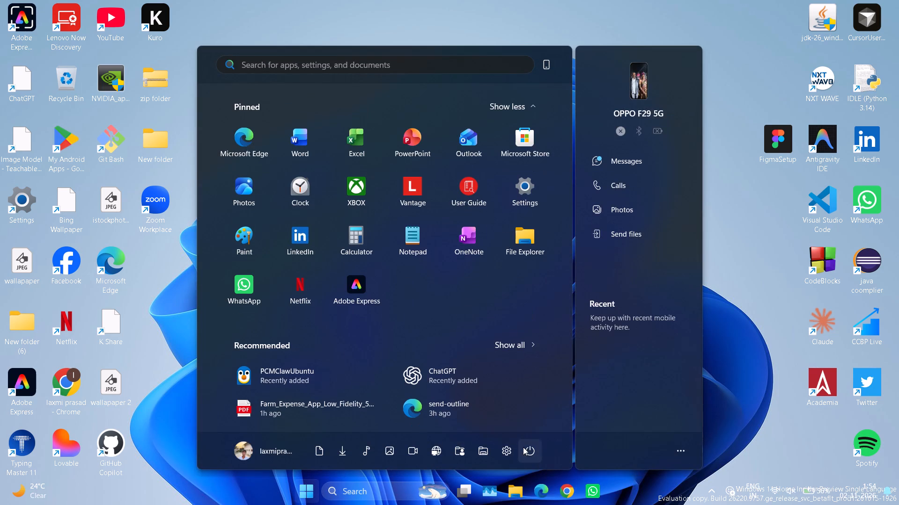
pyautogui.click(527, 447)
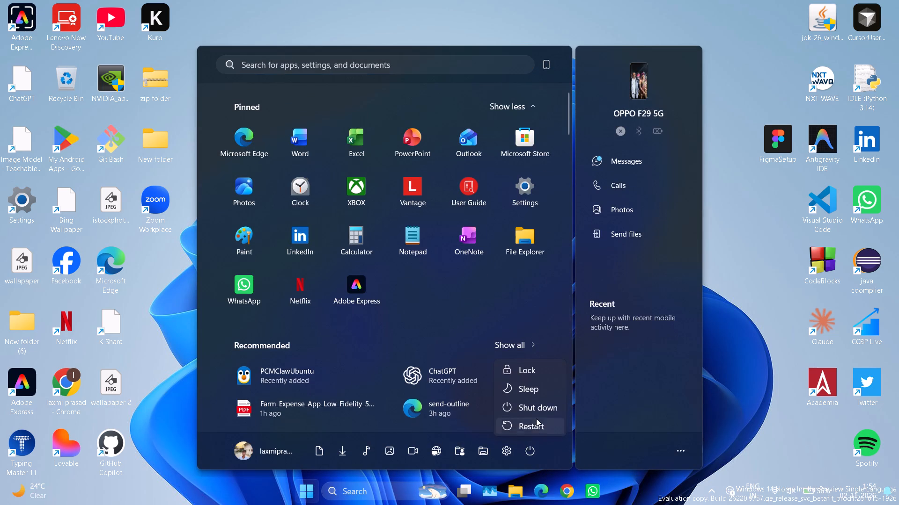